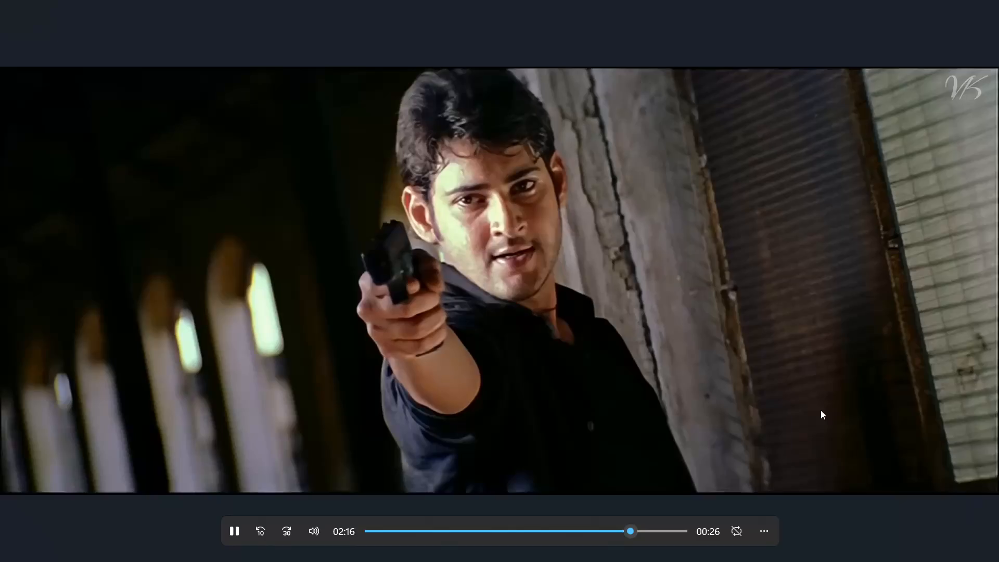
Maximize the pokiri.mp4 video, start its playback and show it full screen.
left_click_drag(831, 417, 831, 422)
left_click(831, 425)
left_click(942, 15)
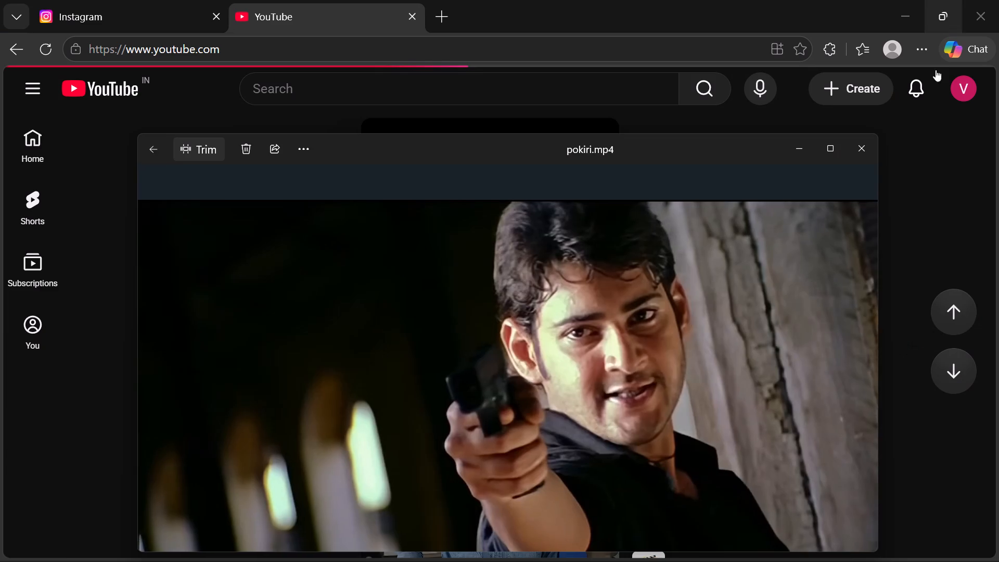
left_click(832, 143)
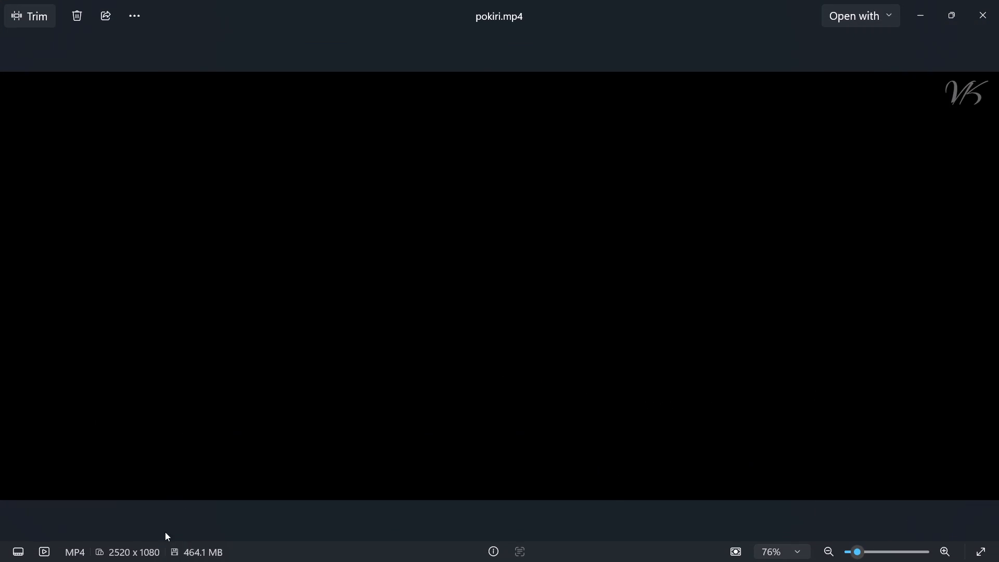
double_click(637, 223)
left_click(492, 291)
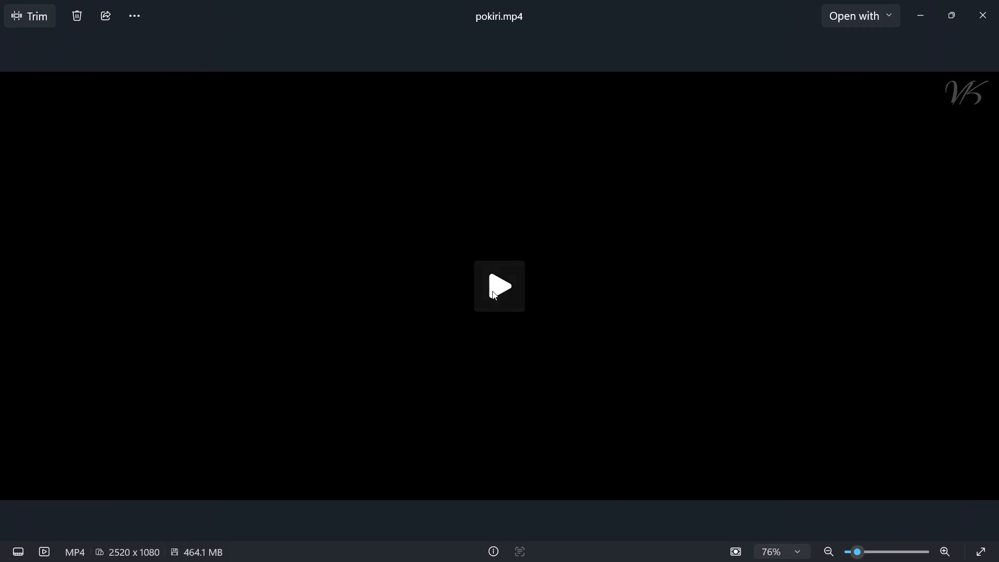
left_click(492, 291)
left_click(981, 552)
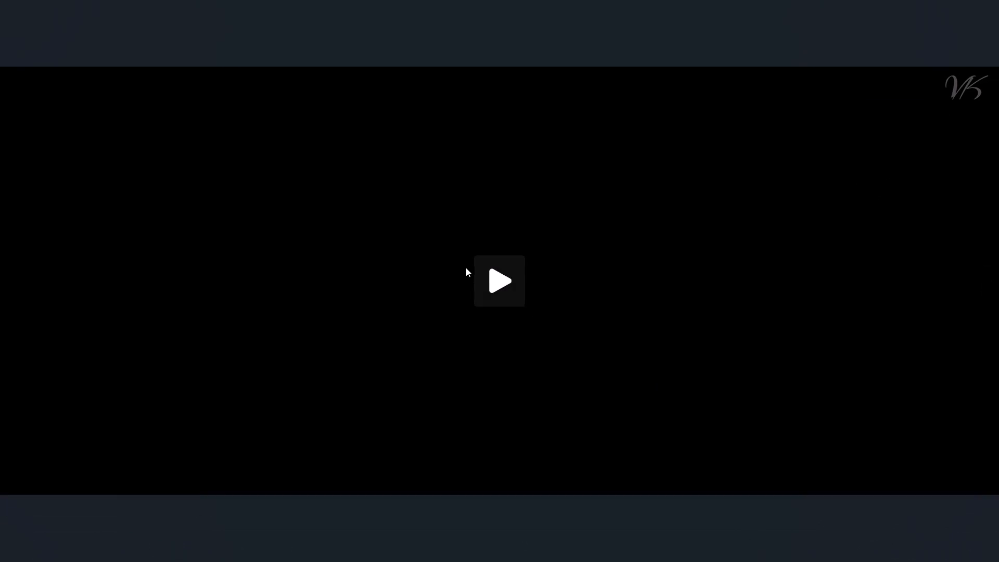
Play the pokiri.mp4 video, skip back to review its ending, leave full screen and close it.
left_click(509, 291)
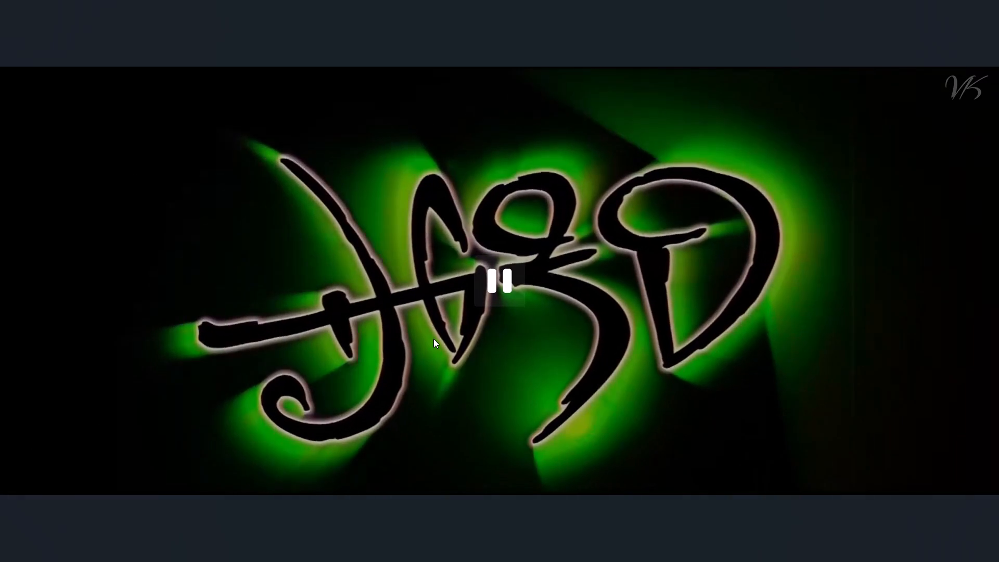
key("Left")
key("Left")
key("Left")
key("Left")
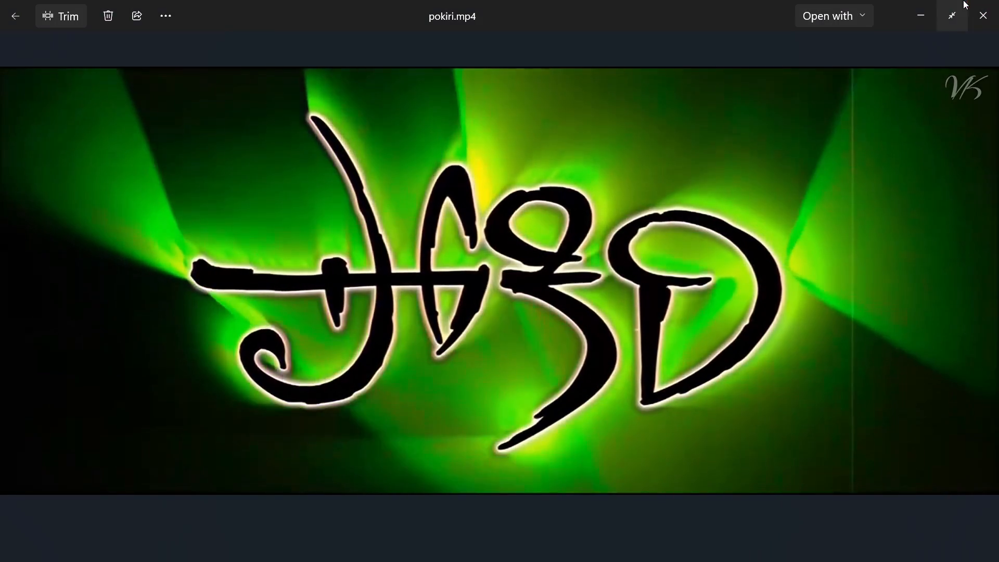
key("Escape")
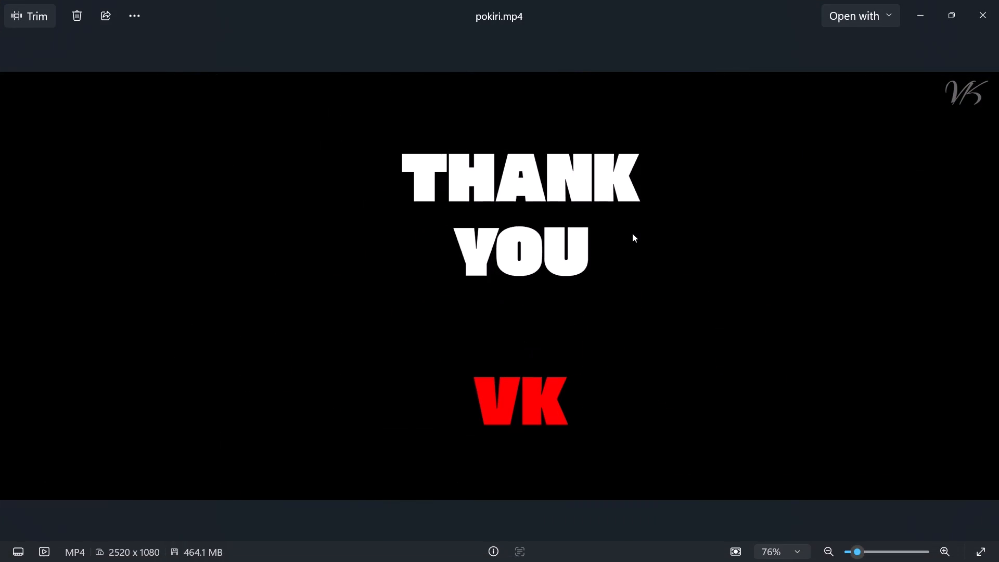
left_click(998, 0)
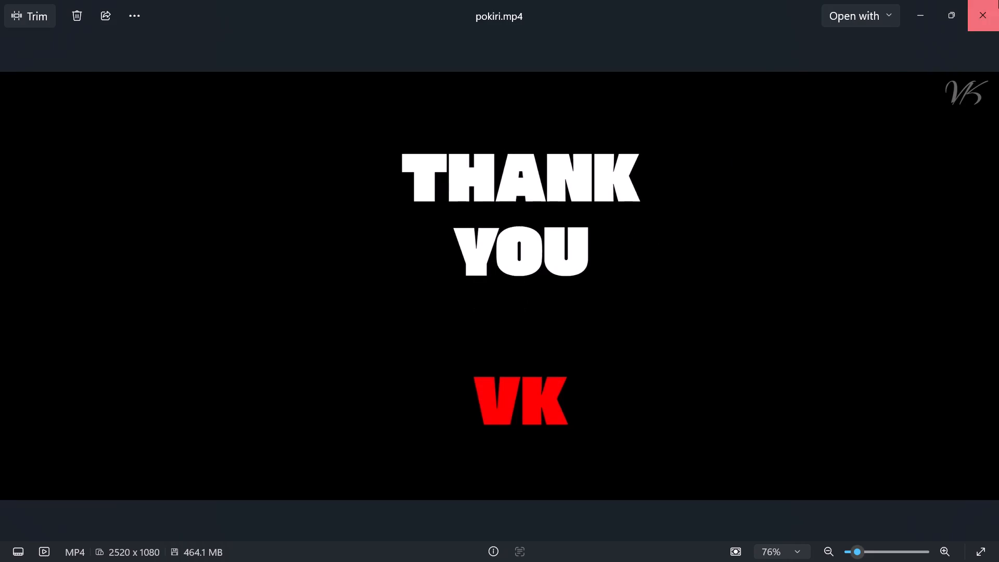
Browse the YouTube home feed and open the "Easy to grow your own spices?" short.
scroll(637, 285, "down", 4)
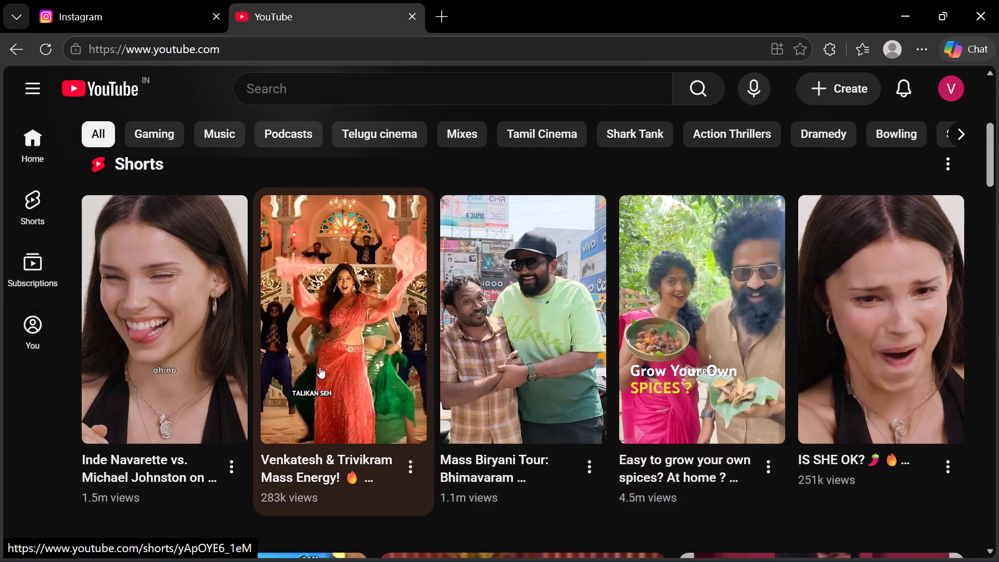
scroll(451, 319, "down", 2)
scroll(757, 225, "up", 1)
left_click(686, 266)
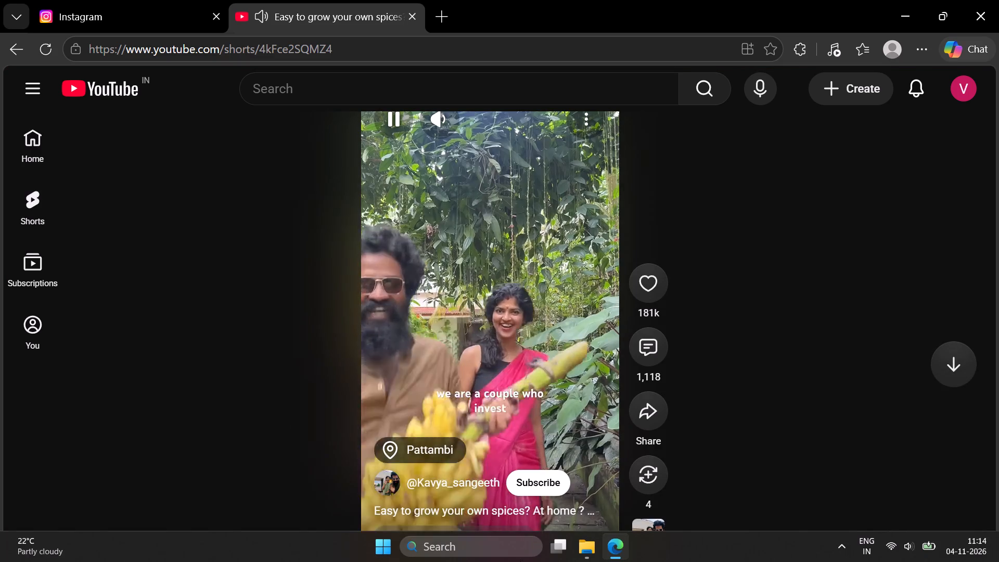
Open Instagram in a new browser tab and close the old Instagram tab.
left_click(447, 11)
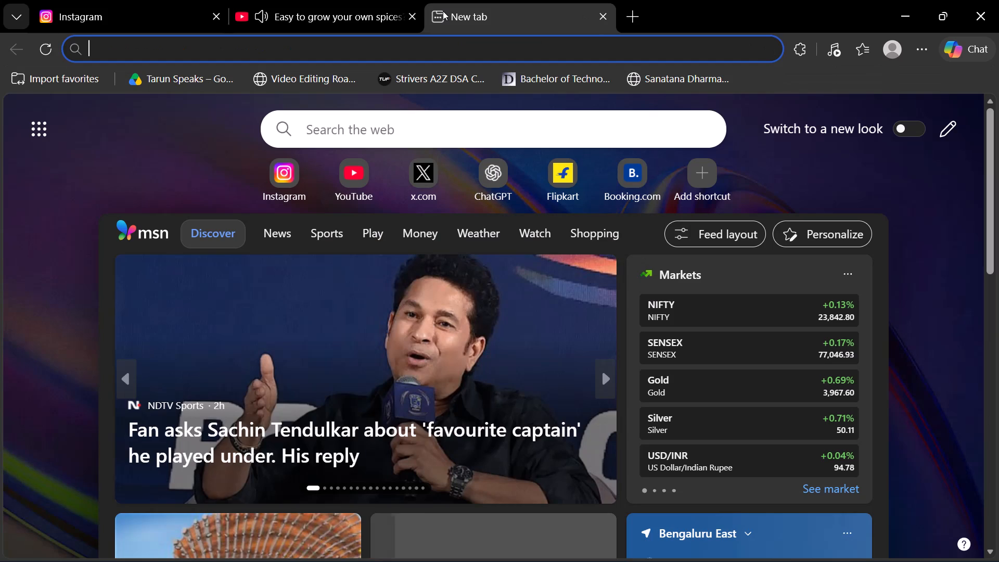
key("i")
key("Return")
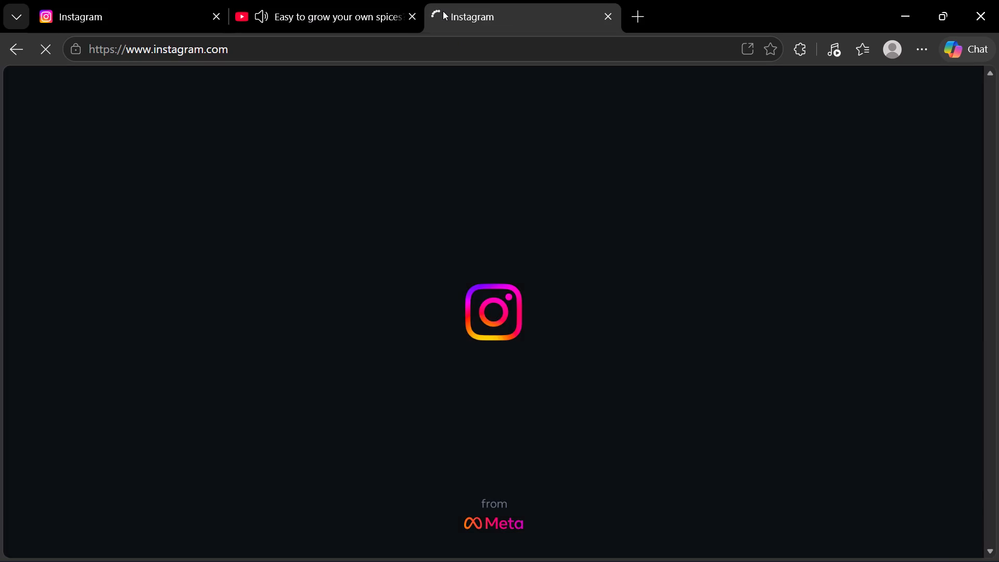
left_click(222, 15)
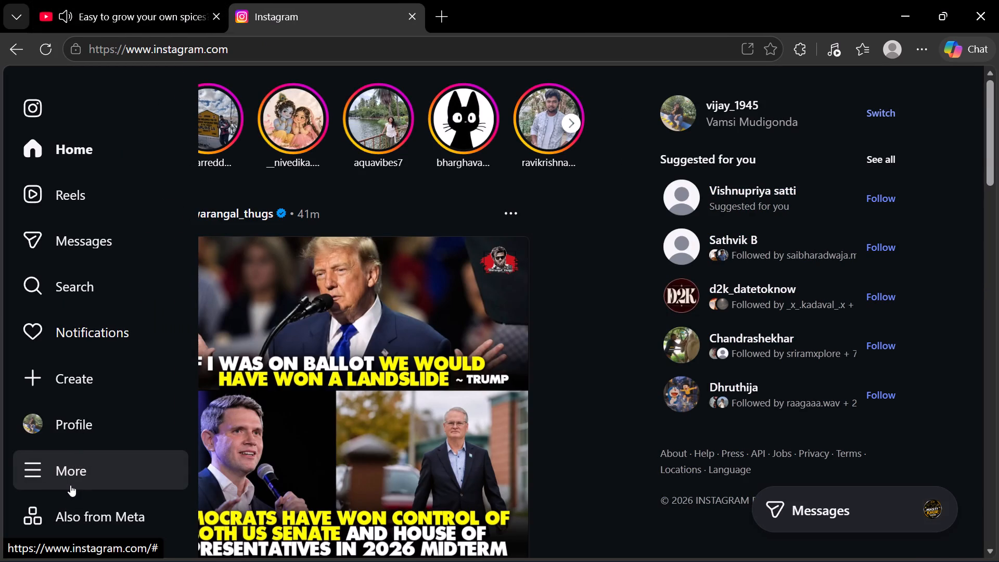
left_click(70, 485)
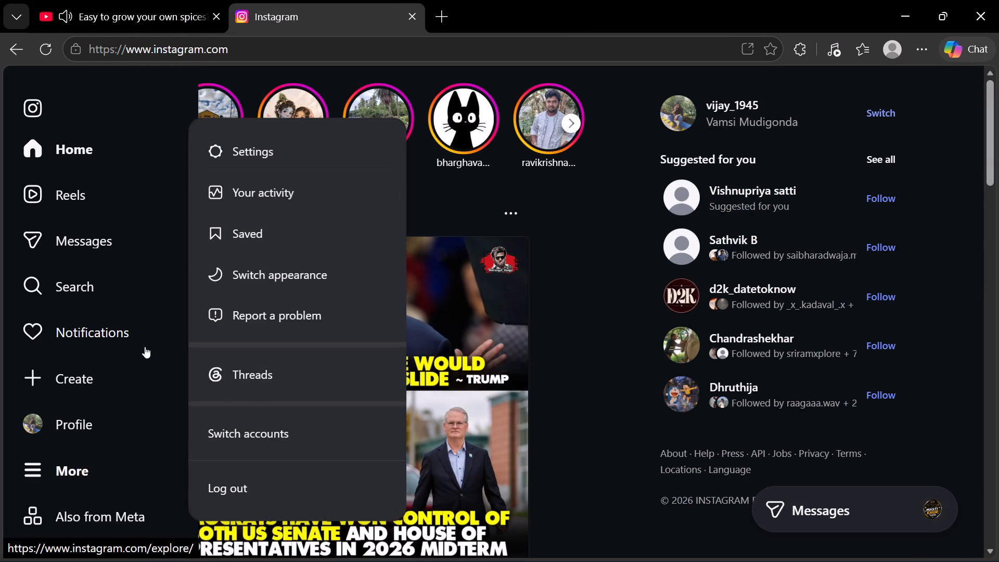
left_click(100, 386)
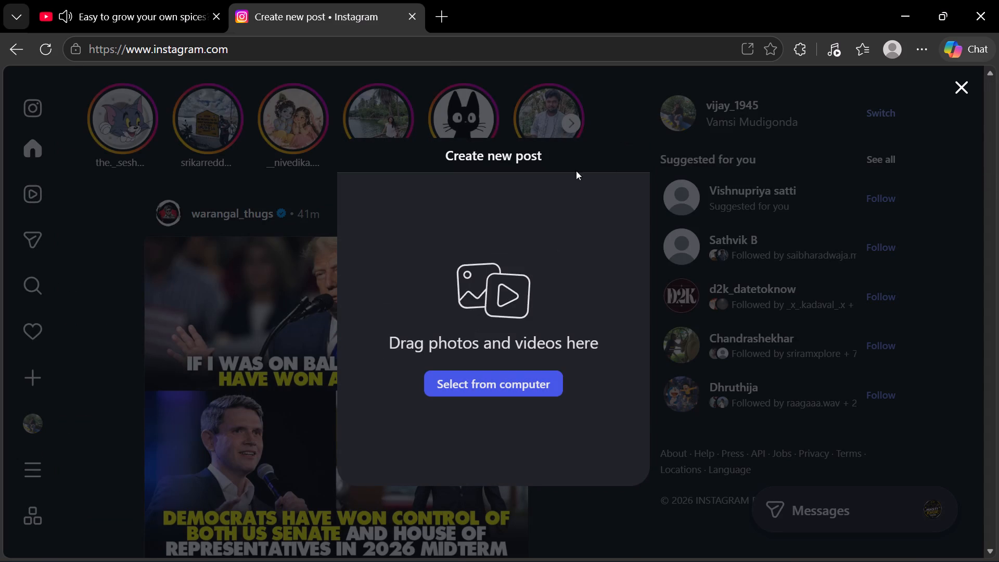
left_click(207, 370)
Switch Instagram to the second saved account.
left_click(44, 475)
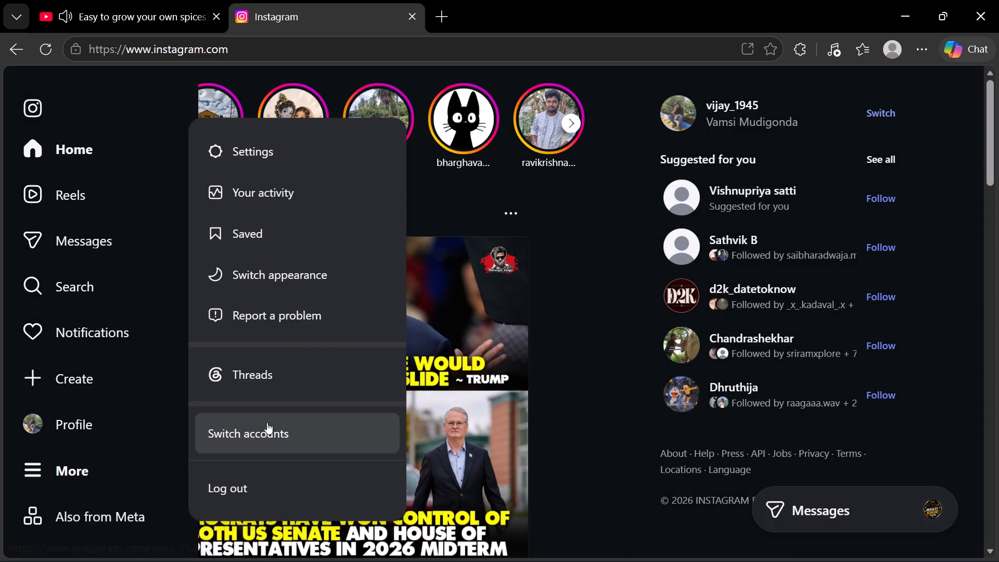
left_click(267, 423)
left_click(376, 237)
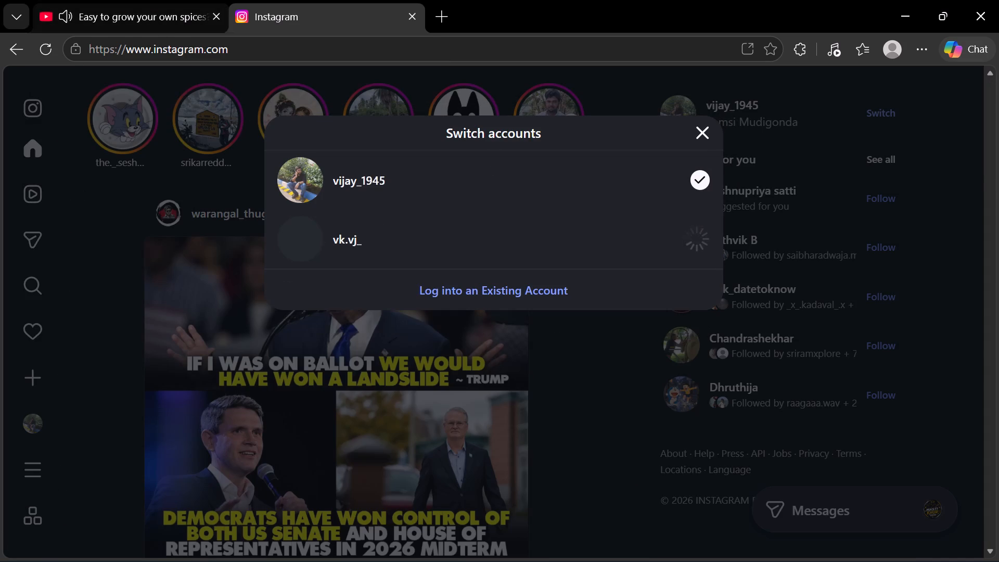
Browse YouTube Shorts and the home feed, and open the "Gongura Joint Biryani is LIVE!" short.
left_click(171, 0)
scroll(335, 279, "down", 3)
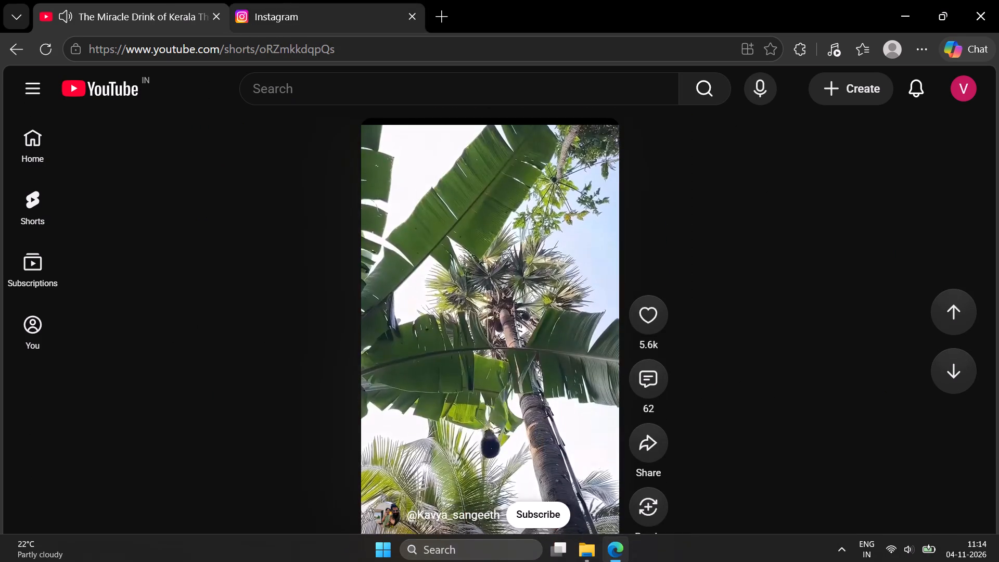
left_click(120, 91)
left_click(344, 0)
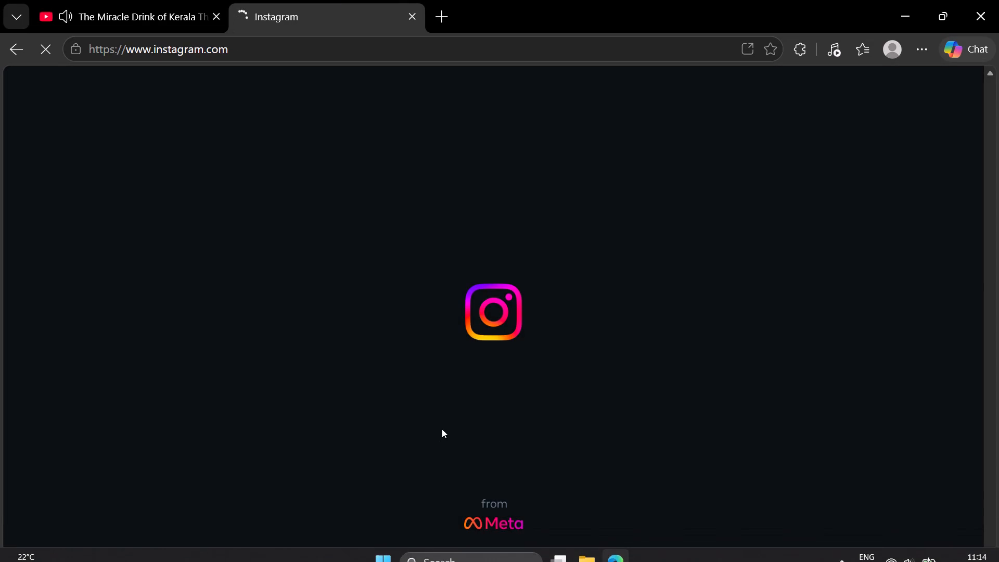
left_click(141, 0)
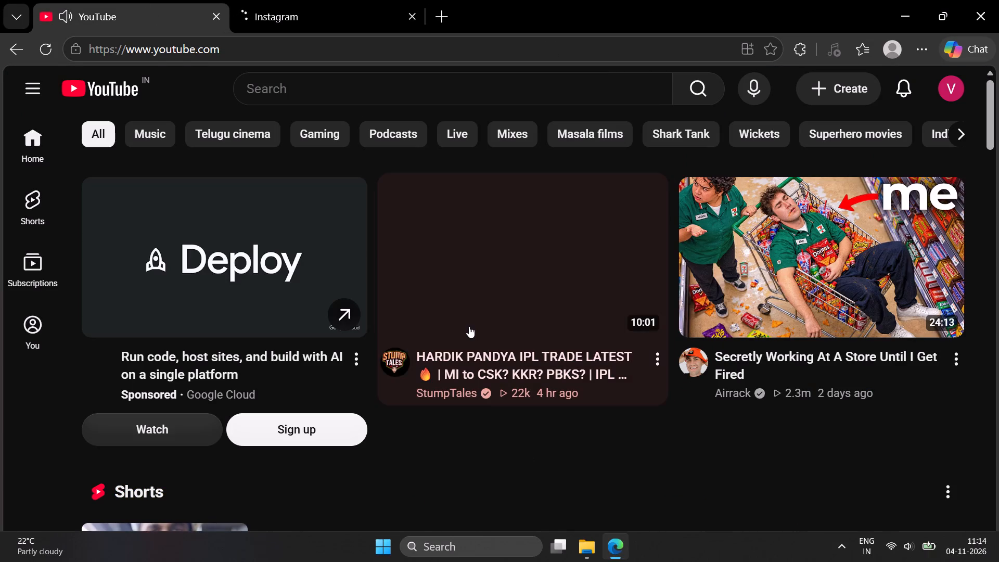
scroll(571, 263, "down", 4)
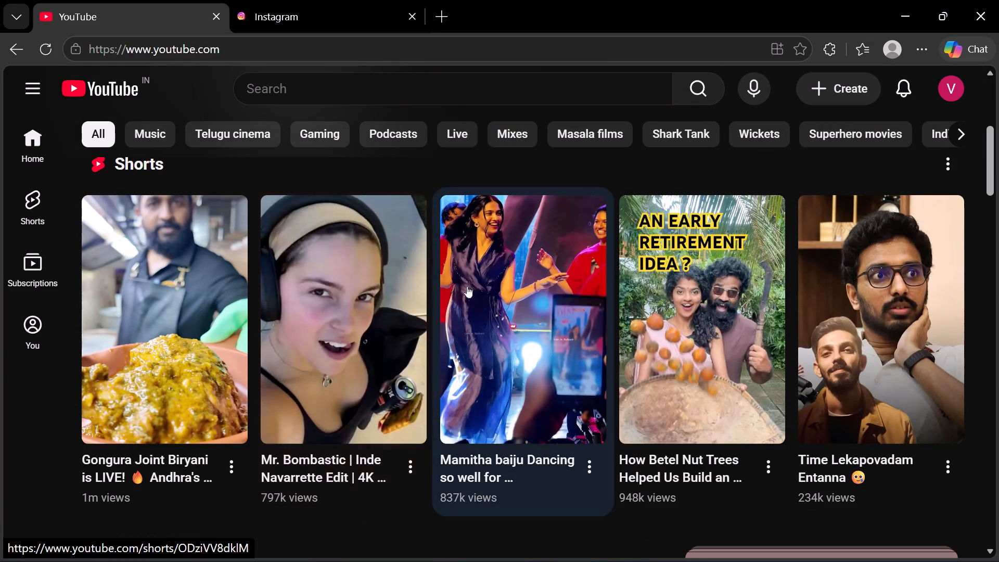
left_click(129, 331)
Look through the home feed of the switched Instagram account.
left_click(297, 0)
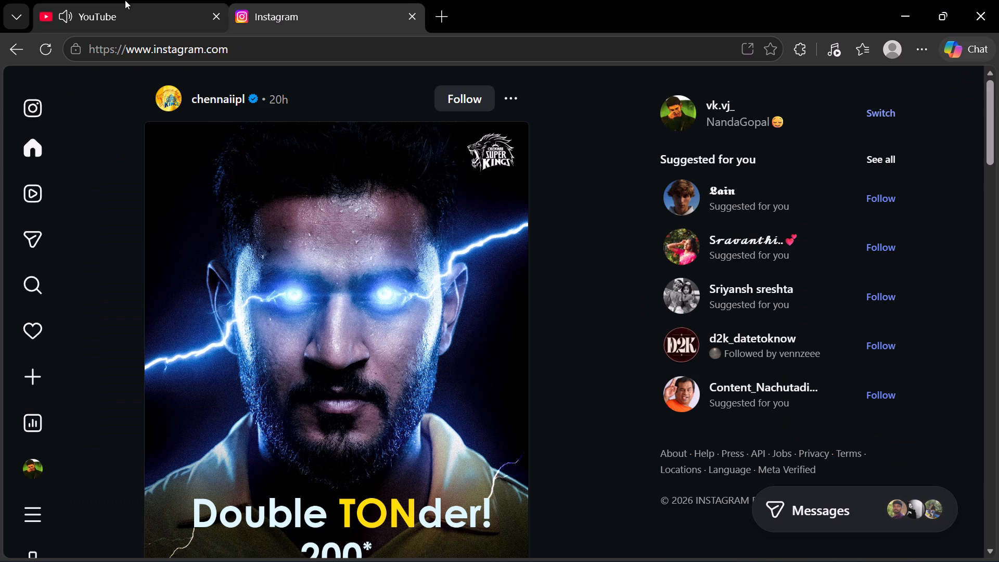
scroll(285, 240, "down", 3)
scroll(374, 300, "up", 1)
scroll(357, 378, "down", 3)
scroll(336, 241, "up", 3)
scroll(399, 146, "up", 2)
scroll(399, 146, "down", 1)
scroll(399, 146, "up", 1)
Open the CREX cricket live scores site in a new tab.
left_click(442, 2)
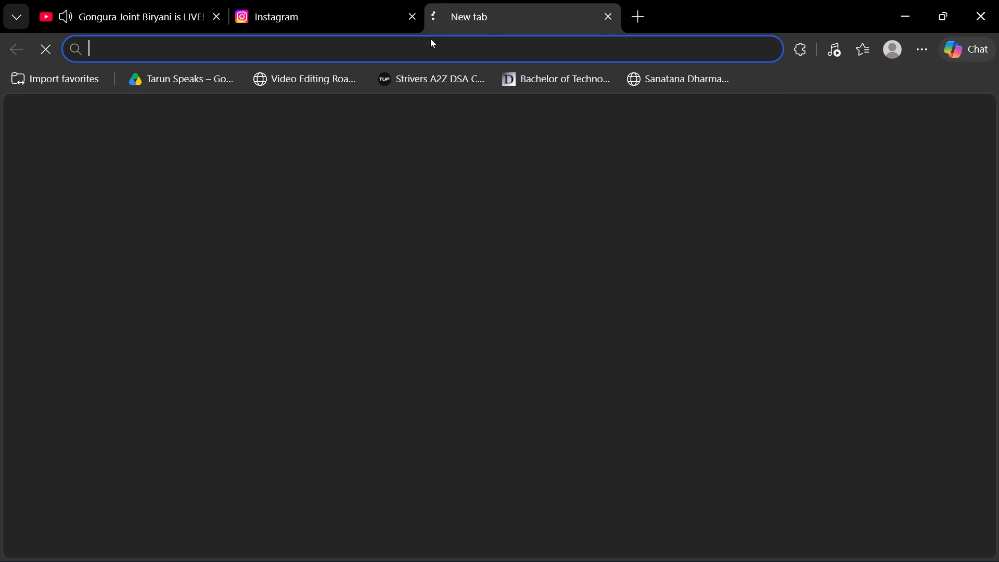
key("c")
key("Return")
Create a new Instagram post and load pokiri.mp4 from the Downloads folder into it.
left_click(245, 0)
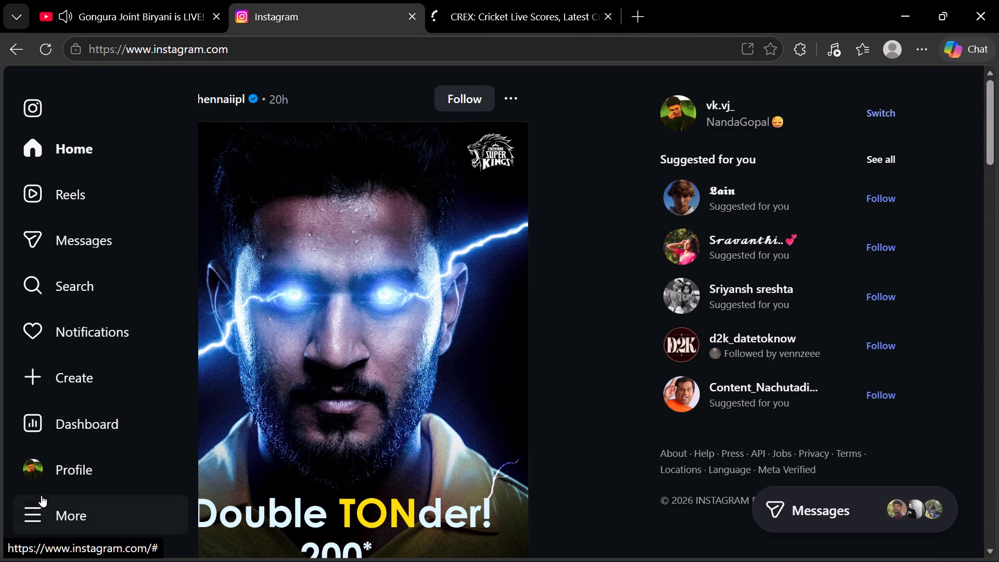
left_click(41, 495)
left_click(49, 374)
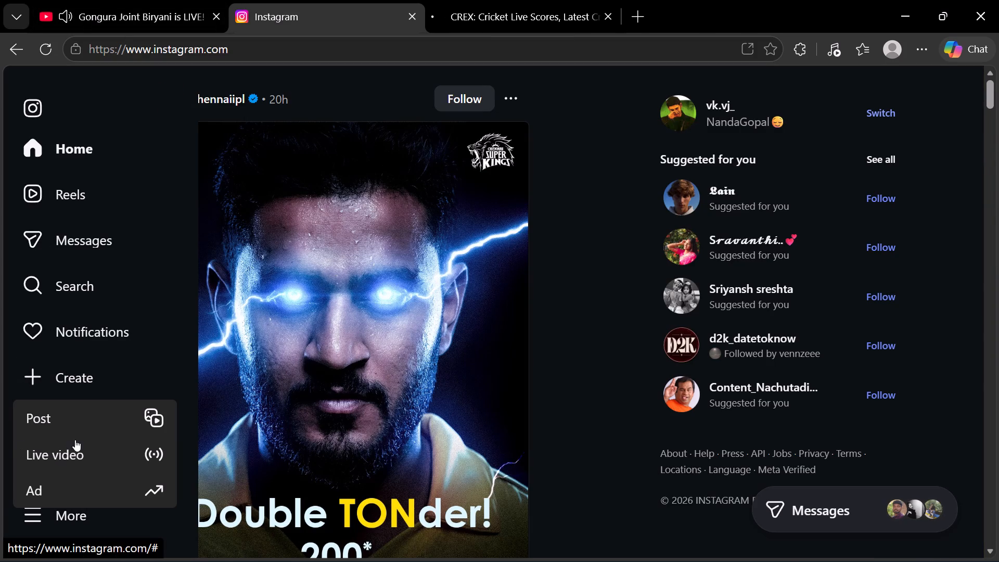
left_click(79, 420)
left_click(131, 0)
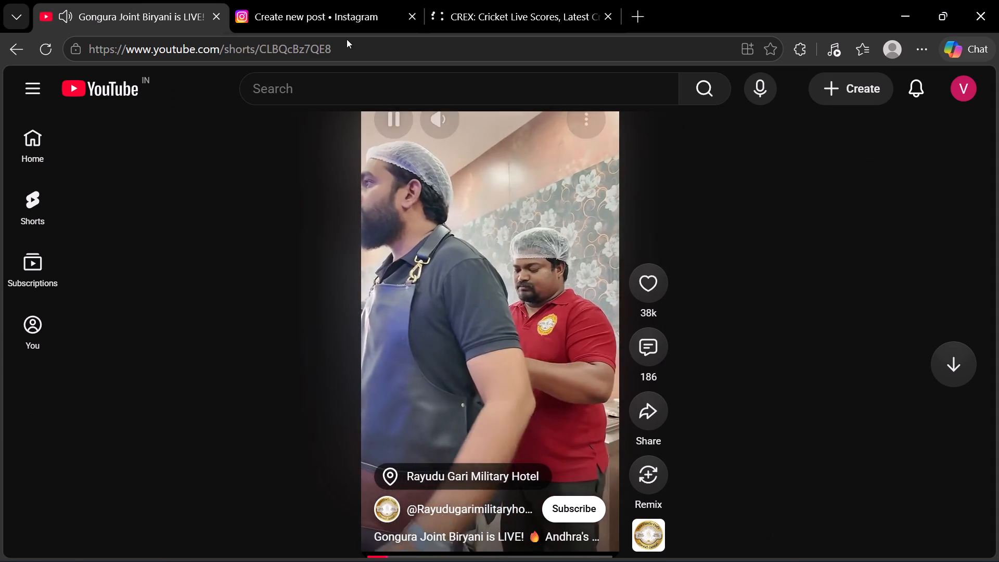
left_click(347, 39)
left_click(335, 0)
left_click(516, 382)
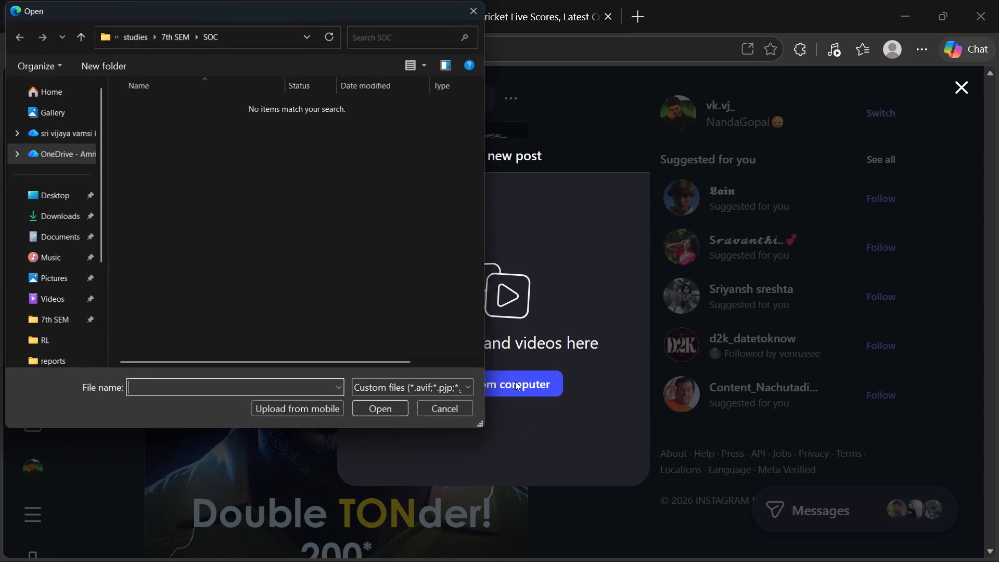
left_click(65, 210)
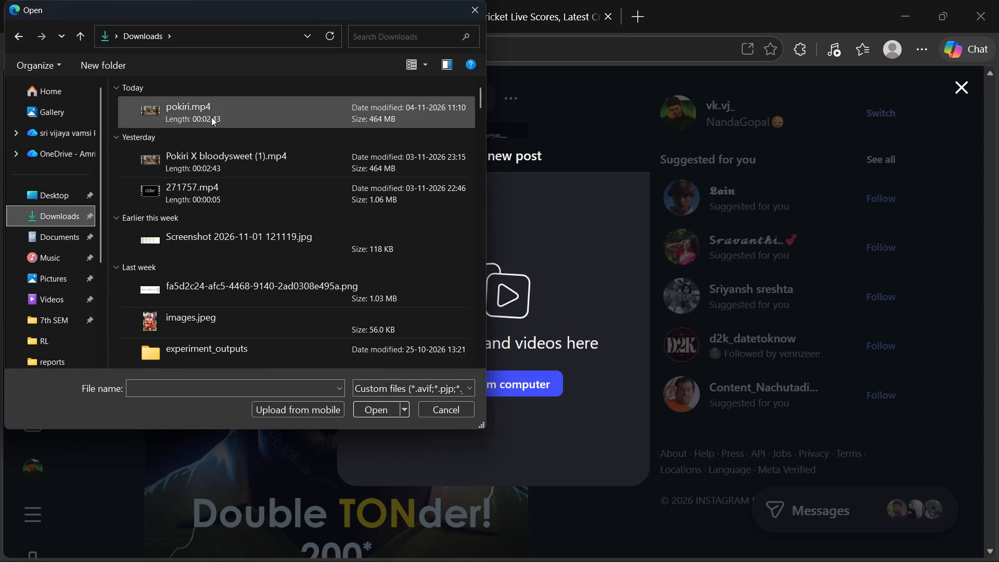
double_click(211, 117)
In File Explorer, examine the details of pokiri.mp4 and Pokiri X bloodysweet (1).mp4 in Downloads, and close the window.
left_click(584, 553)
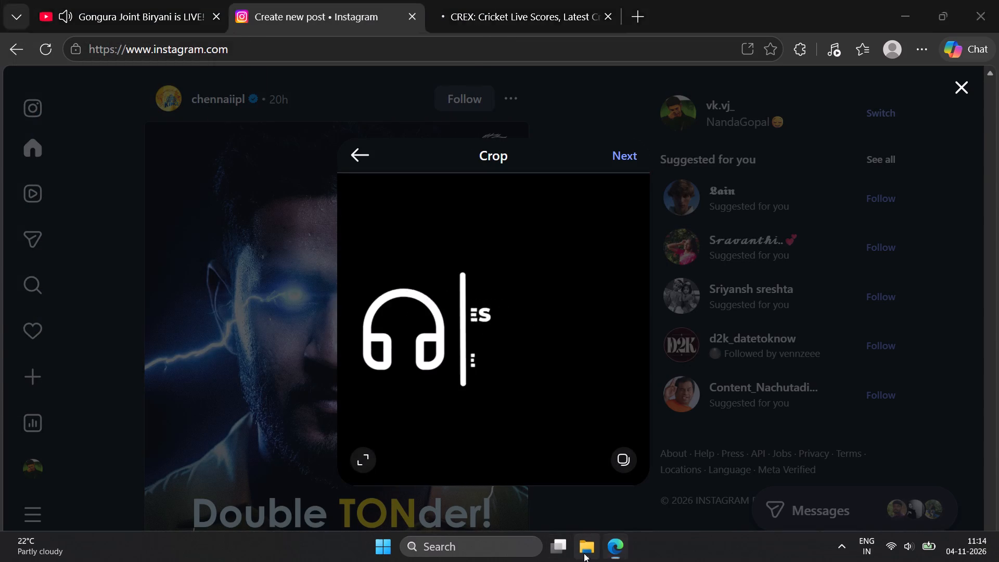
left_click(78, 245)
left_click(78, 223)
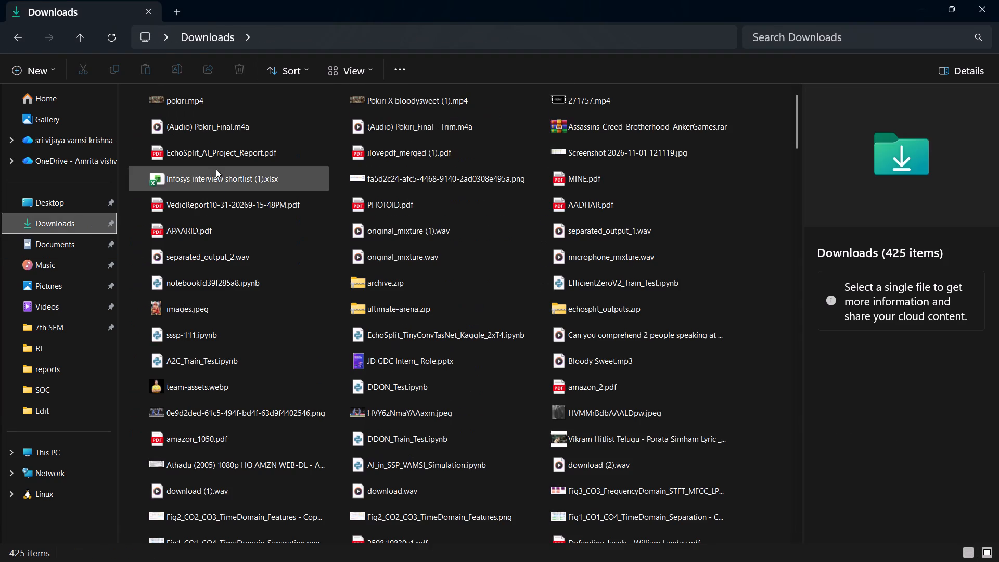
left_click(293, 94)
left_click(345, 105)
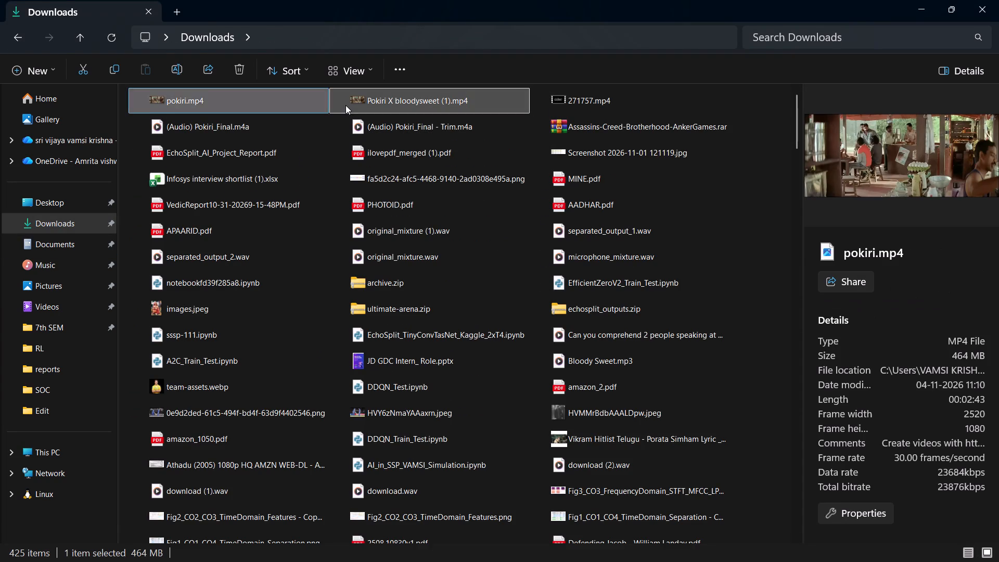
right_click(346, 105)
left_click(422, 323)
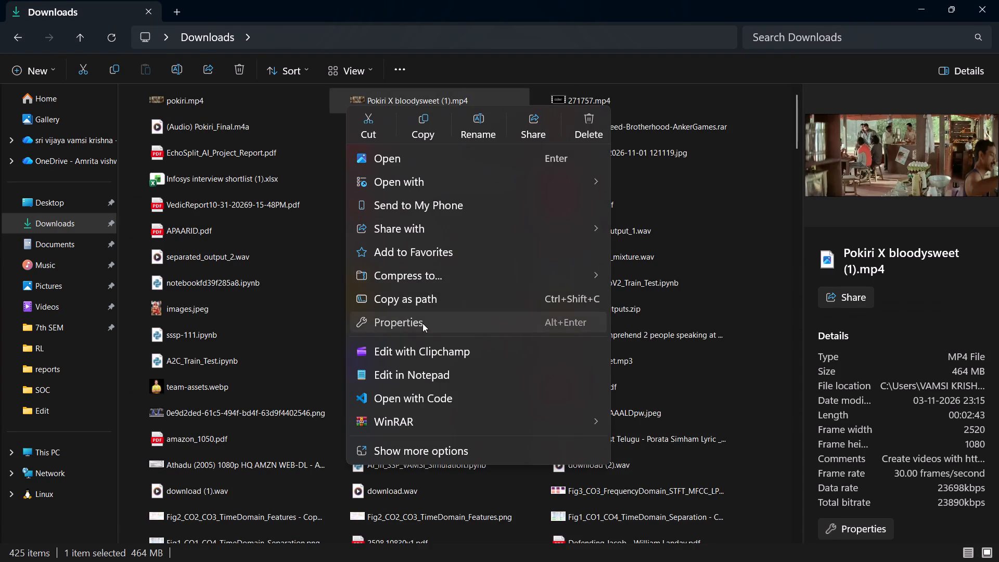
left_click(620, 112)
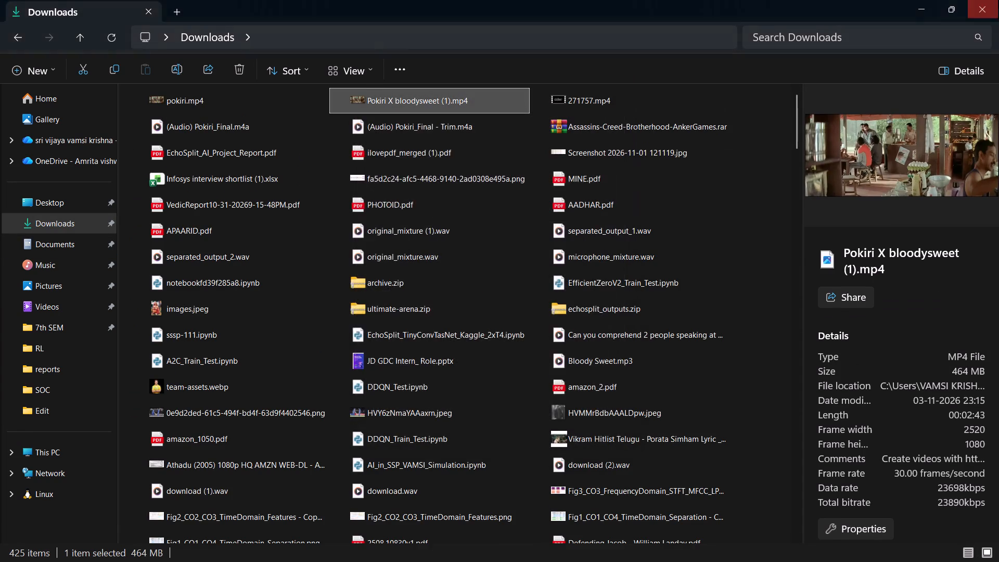
left_click(998, 0)
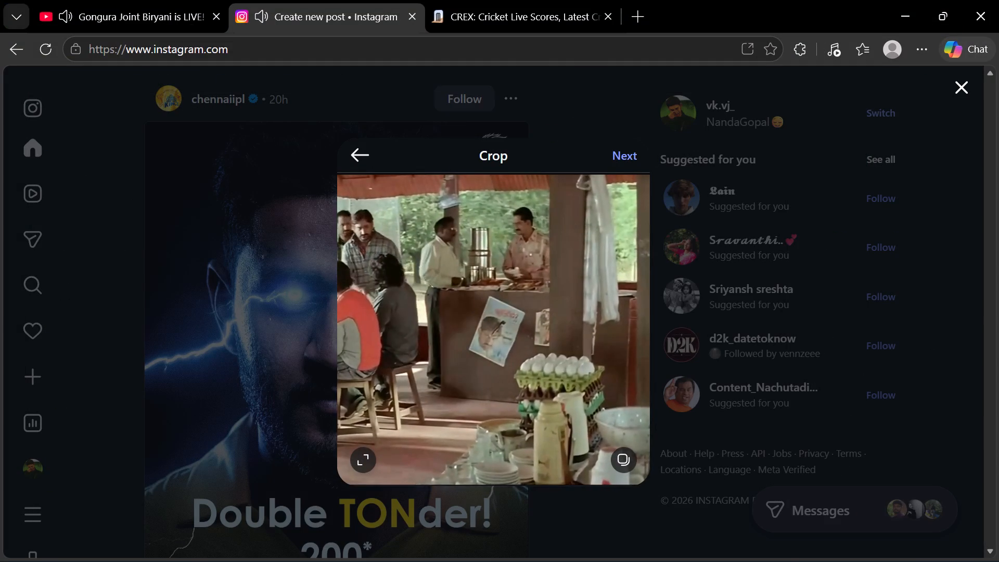
Compare the 16:9 and Original crops for the post's video, keep Original and continue to the Edit stage.
left_click(361, 465)
left_click(413, 408)
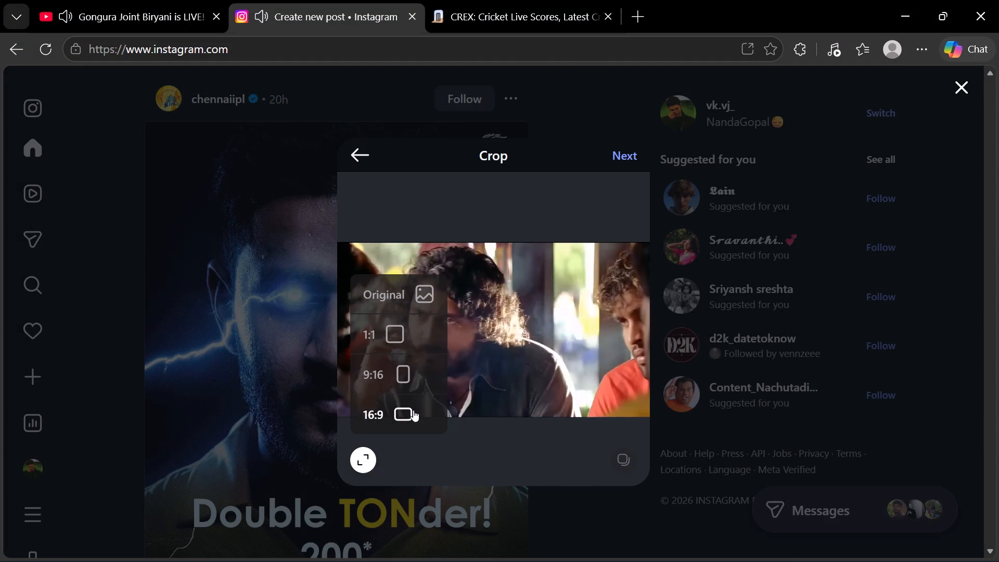
left_click(428, 297)
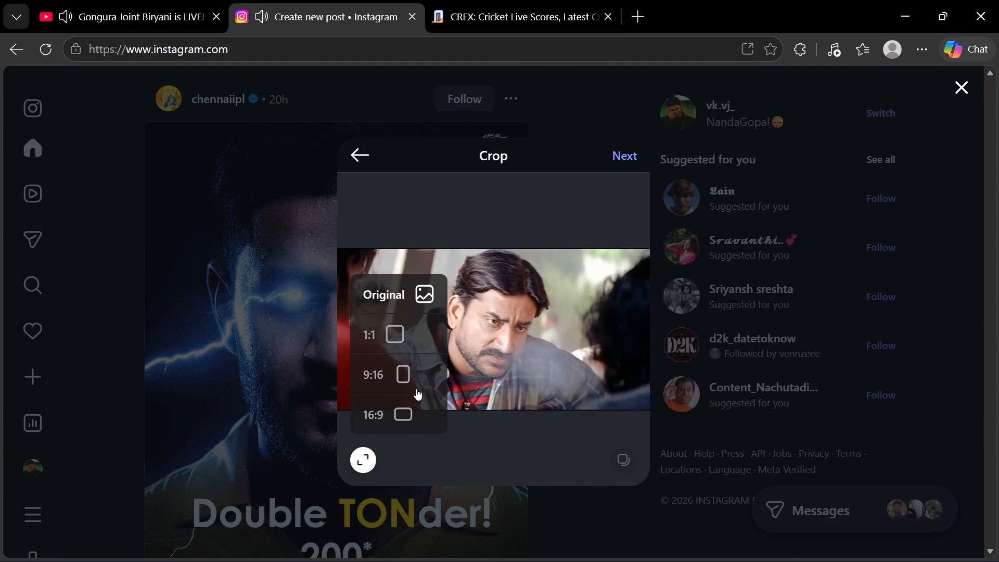
left_click(414, 428)
left_click(428, 291)
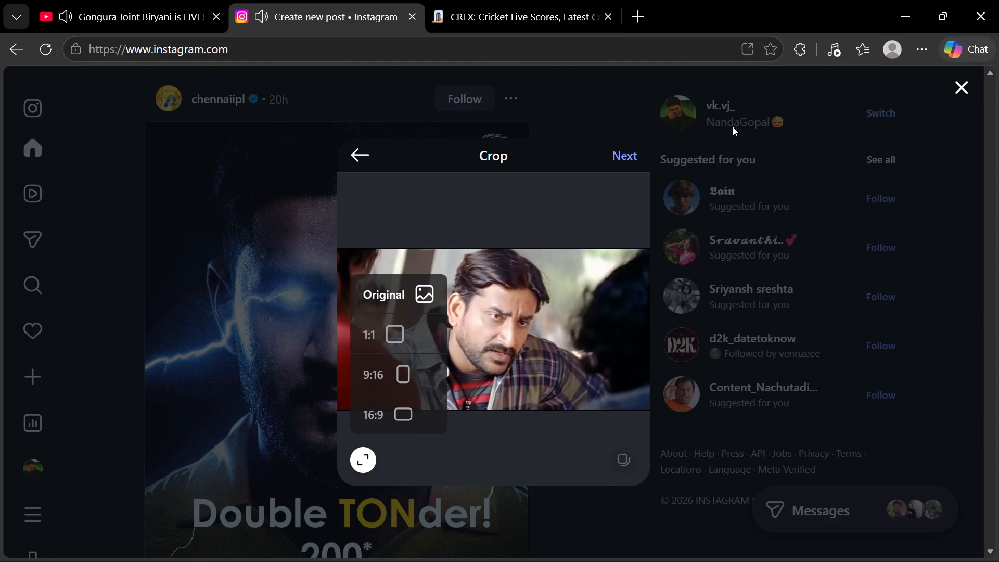
left_click(631, 155)
Pause the Gongura Joint Biryani short on YouTube and return to the Instagram post.
left_click(140, 0)
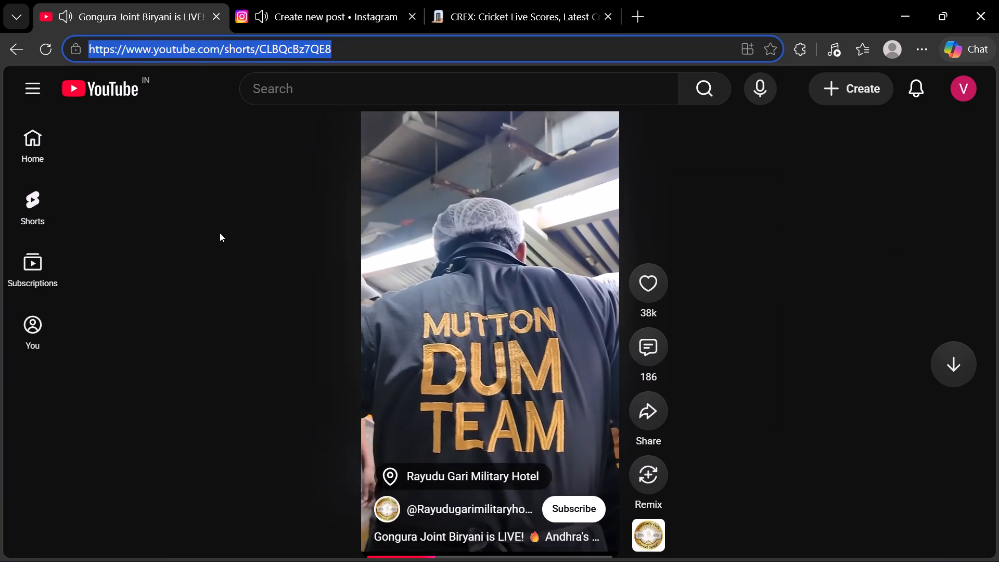
left_click(220, 233)
left_click(469, 275)
left_click(372, 0)
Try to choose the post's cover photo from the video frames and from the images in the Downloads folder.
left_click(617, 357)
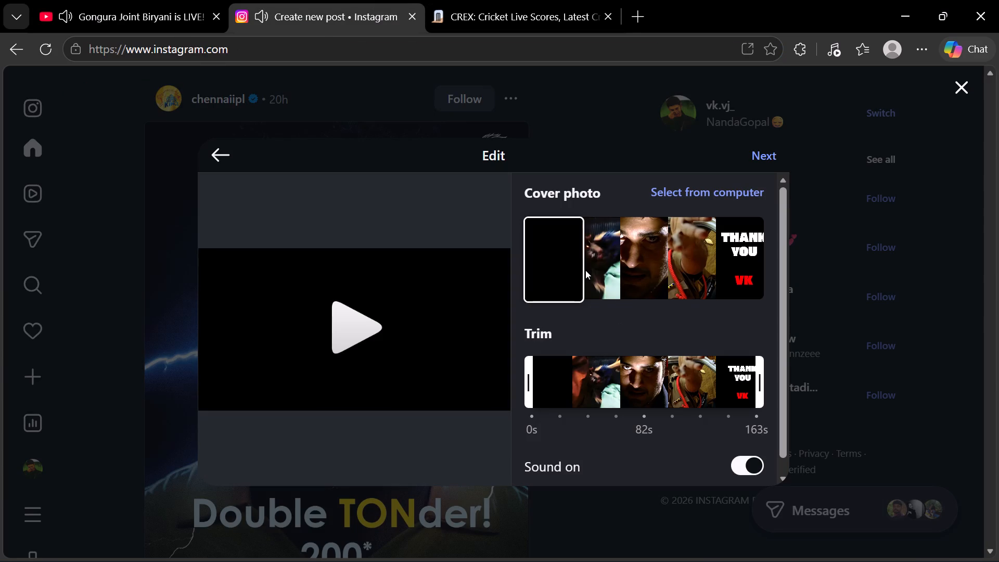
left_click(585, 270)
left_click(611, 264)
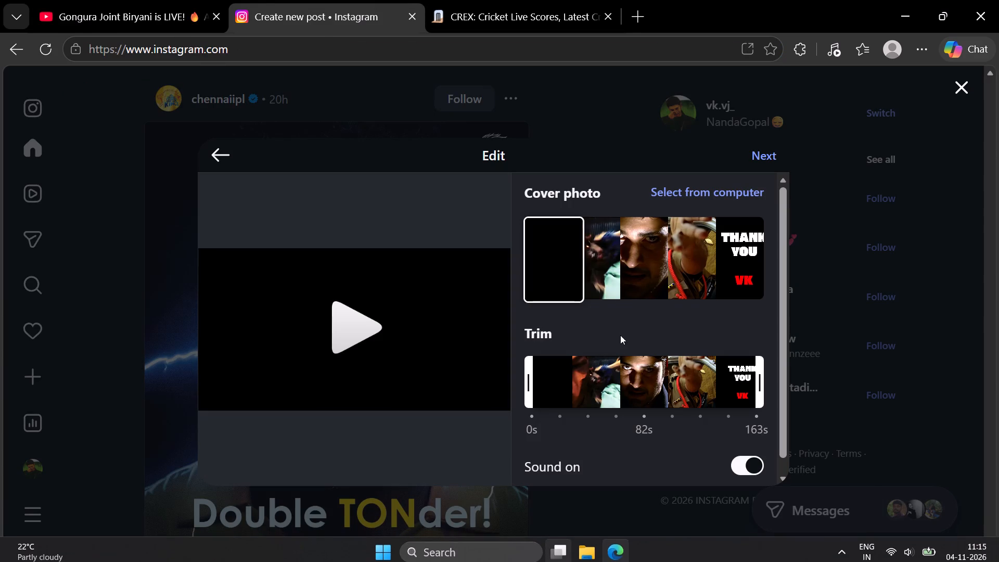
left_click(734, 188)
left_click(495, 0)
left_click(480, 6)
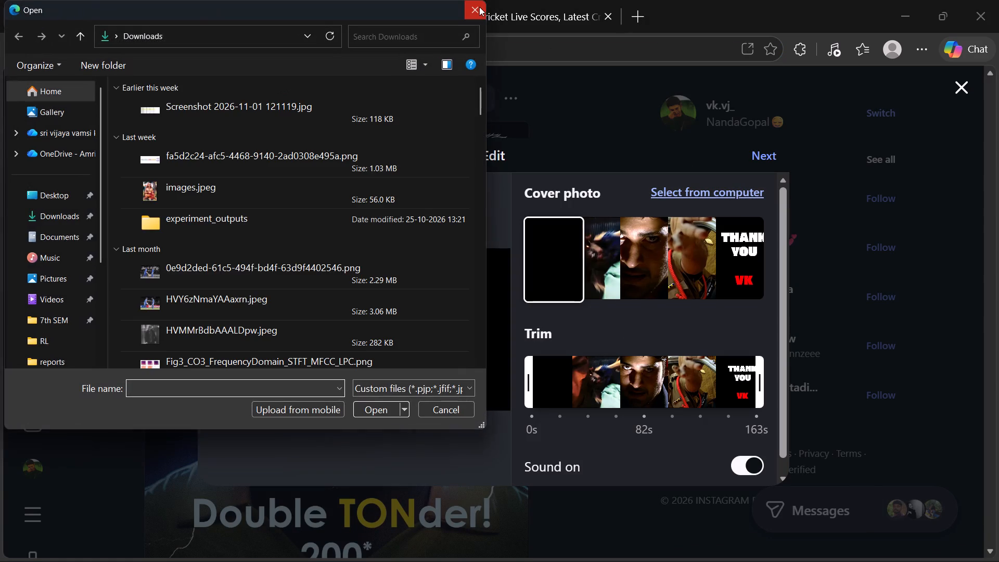
Open Google in the CREX tab and enter a search starting with "pokiri".
left_click(564, 17)
left_click(552, 53)
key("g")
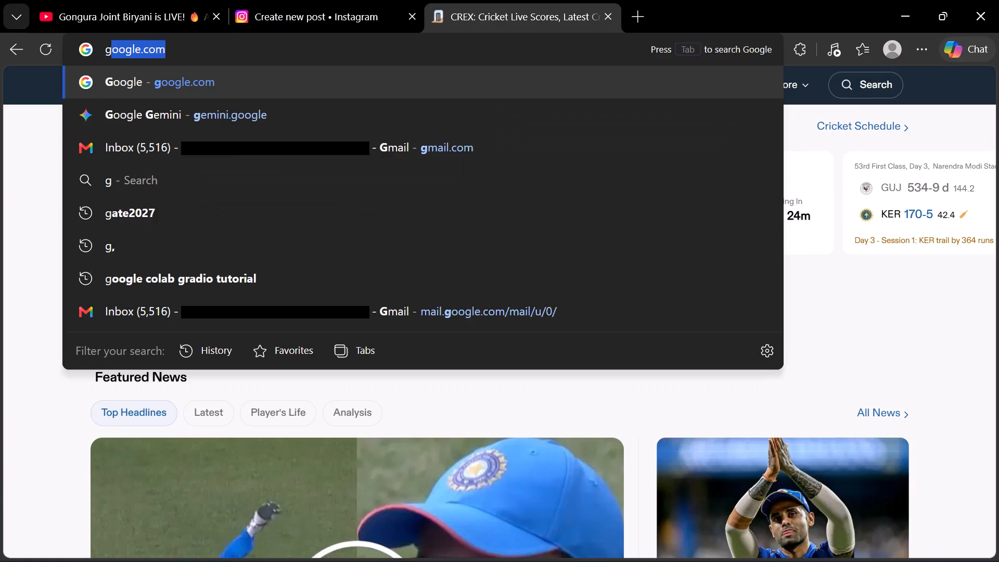
key("Return")
left_click(566, 221)
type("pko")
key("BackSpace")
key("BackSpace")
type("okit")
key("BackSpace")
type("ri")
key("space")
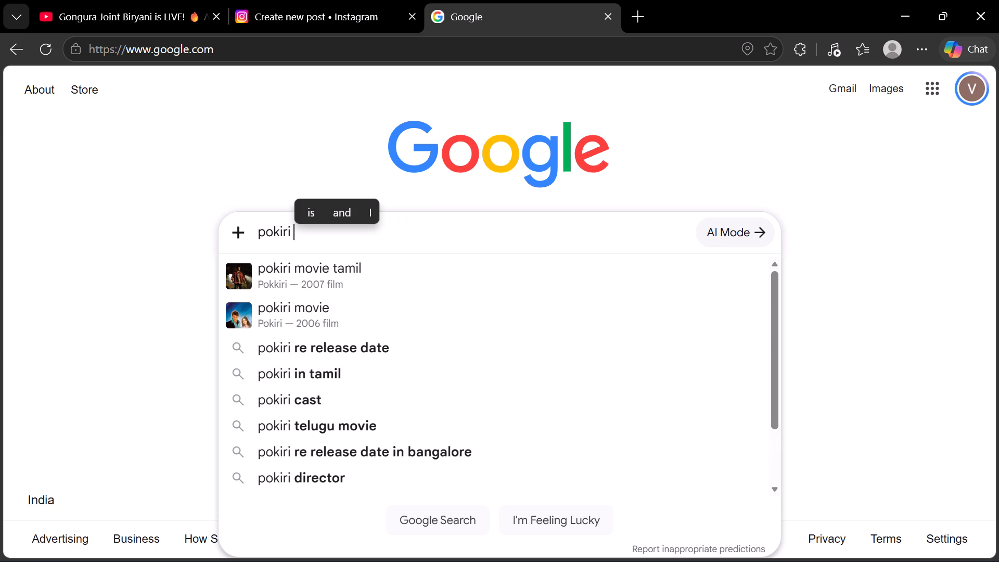
Search Google Images for "pokiri wallpaper", refining the query to "pokiri wallpaper laptop".
type("wallpaper")
key("Return")
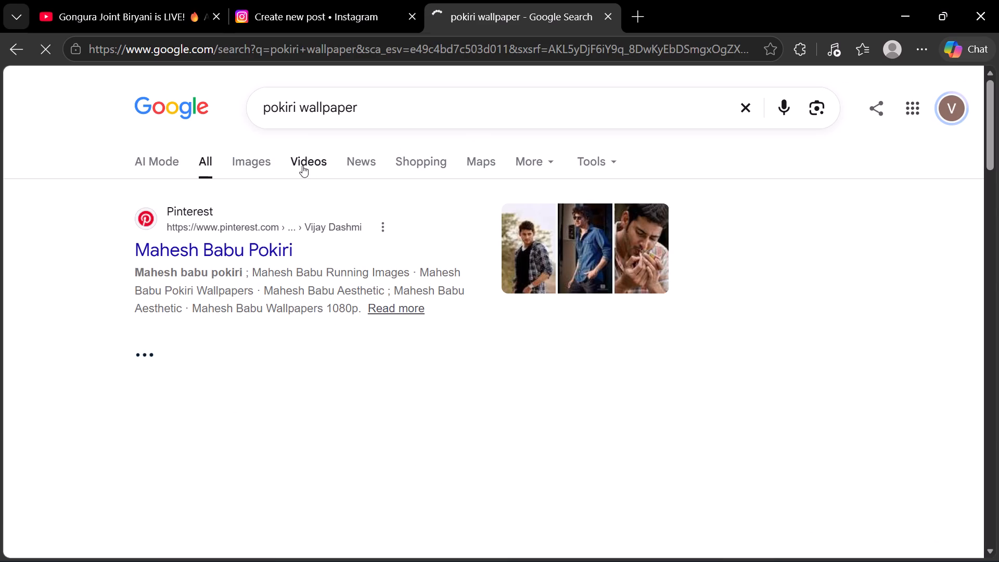
left_click(273, 159)
left_click(458, 106)
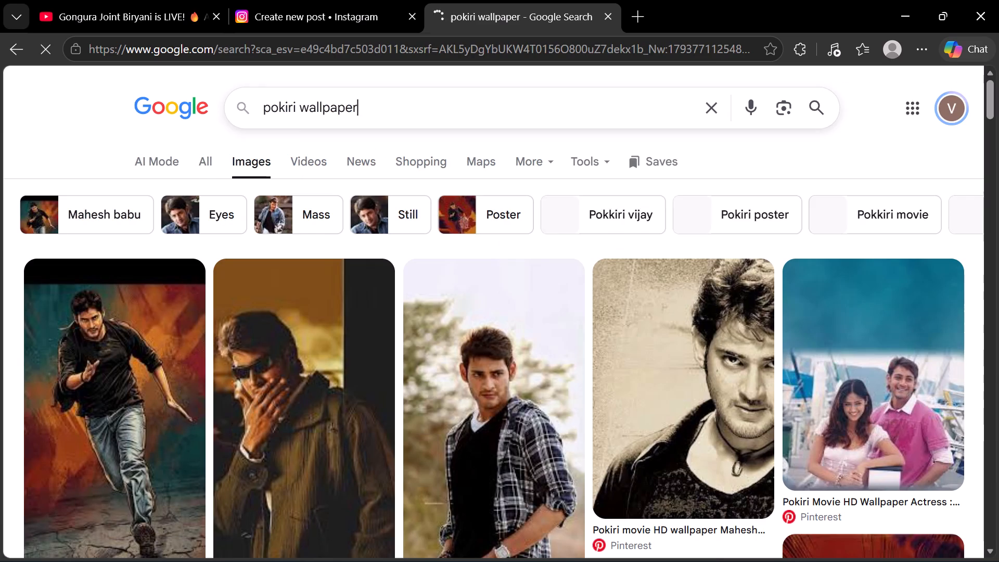
key("space")
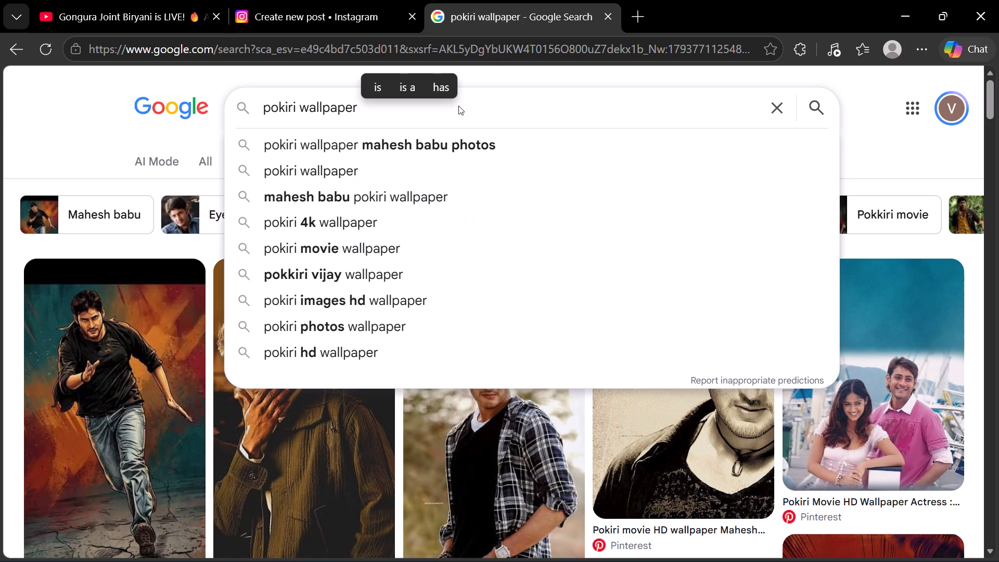
type("laptop")
key("Return")
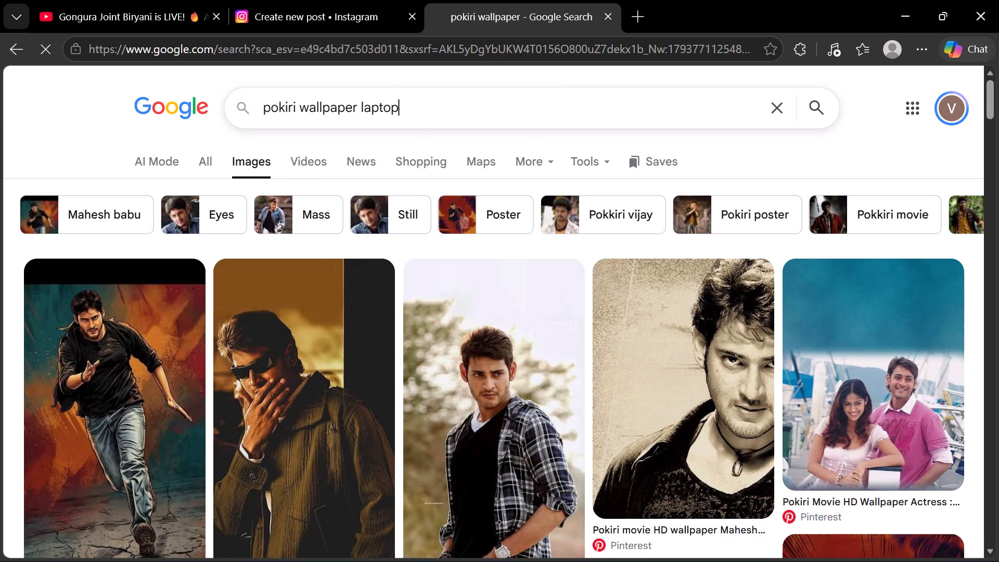
Browse the image results for a Pokiri wallpaper suited to a laptop.
scroll(406, 254, "down", 5)
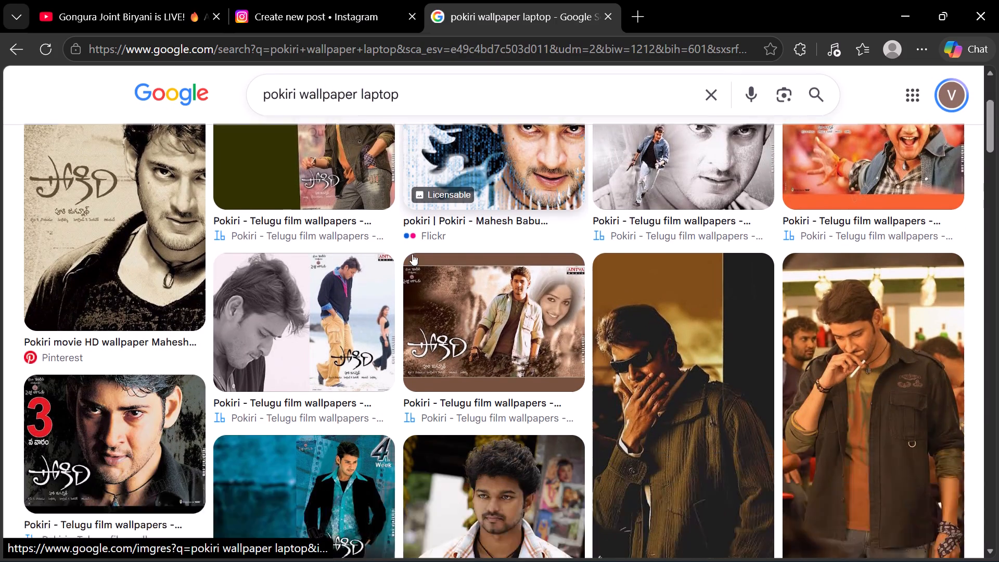
scroll(547, 315, "down", 5)
scroll(546, 314, "up", 2)
scroll(545, 314, "down", 1)
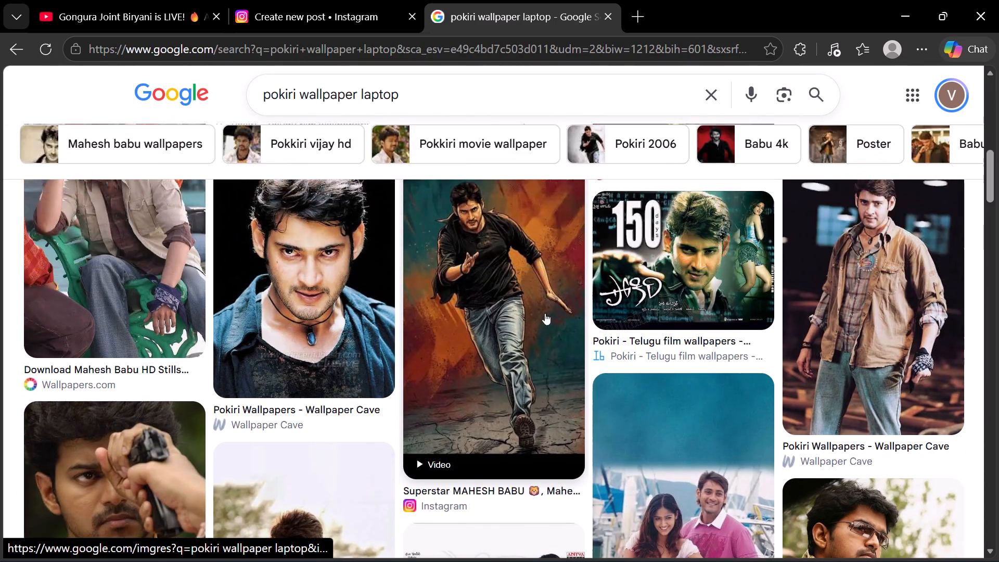
scroll(545, 313, "down", 20)
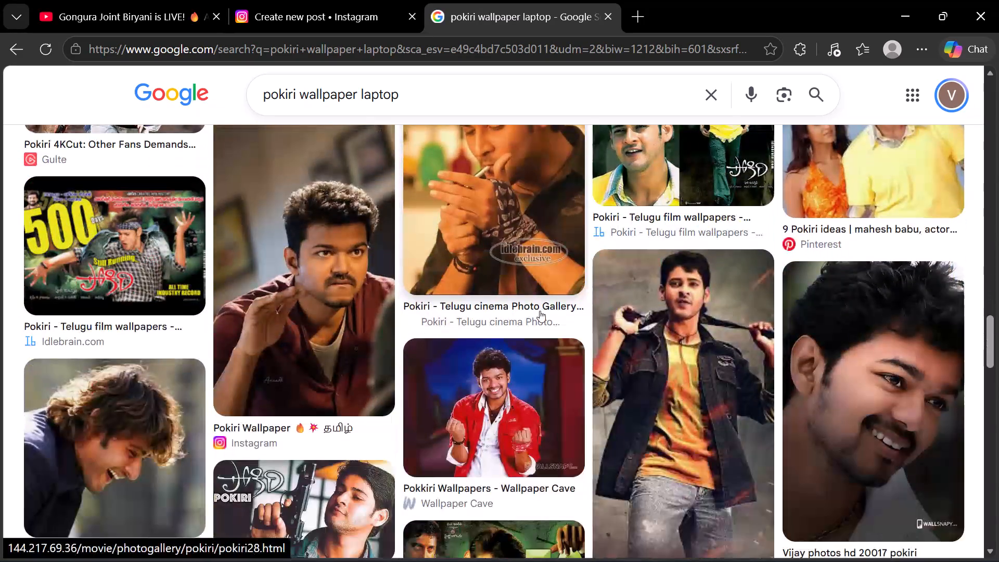
scroll(540, 311, "down", 12)
scroll(538, 308, "up", 14)
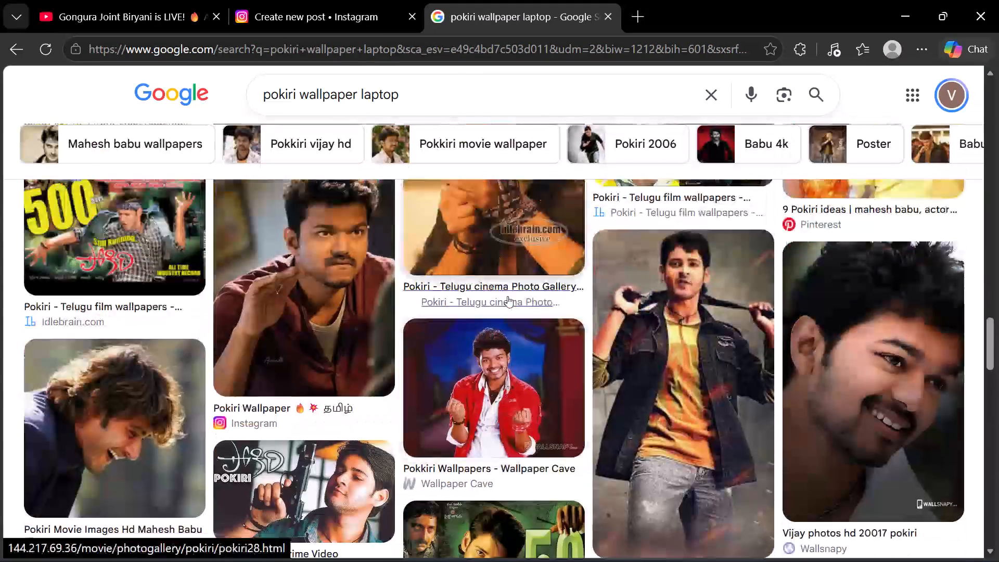
scroll(507, 296, "up", 20)
scroll(507, 296, "up", 16)
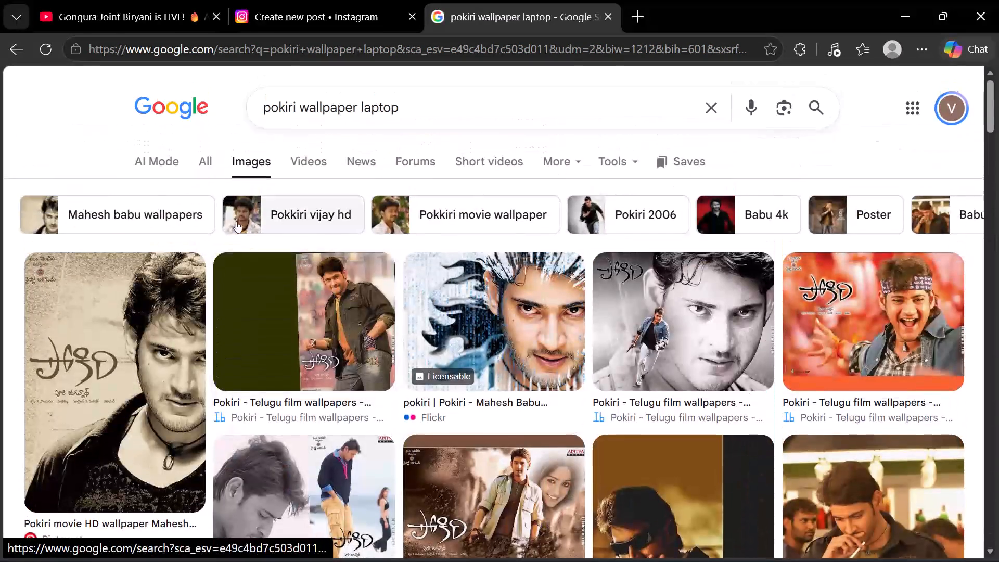
Return to all web results and open the Pinterest page "Pokiri Movie Images Hd Mahesh Babu".
left_click(202, 164)
scroll(468, 289, "down", 2)
scroll(437, 292, "up", 3)
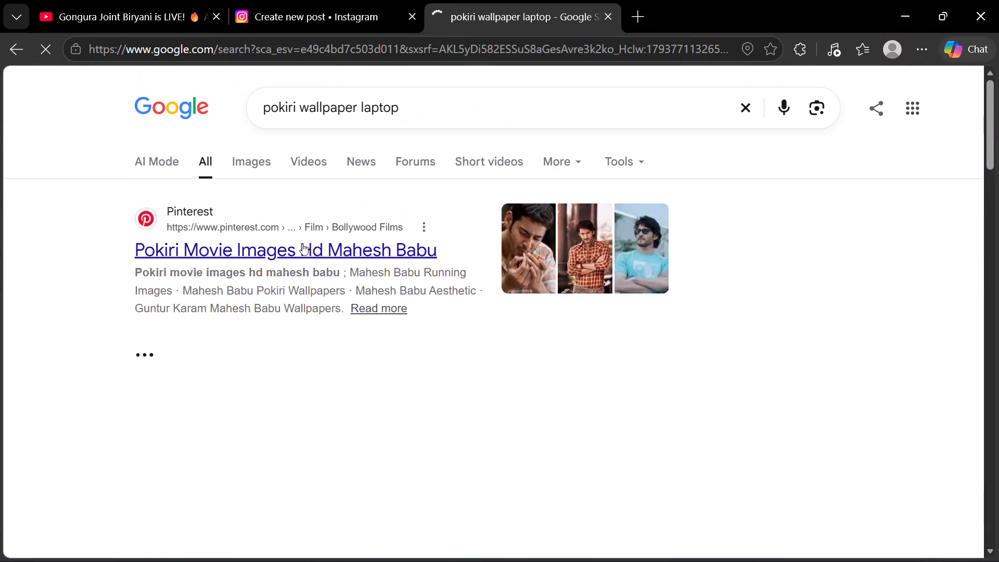
left_click_drag(301, 244, 907, 0)
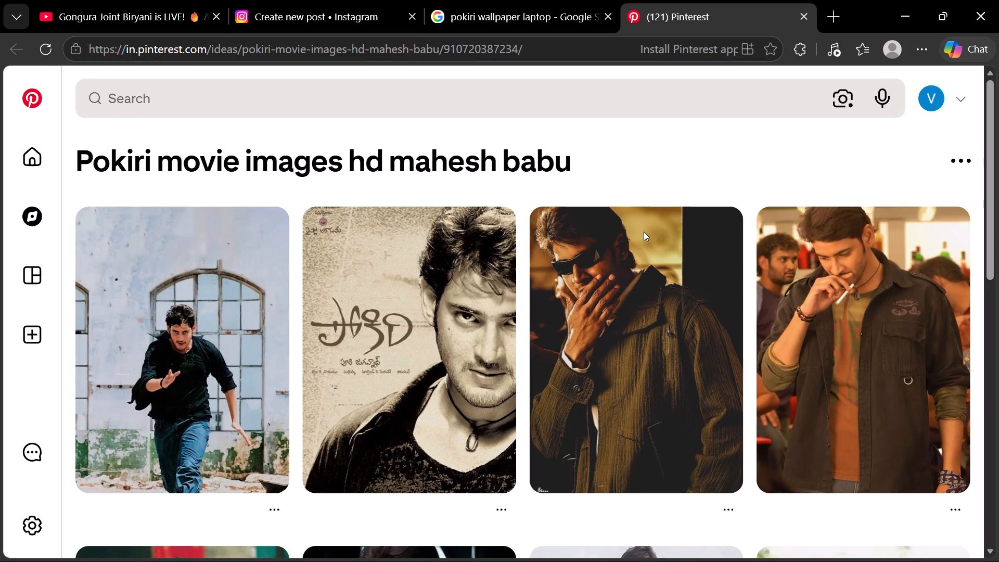
scroll(640, 232, "down", 5)
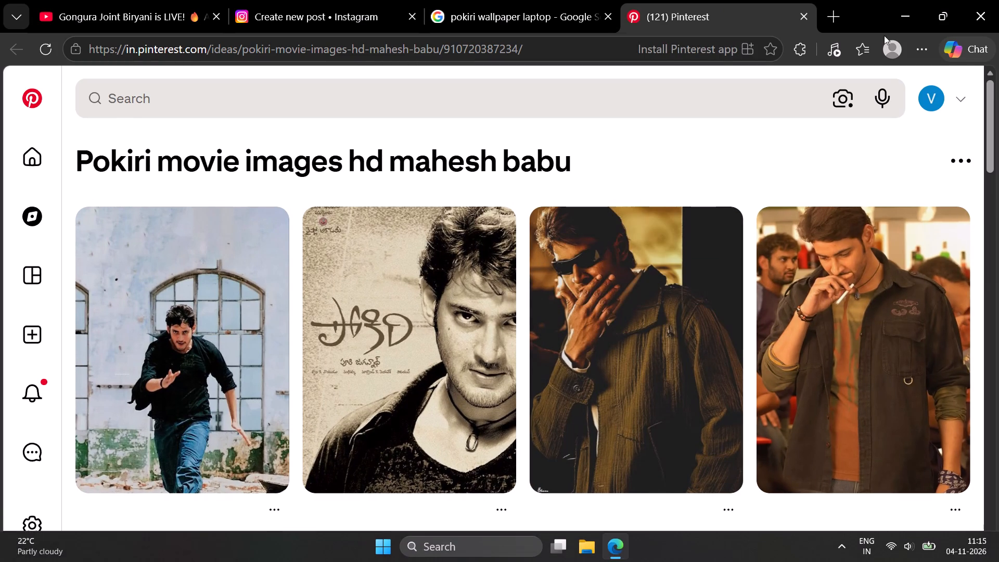
Open BookMyShow's Prasads Multiplex Hyderabad page in a new browser tab.
left_click(836, 9)
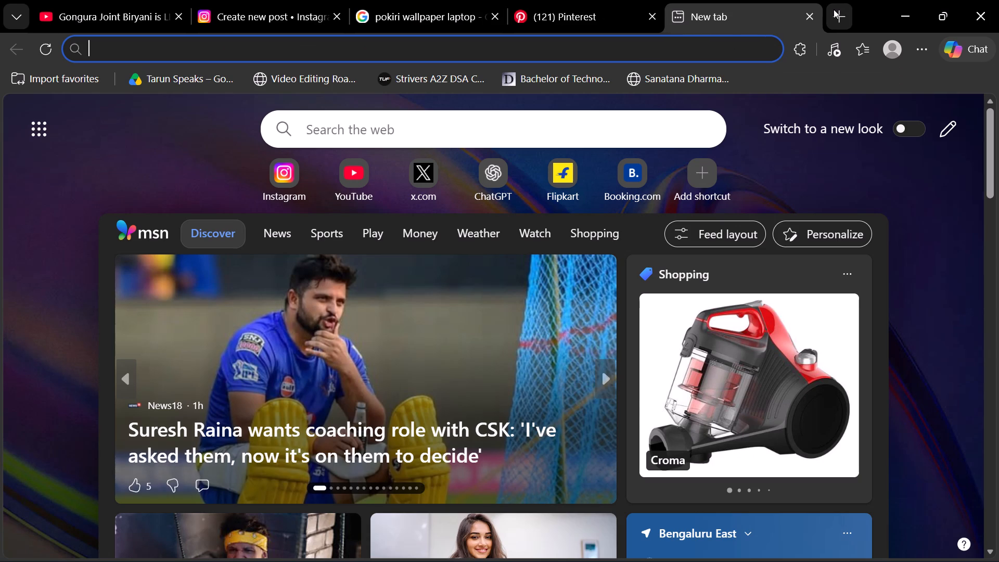
type("book")
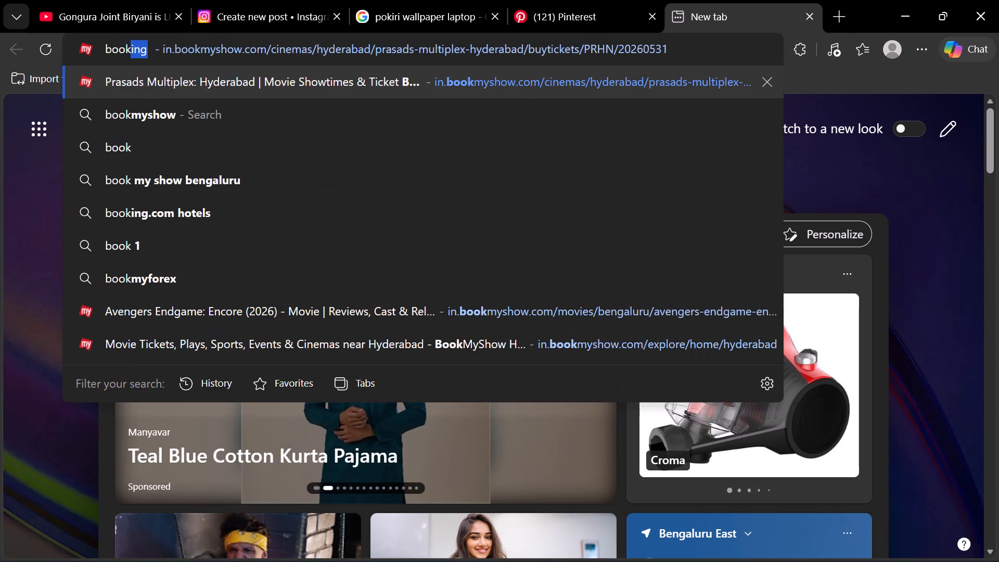
key("Return")
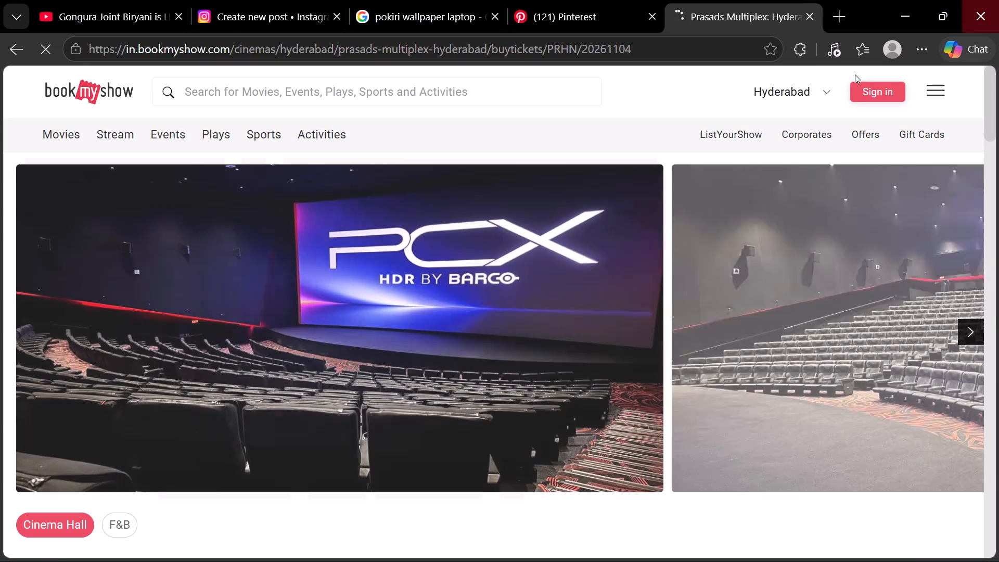
Change the BookMyShow city to Bengaluru.
left_click(816, 100)
left_click(815, 93)
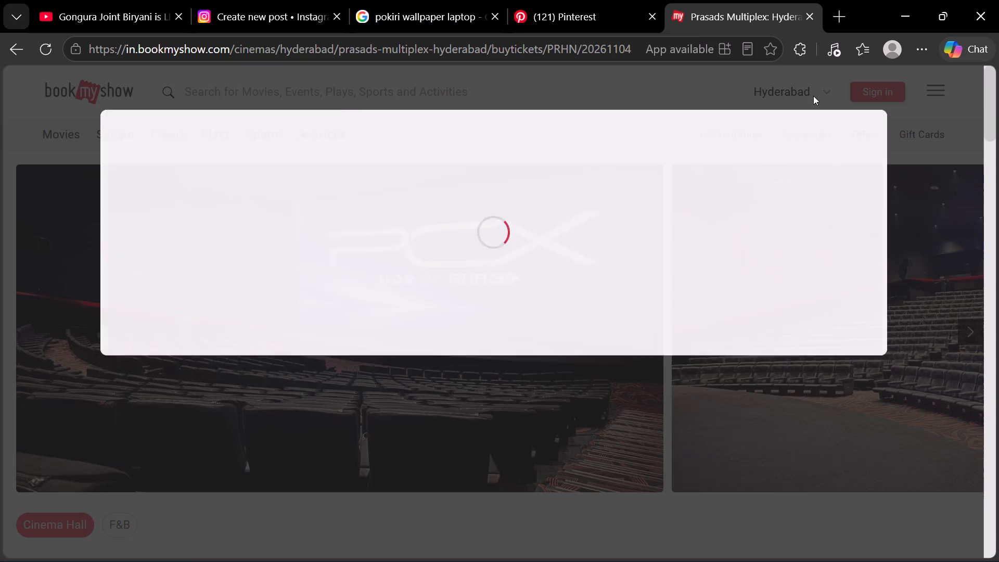
left_click(295, 289)
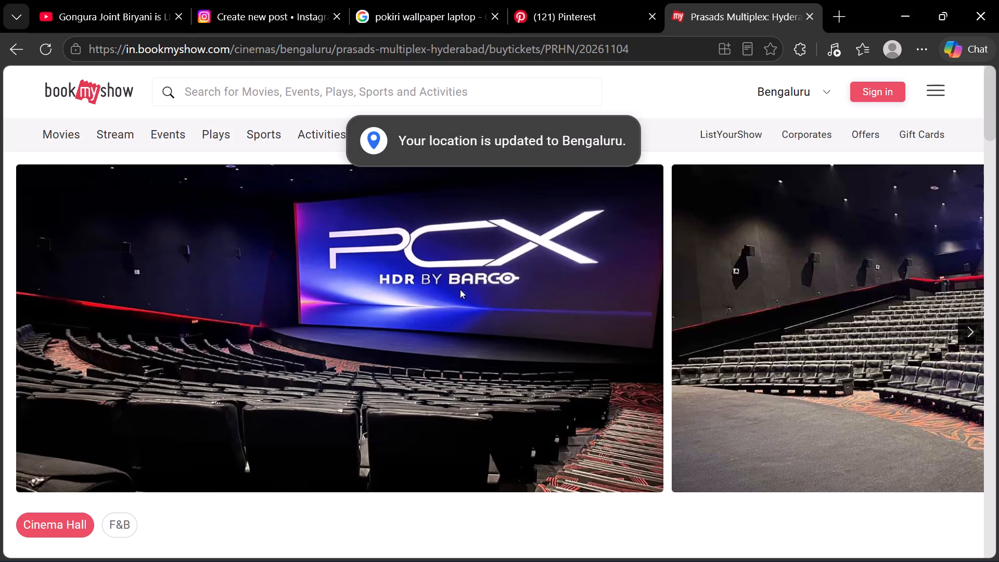
Go to the BookMyShow home page and open Ramayana from the Recommended Movies.
scroll(599, 259, "down", 2)
scroll(229, 246, "up", 3)
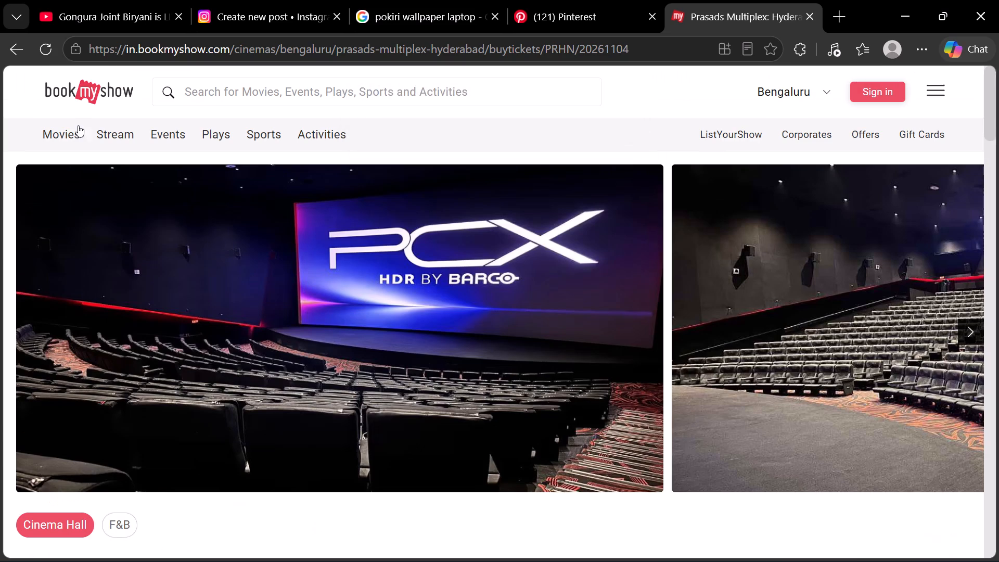
left_click(95, 103)
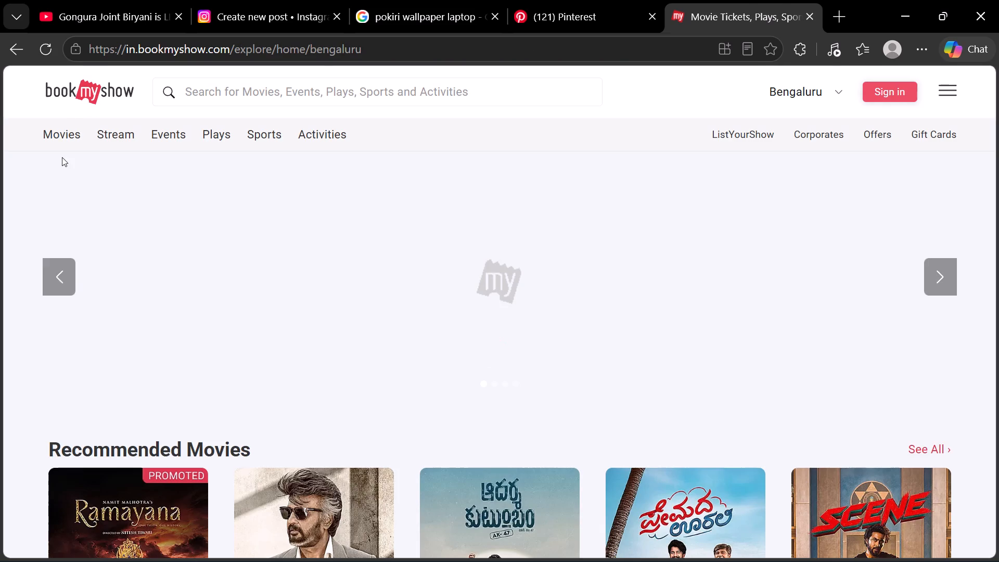
scroll(93, 140, "down", 3)
left_click_drag(114, 352, 921, 0)
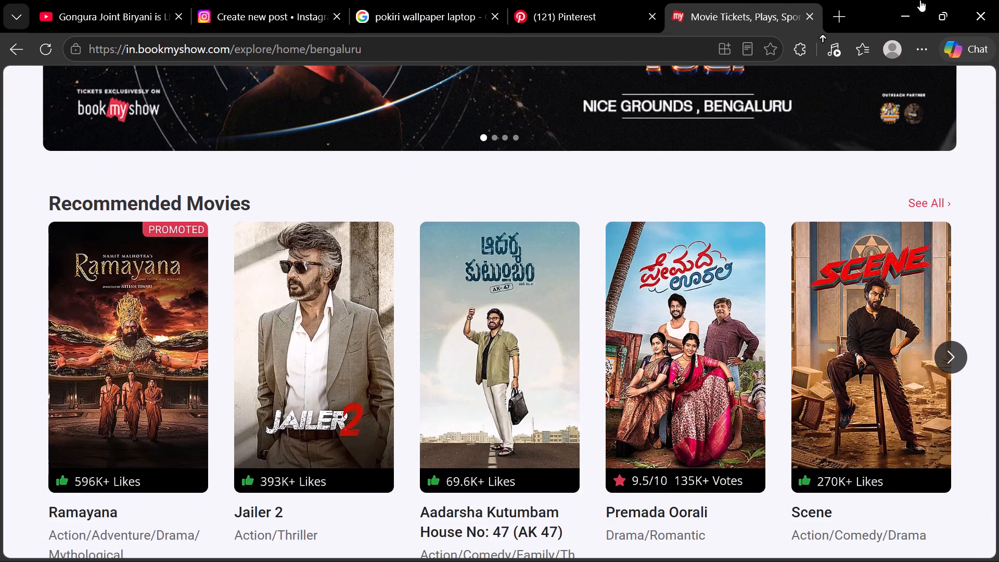
Look over the Ramayana movie page and close the leftover BookMyShow home page tab.
scroll(195, 325, "down", 3)
left_click_drag(357, 223, 357, 224)
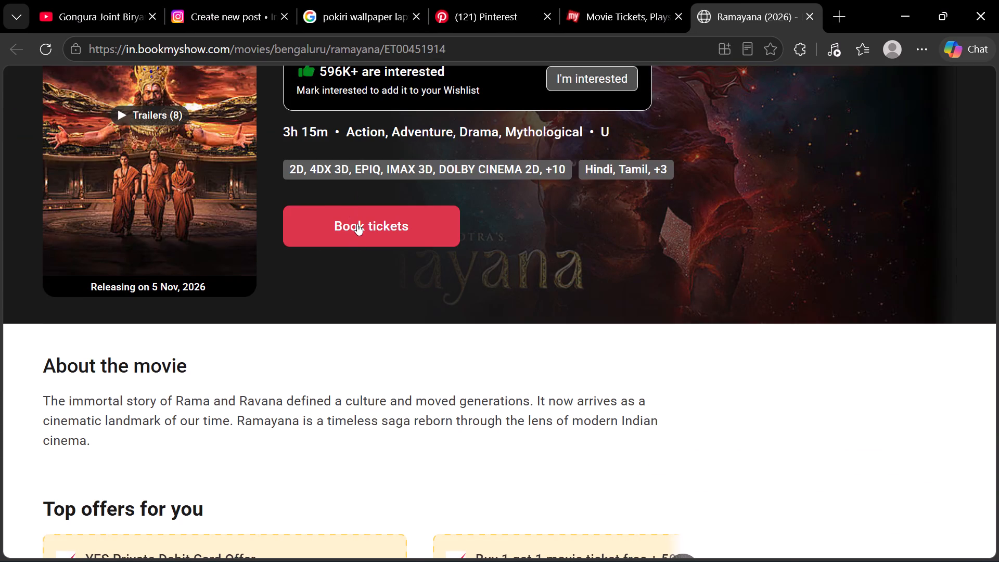
left_click_drag(357, 224, 461, 209)
scroll(433, 229, "up", 1)
left_click(683, 21)
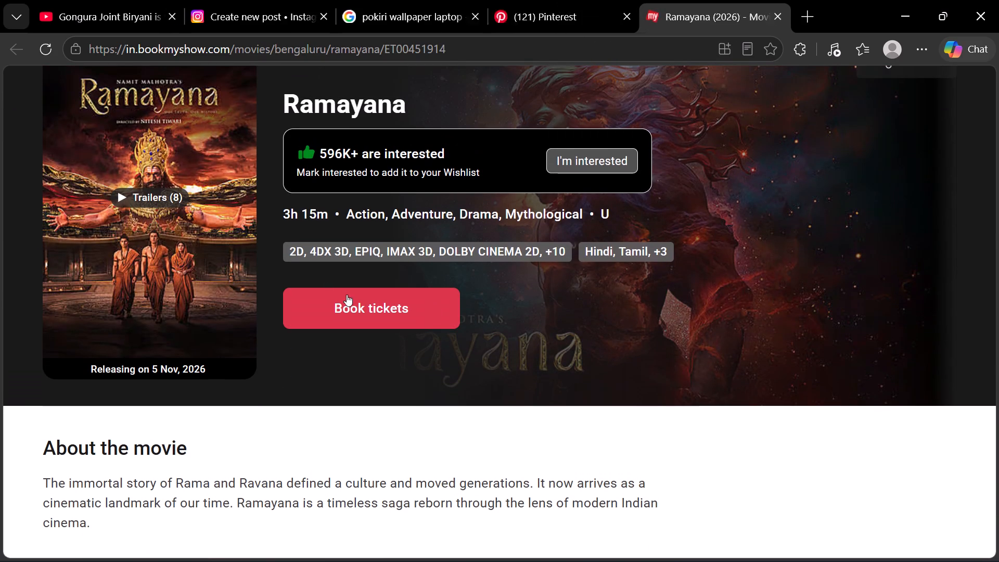
Start booking tickets for Ramayana with all Hindi formats selected.
scroll(349, 305, "up", 5)
scroll(352, 314, "down", 5)
scroll(396, 202, "up", 3)
left_click(385, 291)
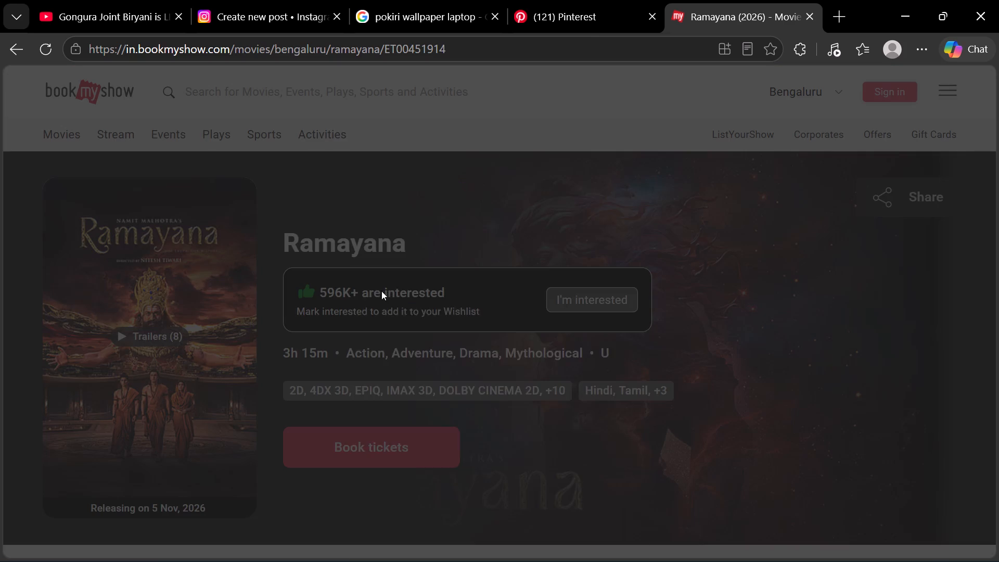
scroll(381, 290, "up", 2)
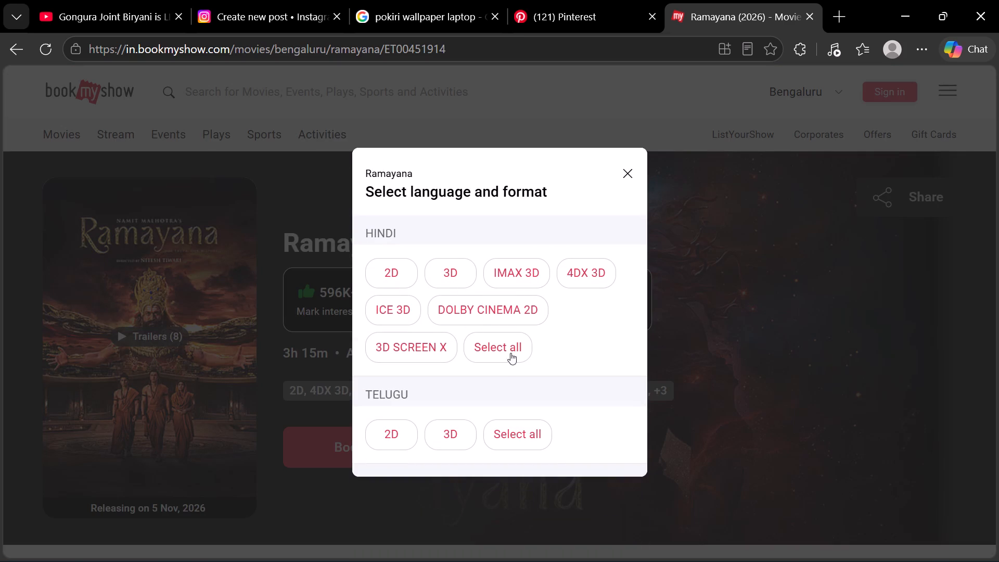
left_click(518, 352)
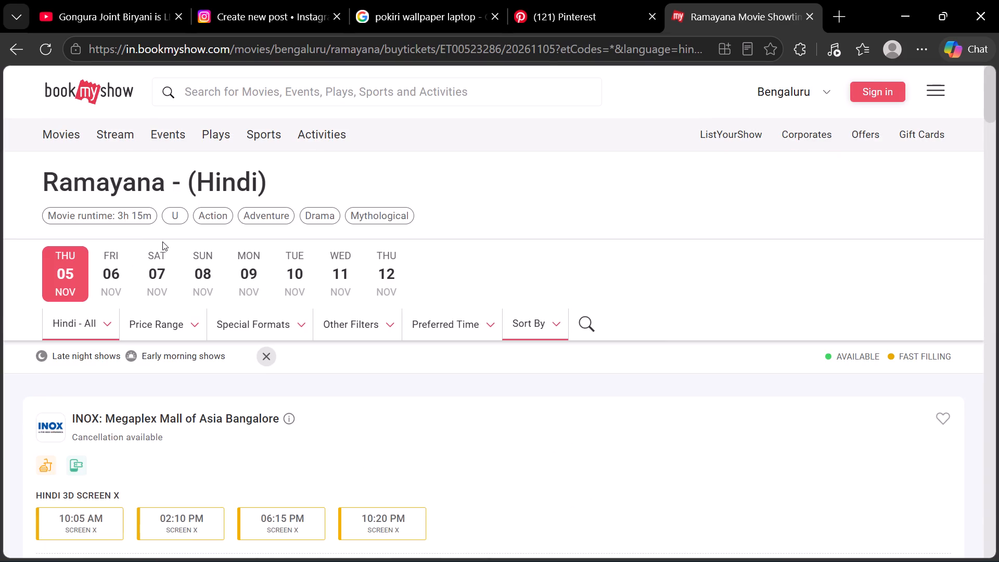
Set the Ramayana showtimes to Sunday 8 November in Telugu, with all formats.
left_click(207, 275)
scroll(232, 276, "down", 1)
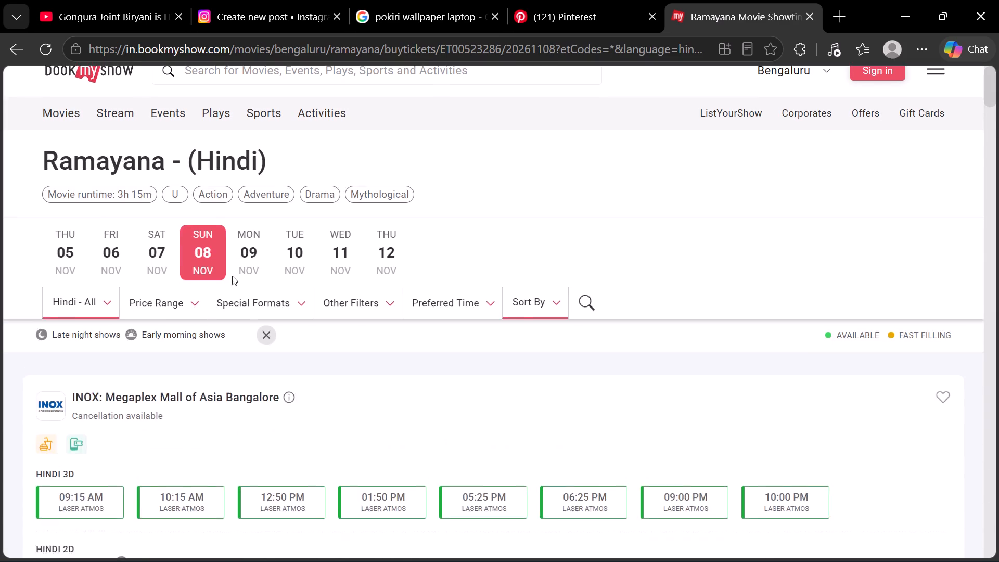
left_click(84, 317)
scroll(389, 316, "down", 1)
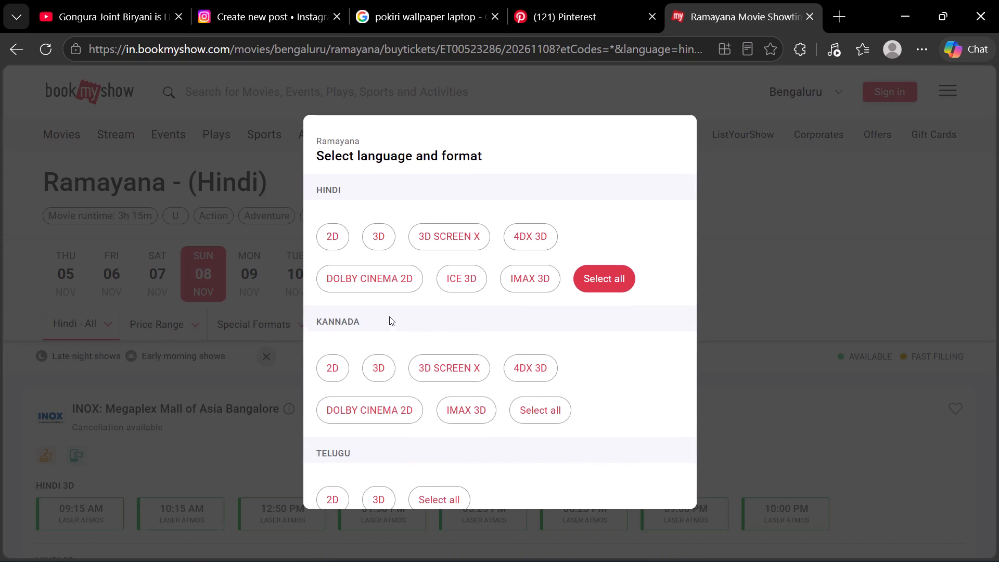
scroll(389, 316, "down", 4)
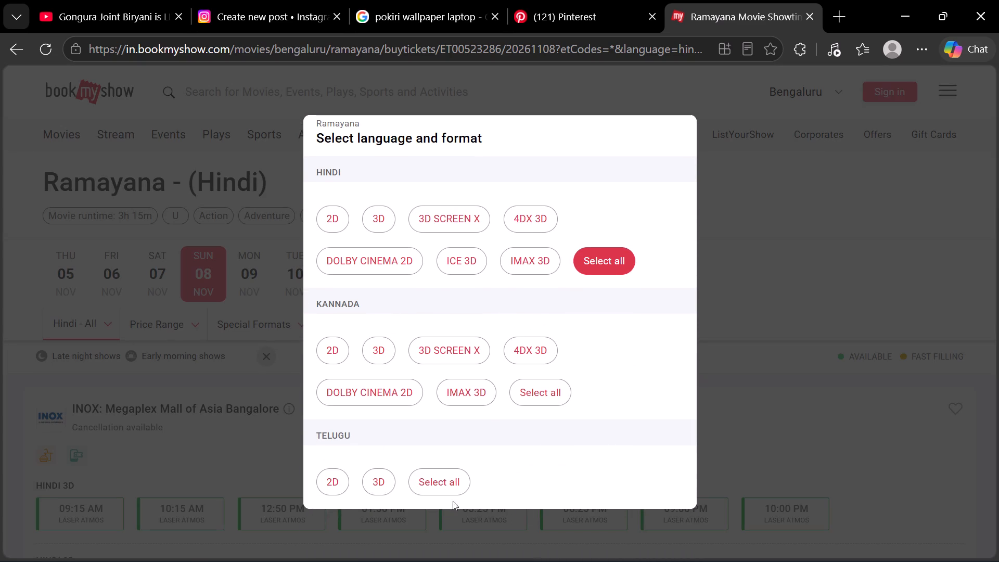
left_click(448, 480)
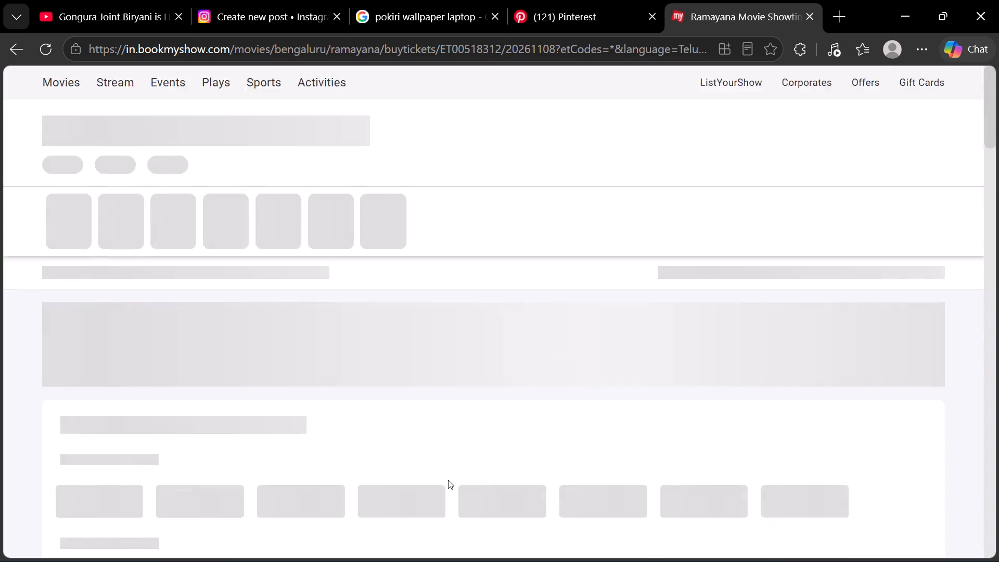
Look through the Telugu Ramayana showtimes for Sunday 8 November and the language and format options on offer.
left_click(115, 325)
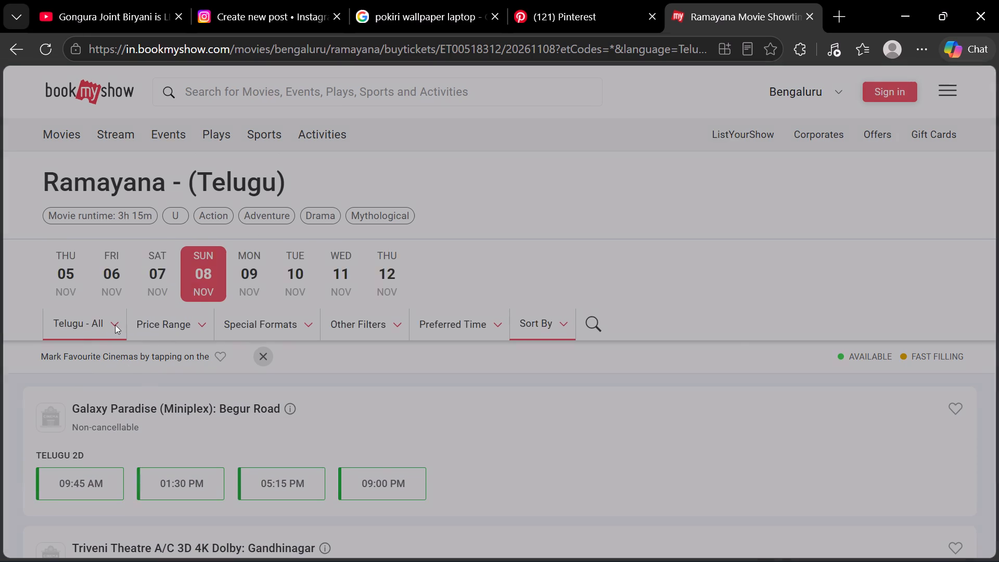
left_click(767, 470)
scroll(409, 419, "down", 3)
scroll(398, 403, "up", 3)
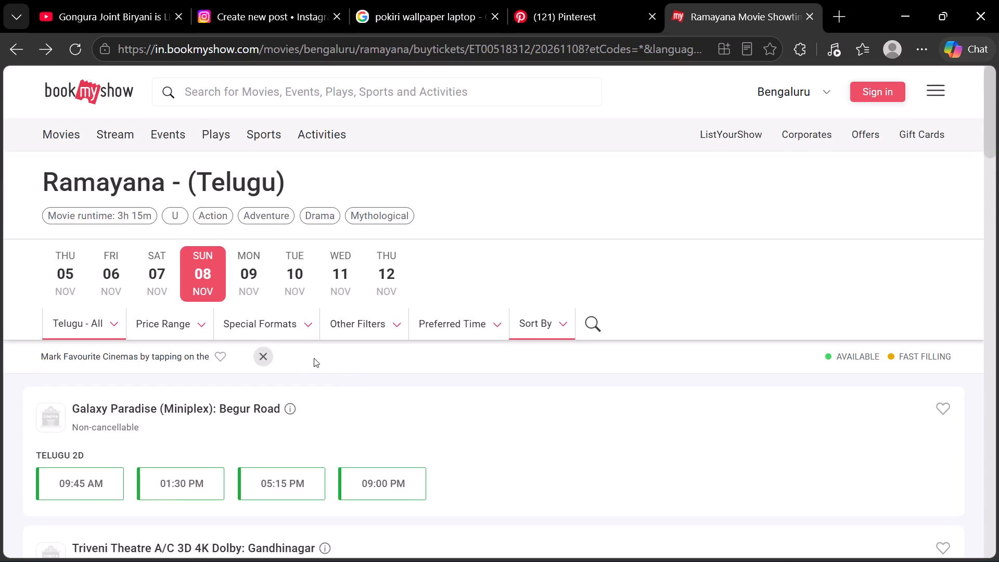
scroll(302, 356, "down", 2)
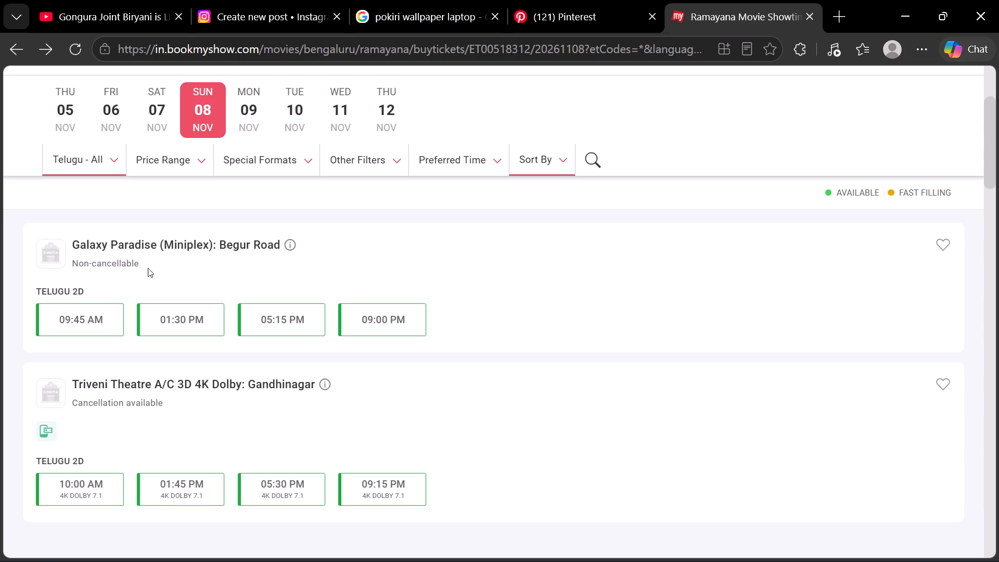
scroll(148, 268, "up", 2)
left_click(103, 328)
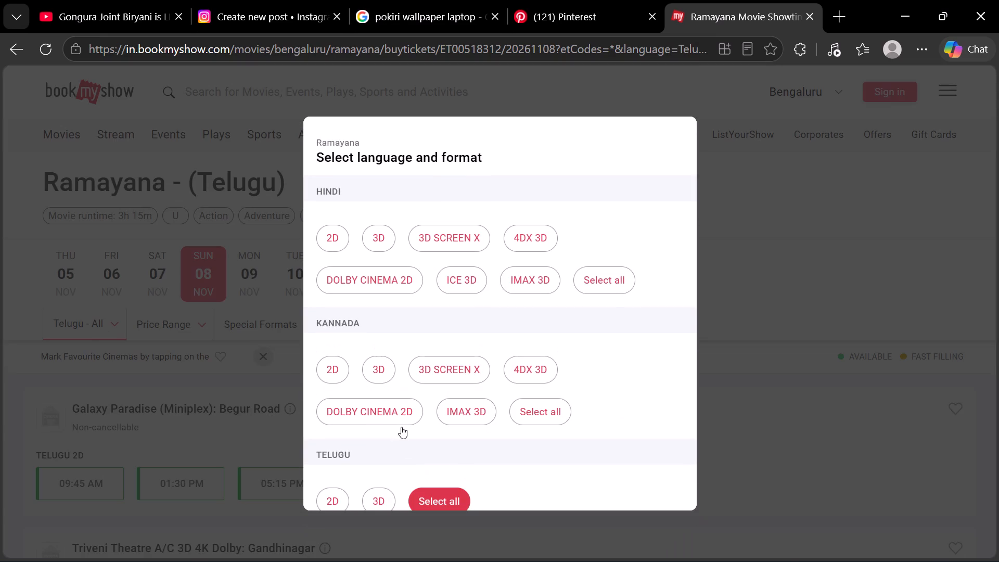
scroll(411, 450, "down", 2)
left_click(232, 477)
scroll(422, 385, "down", 3)
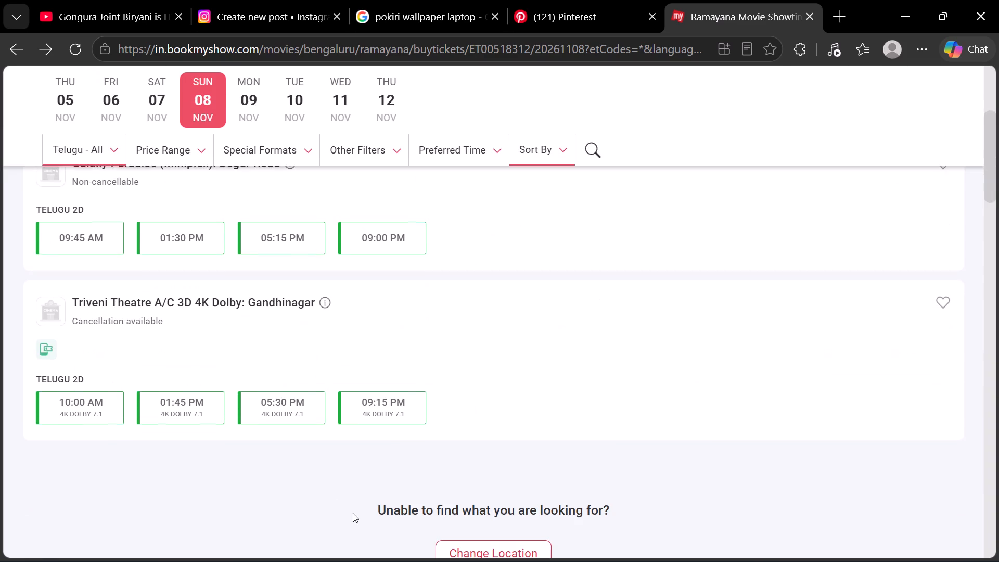
scroll(143, 313, "up", 1)
scroll(109, 172, "up", 1)
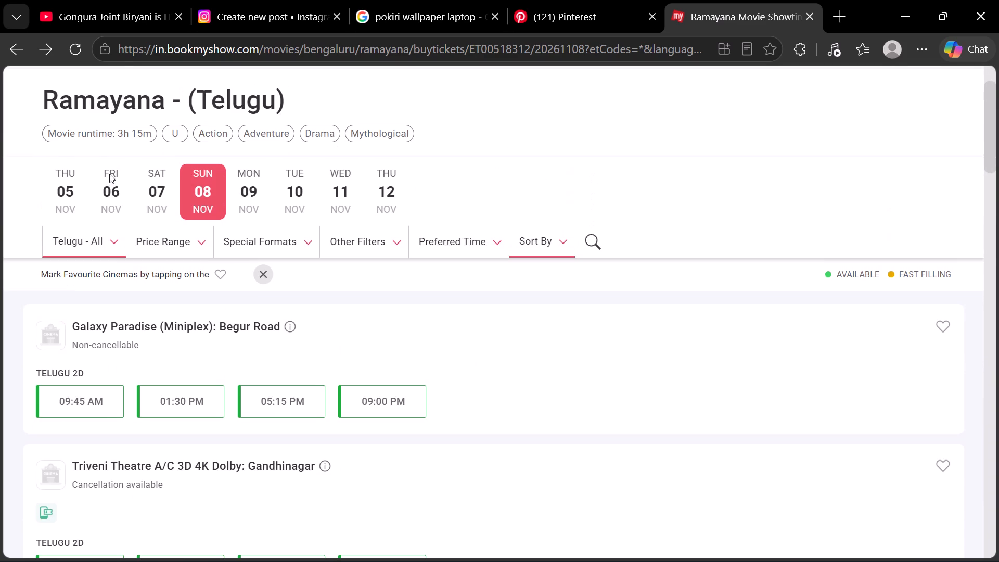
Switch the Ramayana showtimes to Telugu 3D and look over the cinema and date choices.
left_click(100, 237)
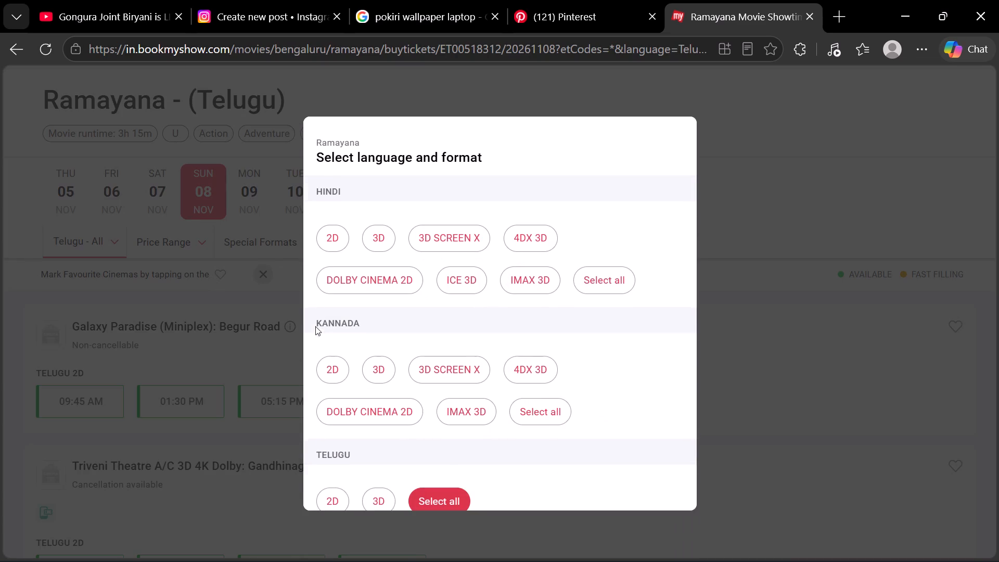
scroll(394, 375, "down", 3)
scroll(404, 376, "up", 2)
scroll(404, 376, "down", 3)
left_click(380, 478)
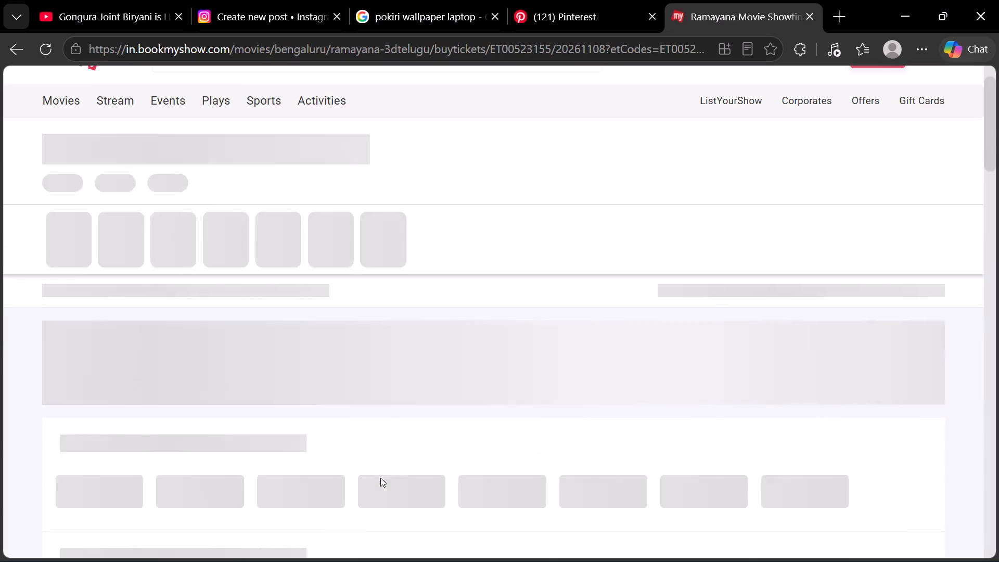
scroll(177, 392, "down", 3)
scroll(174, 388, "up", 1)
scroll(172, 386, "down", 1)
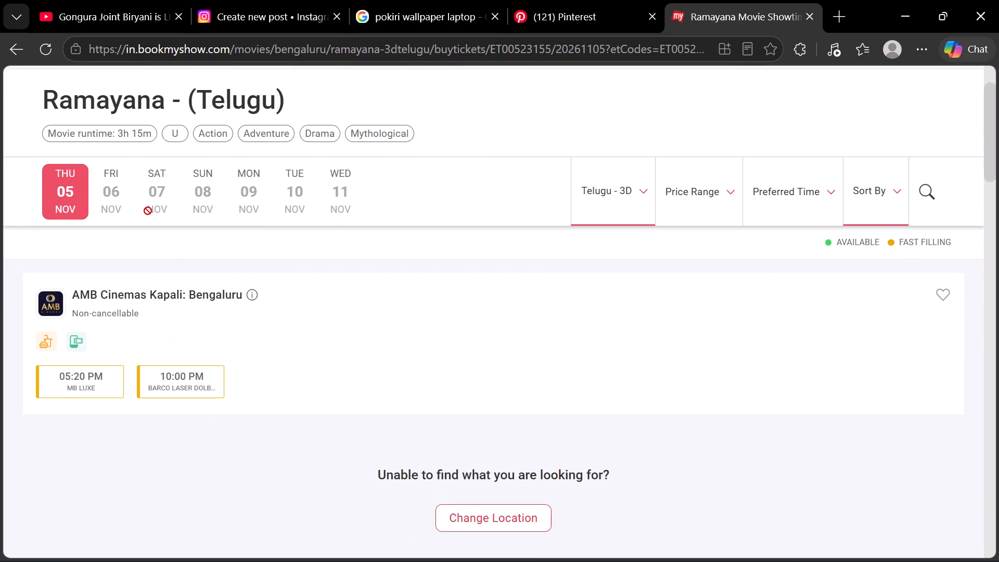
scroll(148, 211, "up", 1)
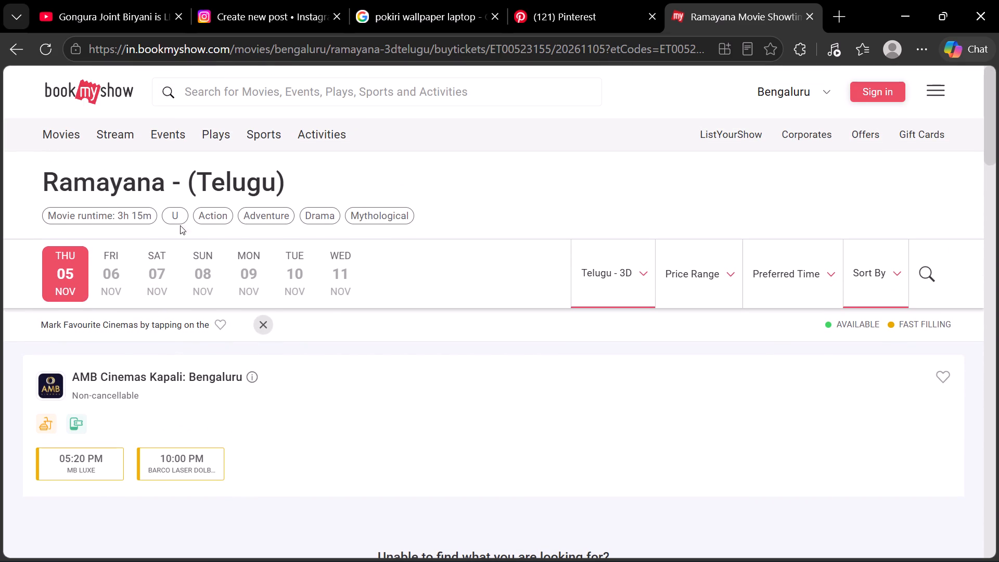
Set the Ramayana showtimes to Telugu 2D and look over the cinemas listed.
left_click(616, 293)
left_click(67, 268)
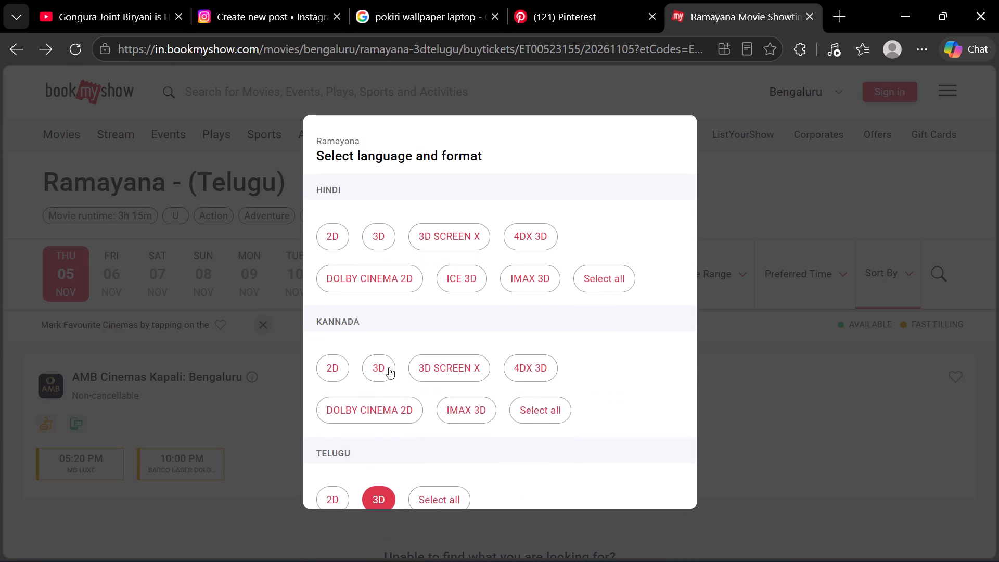
scroll(230, 411, "down", 1)
left_click(581, 197)
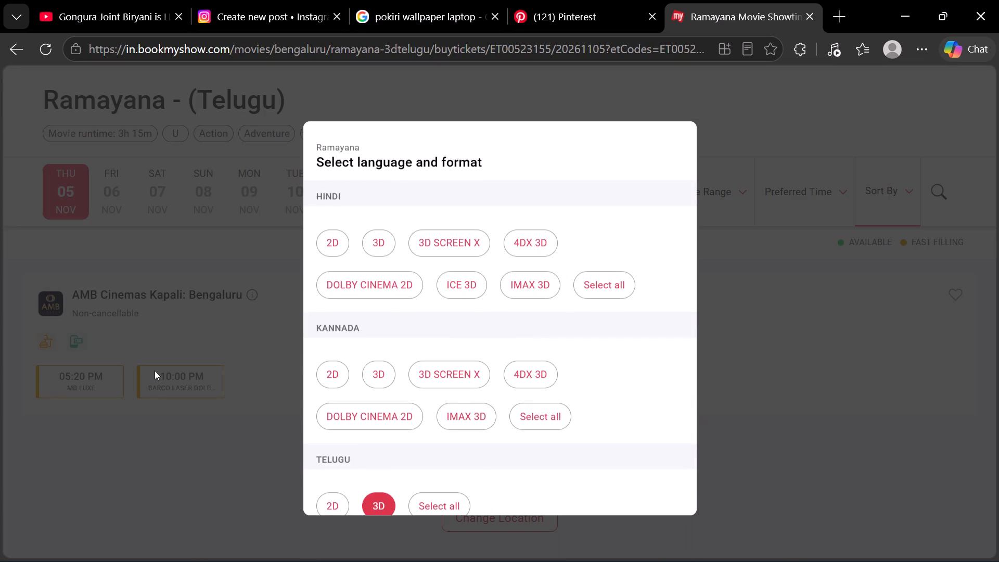
left_click(324, 503)
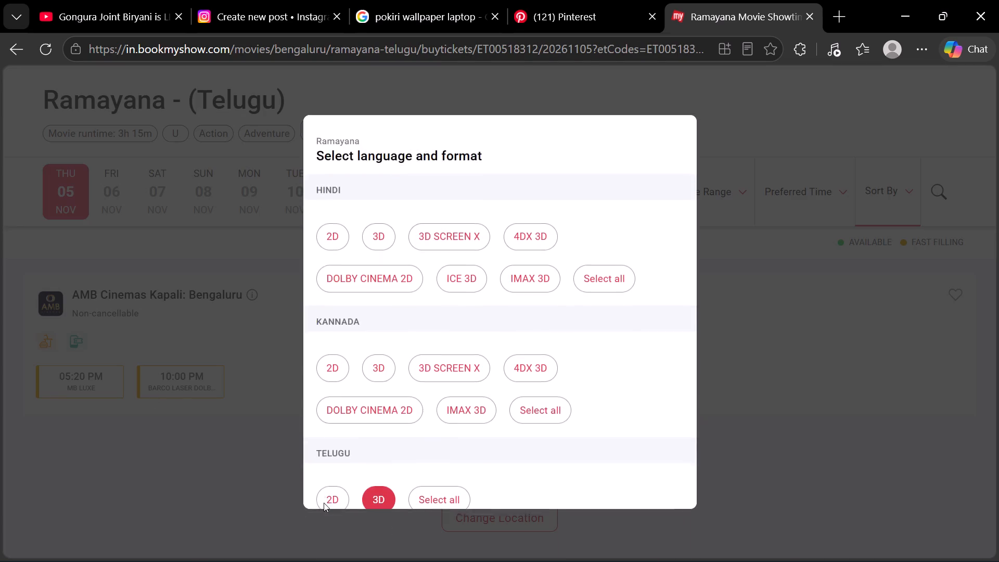
scroll(285, 430, "down", 4)
scroll(173, 425, "up", 3)
scroll(70, 424, "down", 1)
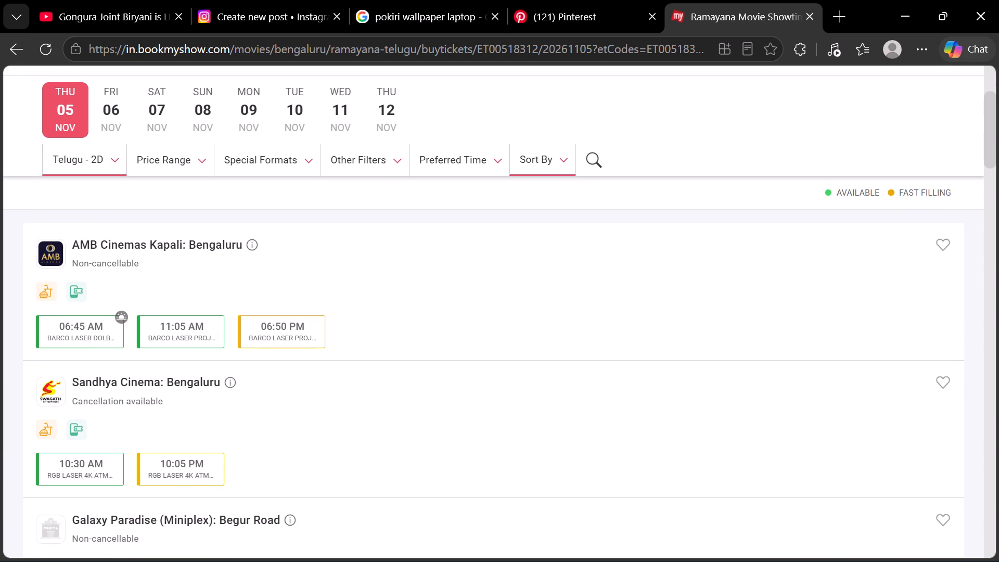
Switch to the Pinterest page and browse the Pokiri movie images.
left_click(558, 1)
right_click(477, 308)
scroll(477, 310, "down", 5)
scroll(385, 302, "down", 2)
scroll(339, 293, "down", 3)
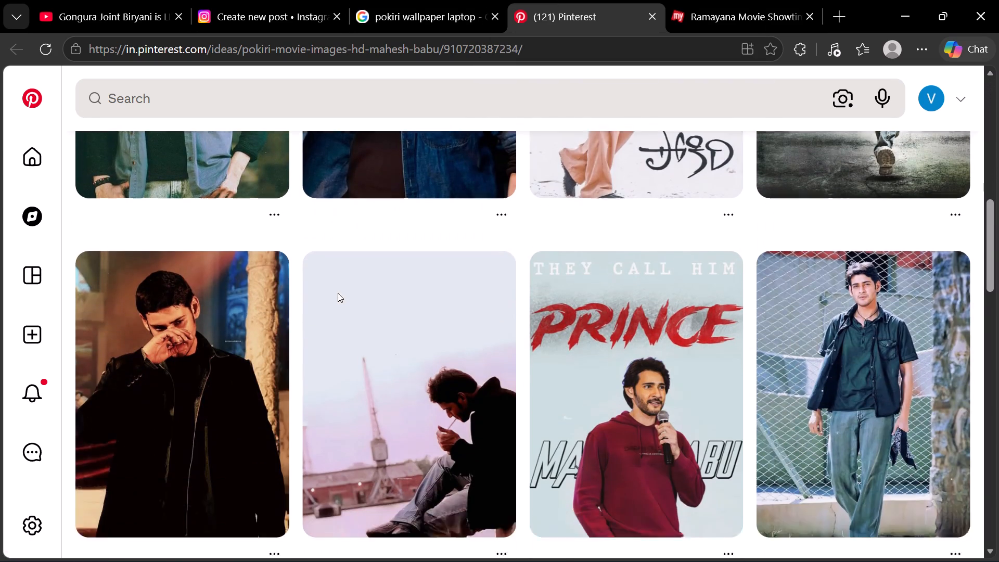
Back on BookMyShow, check the 10:30 AM show at Sandhya Cinema and return to the showtimes.
left_click(739, 0)
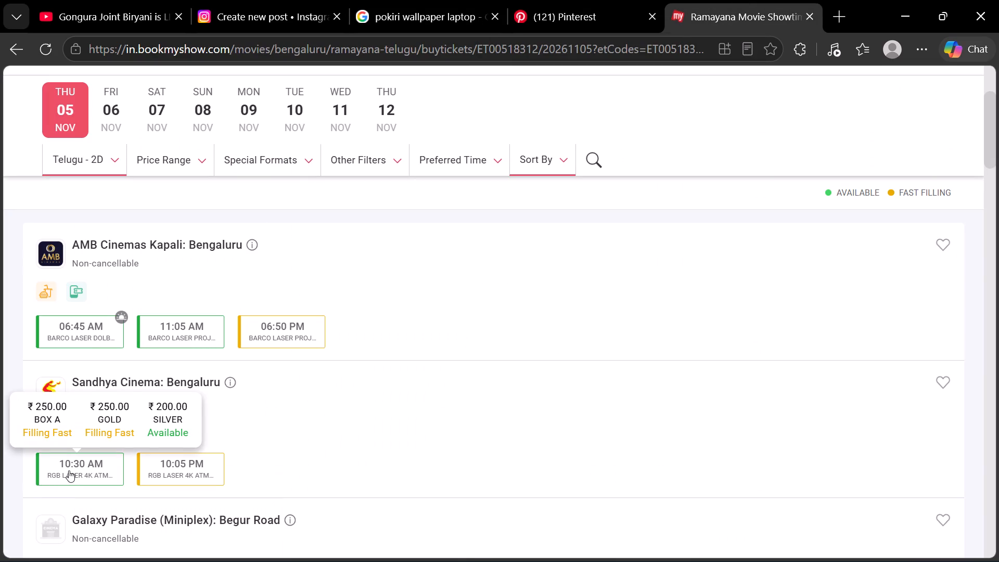
left_click(69, 469)
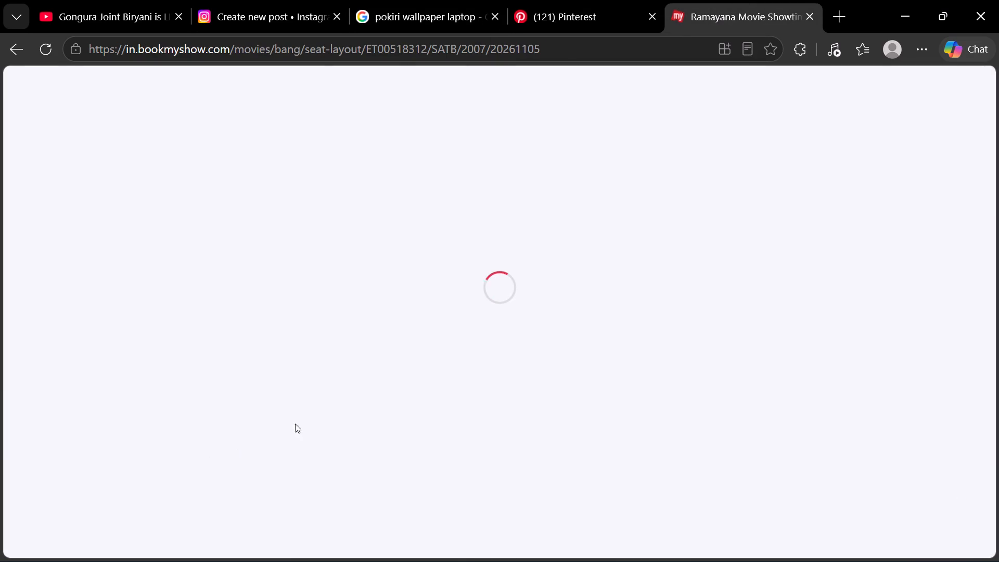
left_click(249, 273)
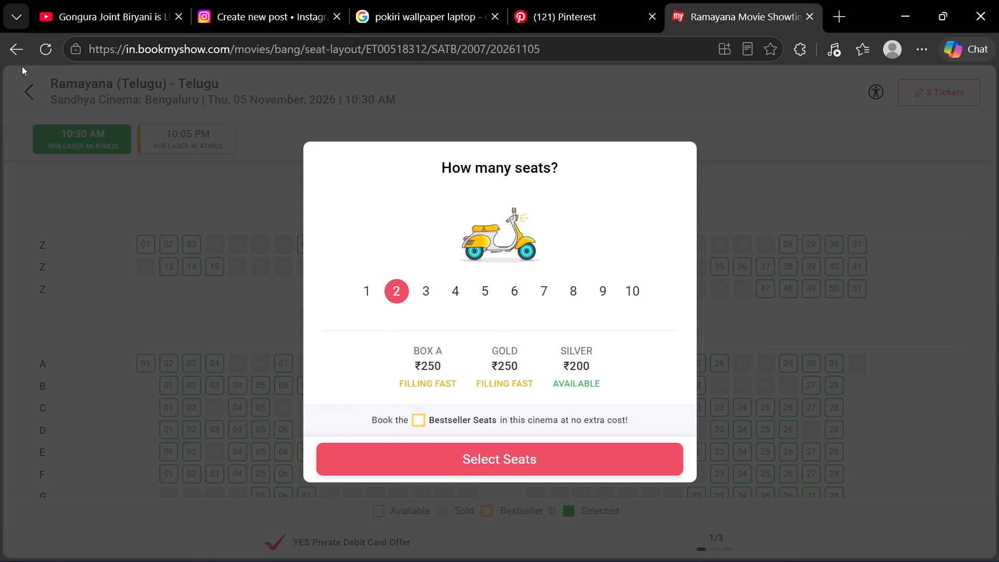
left_click(20, 60)
Set the Telugu 2D showtimes to Sunday 8 November and look over the listed theatres.
scroll(151, 224, "down", 3)
scroll(260, 287, "up", 2)
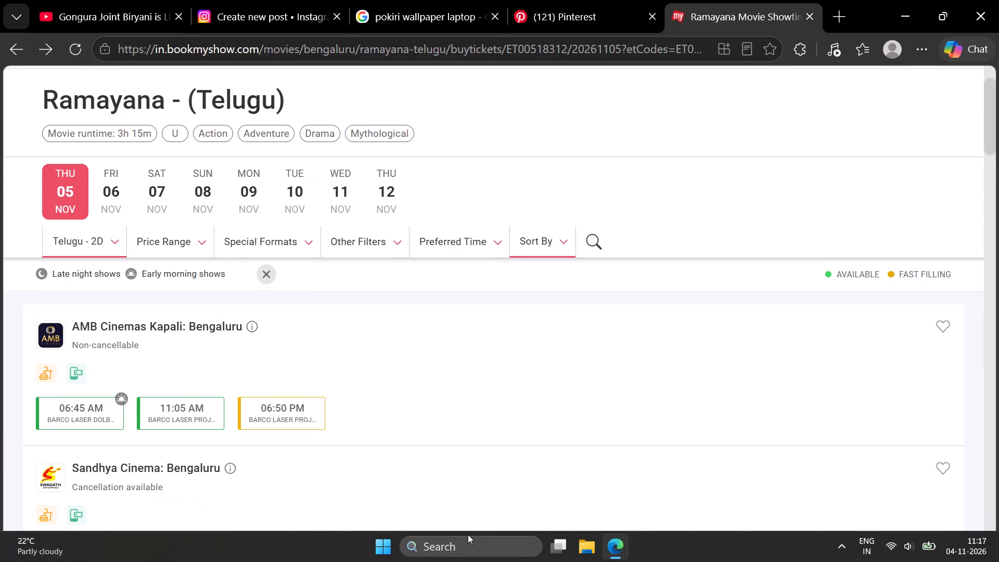
left_click(157, 183)
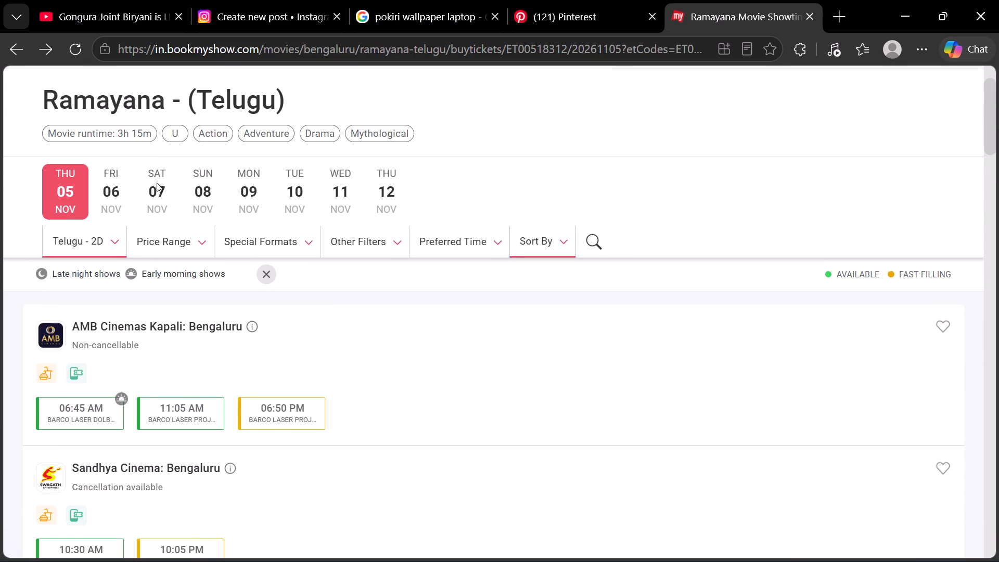
left_click(209, 283)
scroll(209, 283, "down", 3)
Browse the Pokiri images on Pinterest, view the "MAHESHBABU / POKIRI" pin, and return to the image collection.
left_click(624, 0)
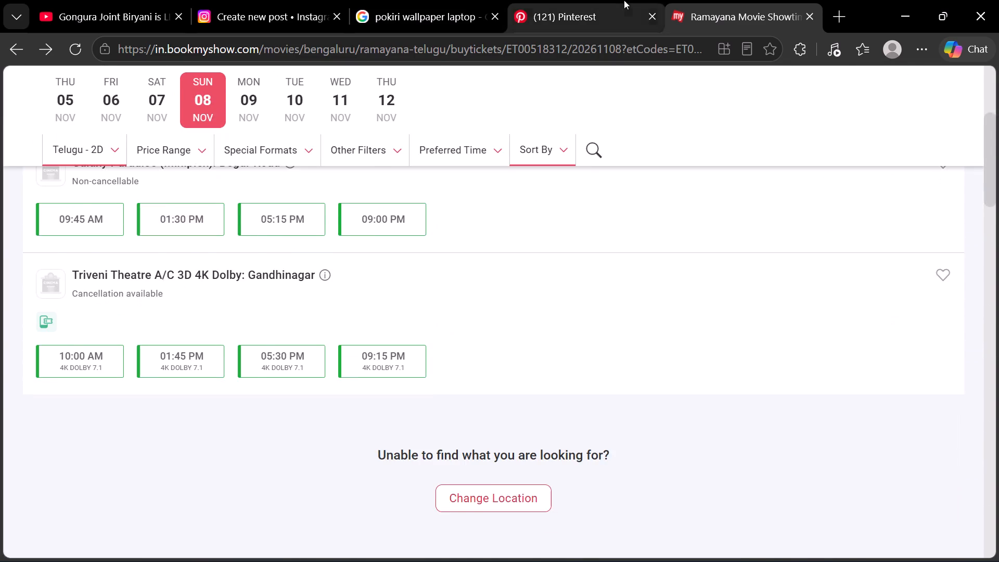
scroll(488, 351, "down", 5)
scroll(463, 351, "up", 1)
scroll(206, 328, "up", 9)
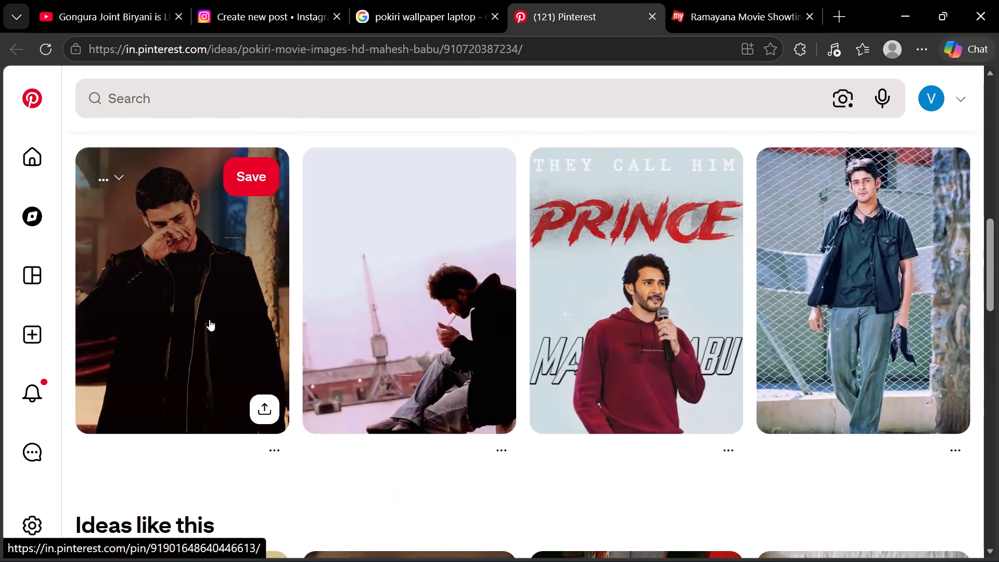
scroll(209, 320, "up", 17)
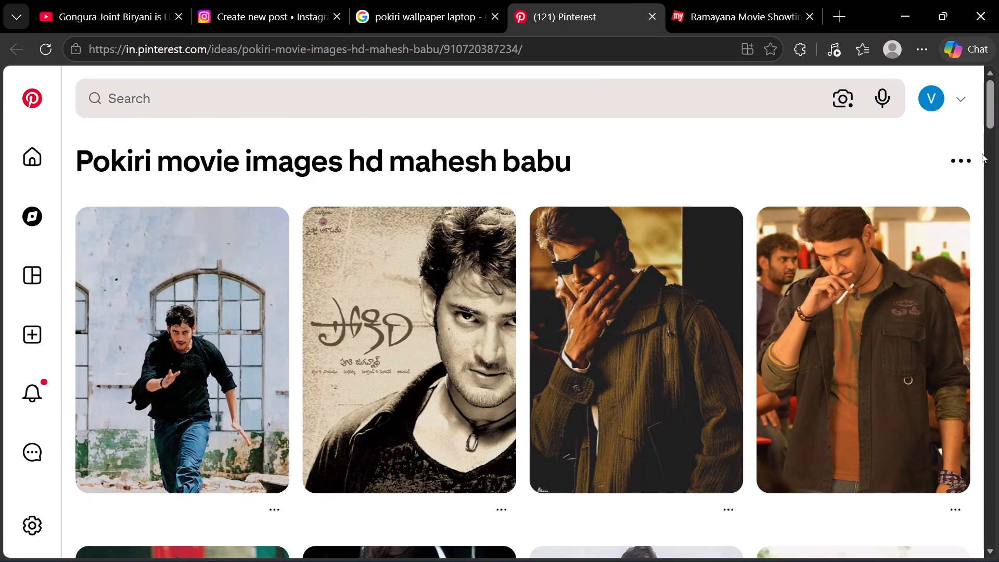
left_click(982, 154)
left_click(968, 157)
left_click(840, 282)
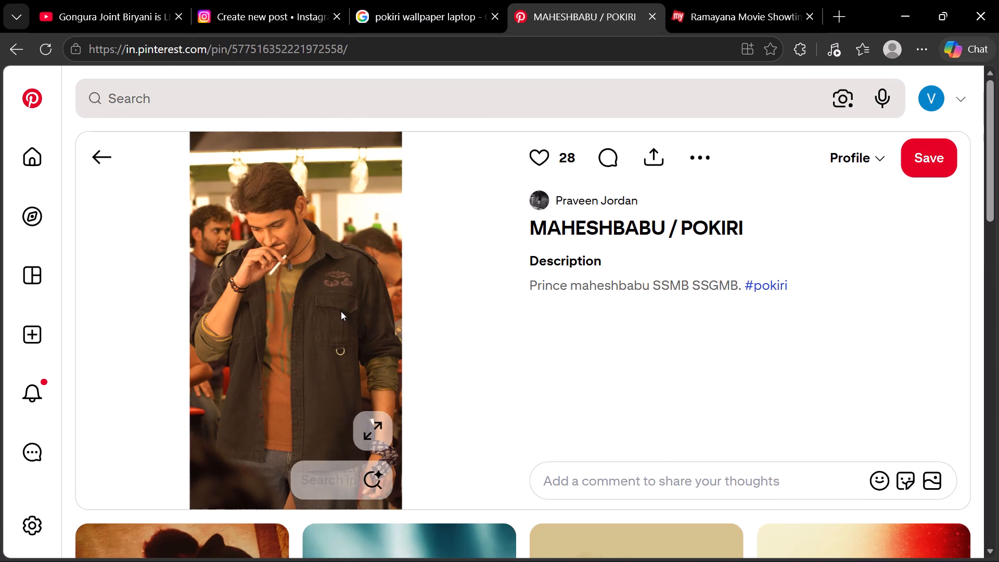
scroll(341, 311, "down", 5)
left_click(18, 37)
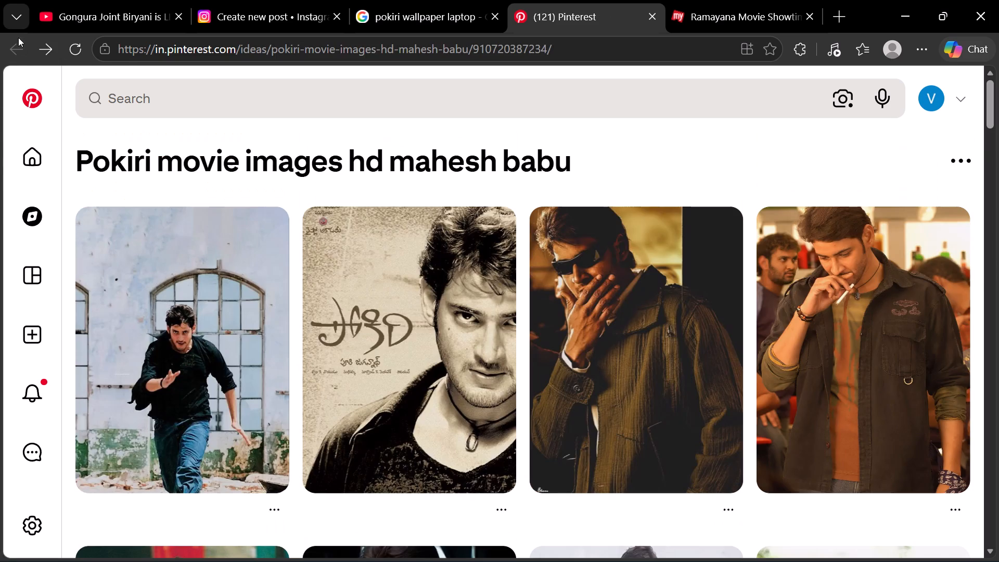
left_click(18, 37)
Show the Google image results for "pokiri wallpaper laptop", narrowed to Pokiri 2006.
left_click(452, 0)
left_click(237, 170)
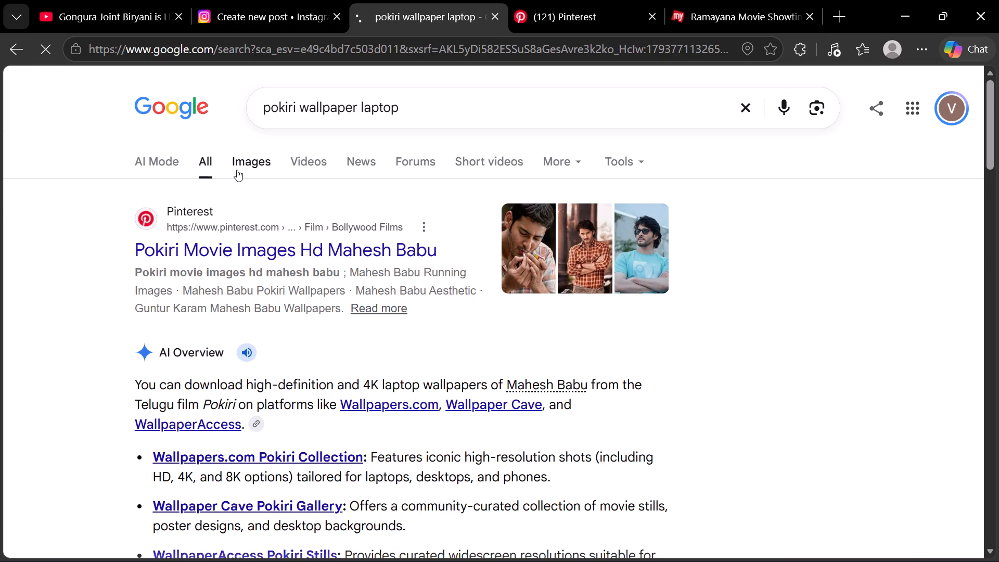
left_click_drag(140, 210, 144, 210)
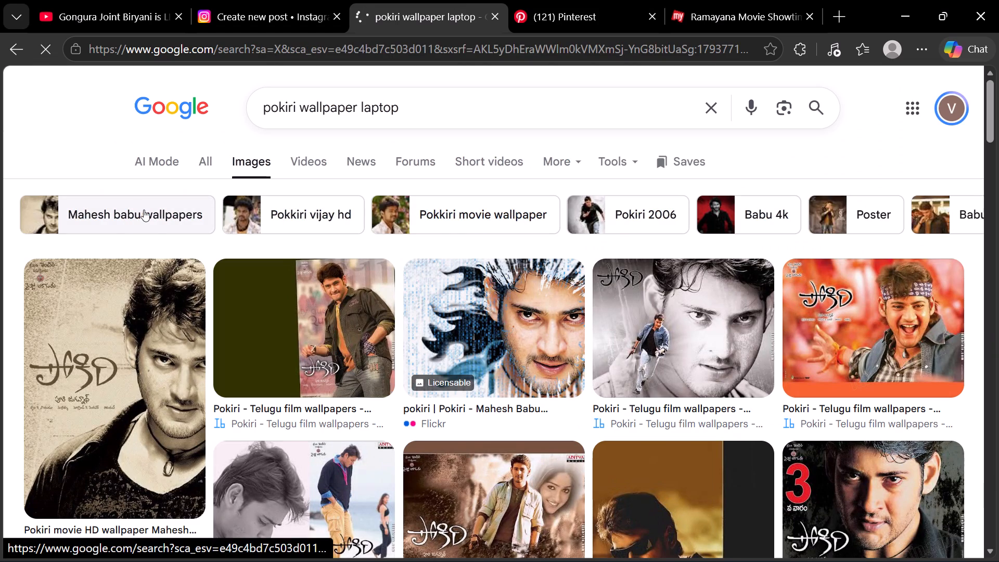
left_click_drag(144, 210, 0, 226)
left_click(611, 225)
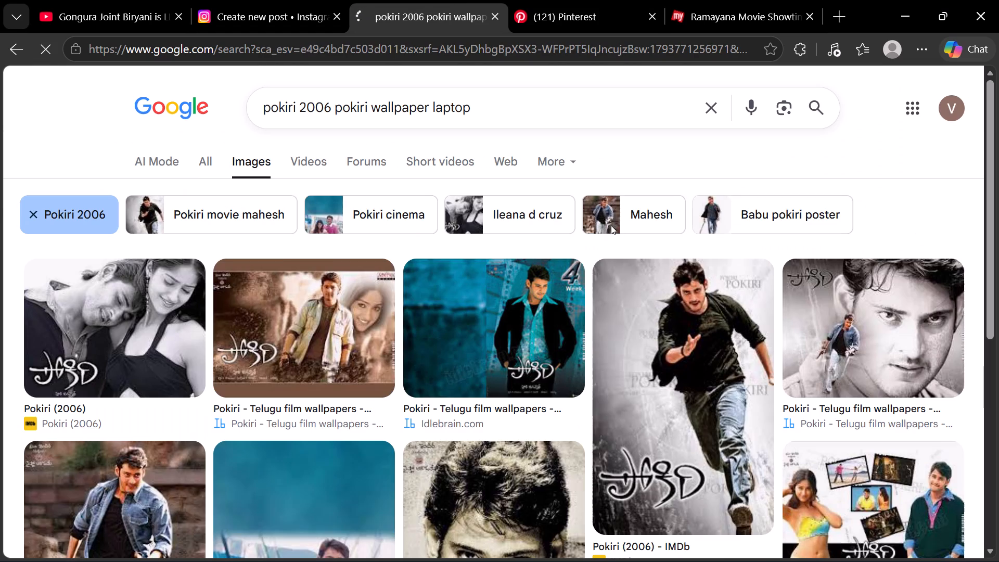
Browse the Pokiri 2006 image results for a suitable laptop wallpaper.
scroll(255, 333, "down", 6)
scroll(279, 328, "up", 1)
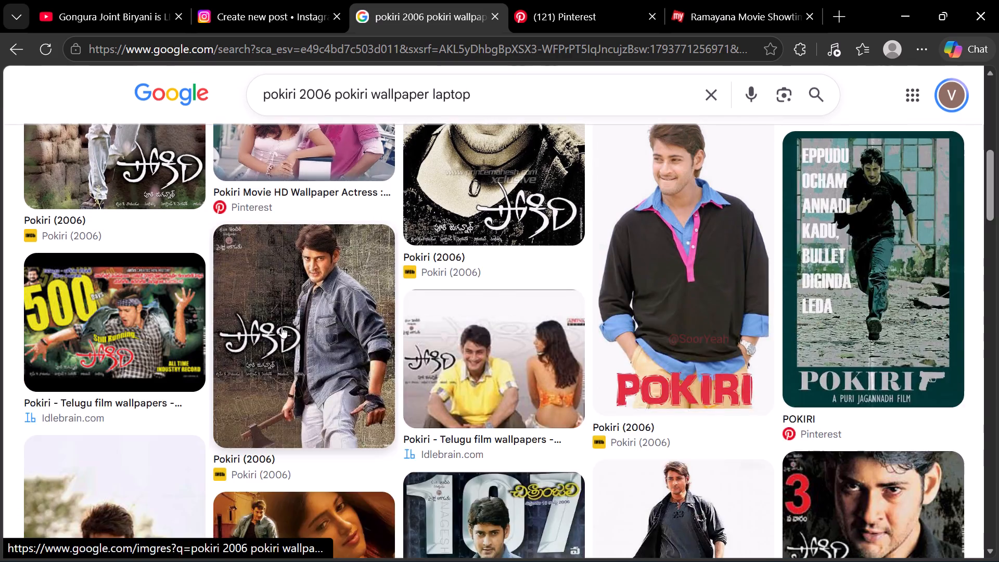
scroll(281, 327, "up", 2)
scroll(281, 327, "down", 8)
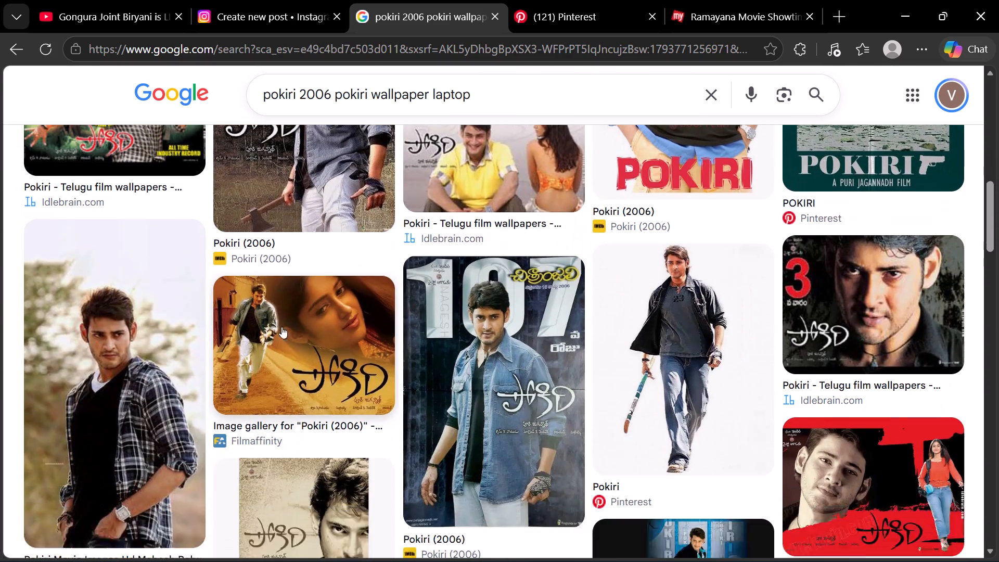
scroll(281, 327, "down", 14)
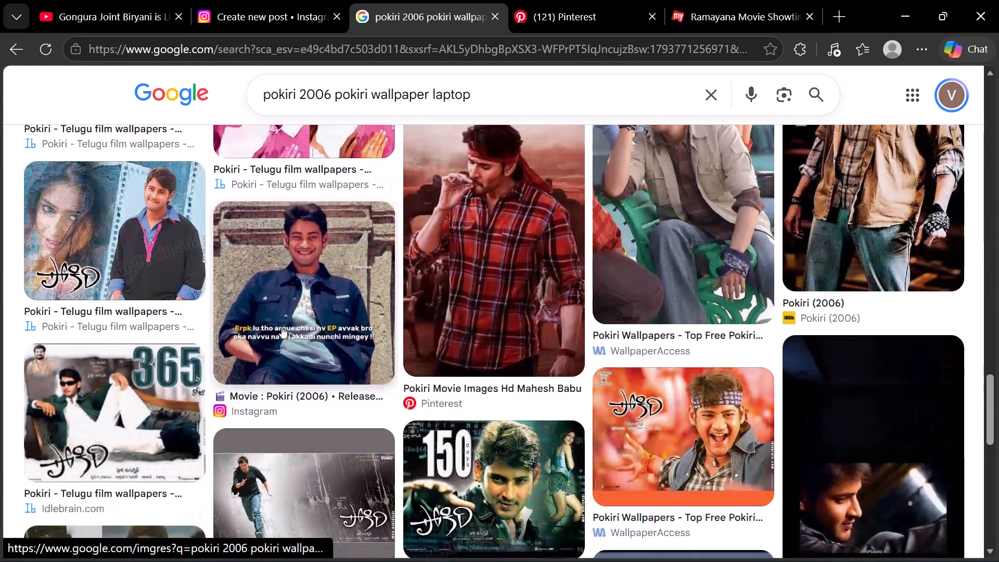
Look through the remaining Pokiri 2006 image results to the end of the page.
right_click_drag(256, 353, 253, 359)
scroll(253, 358, "down", 11)
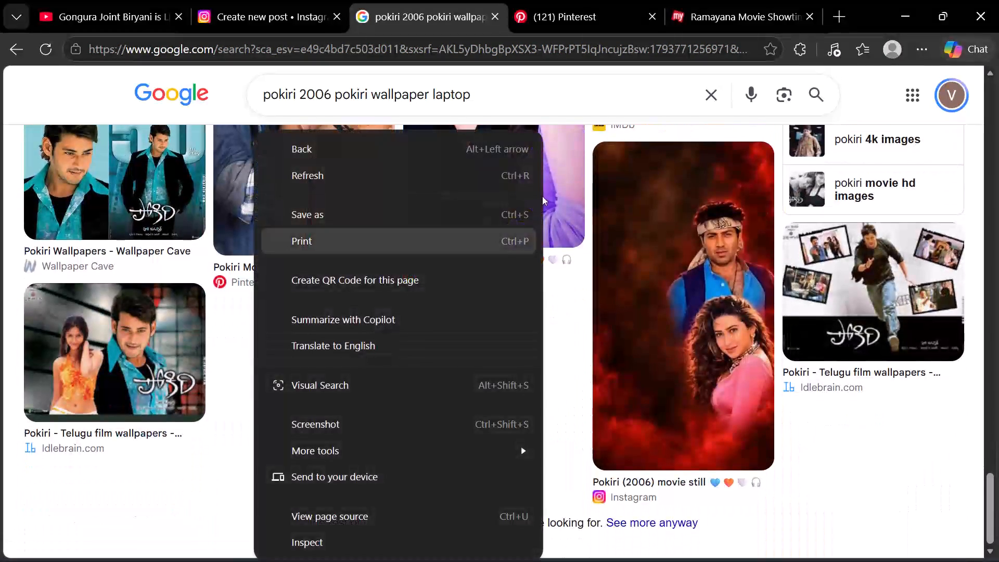
Search Google Images for "pokiri laptop wallpaper".
left_click_drag(511, 100, 365, 92)
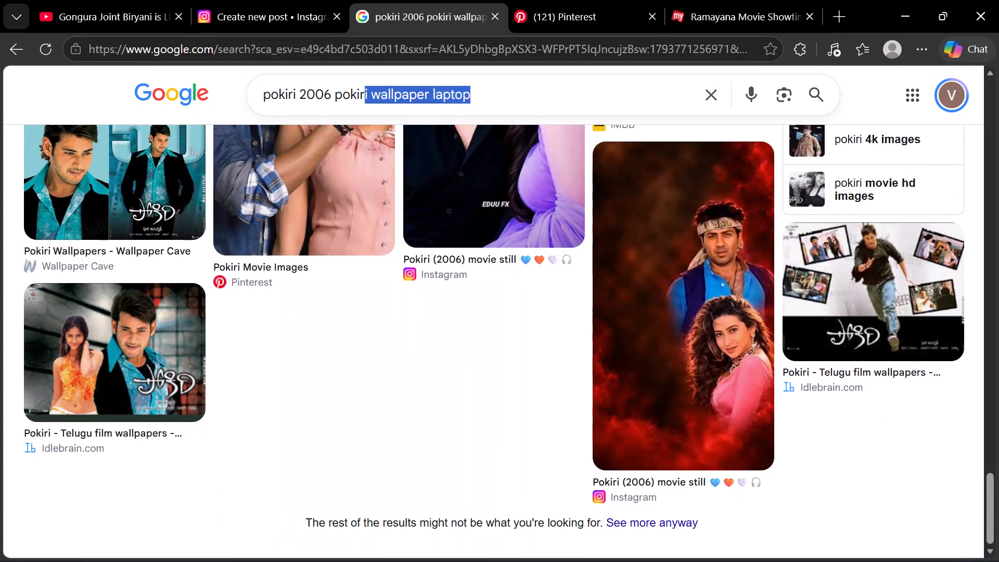
left_click_drag(365, 92, 341, 96)
key("BackSpace")
key("BackSpace")
key("BackSpace")
key("BackSpace")
key("BackSpace")
key("BackSpace")
key("BackSpace")
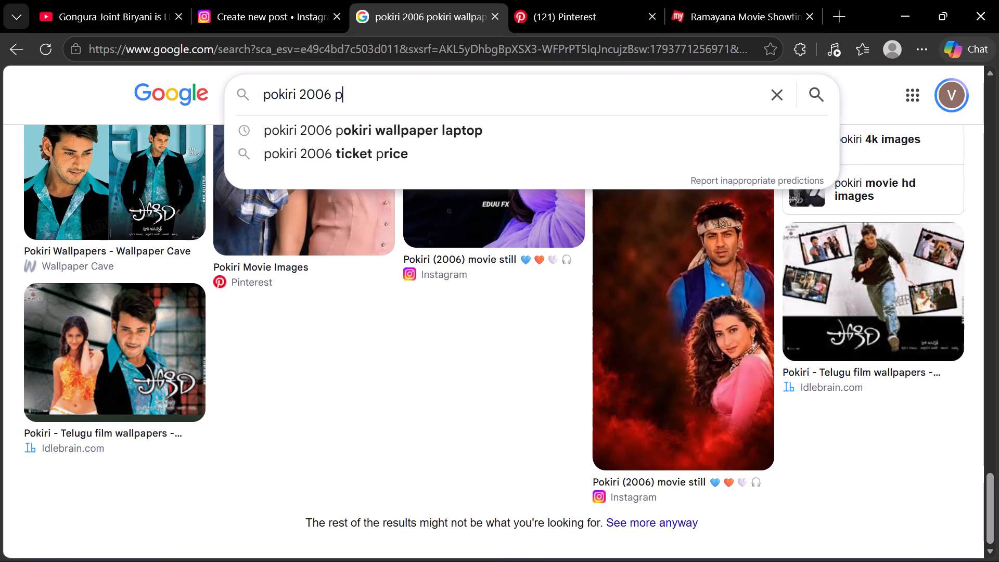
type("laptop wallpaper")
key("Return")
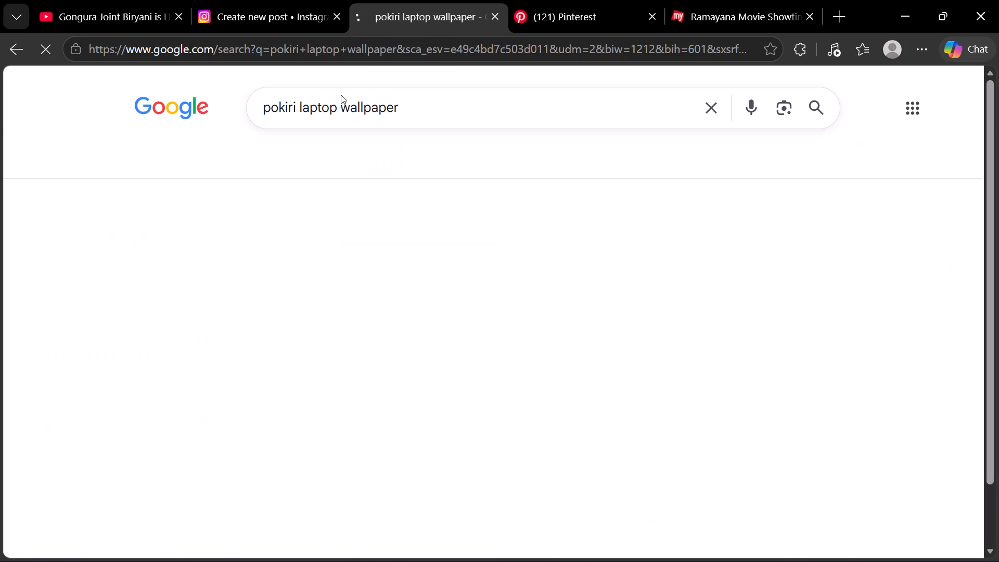
Browse the laptop wallpaper results for a cover image, previewing the Pinterest "Pokiri movie HD wallpaper Mahesh Babu" result and closing it.
scroll(275, 321, "down", 2)
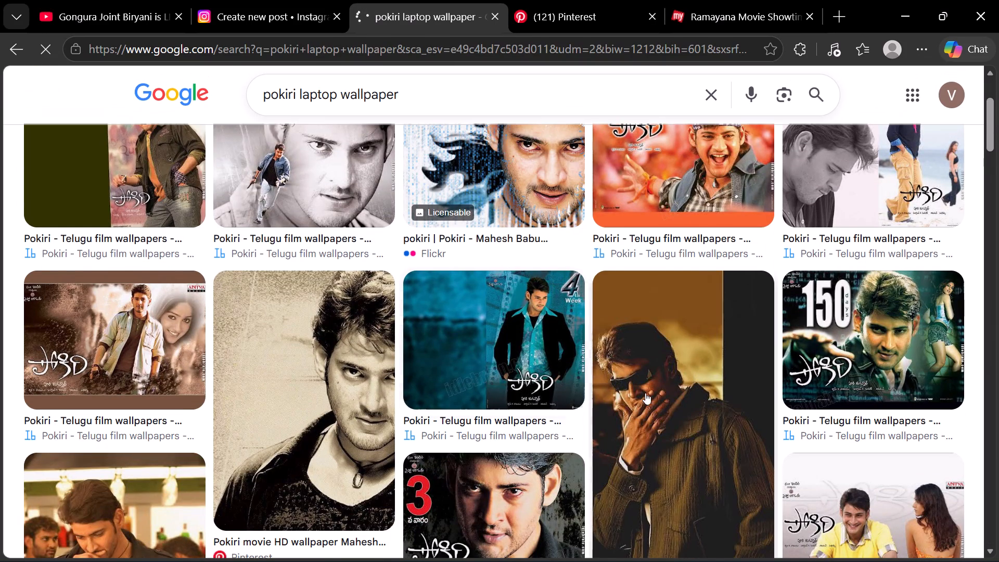
scroll(645, 393, "down", 2)
left_click(328, 322)
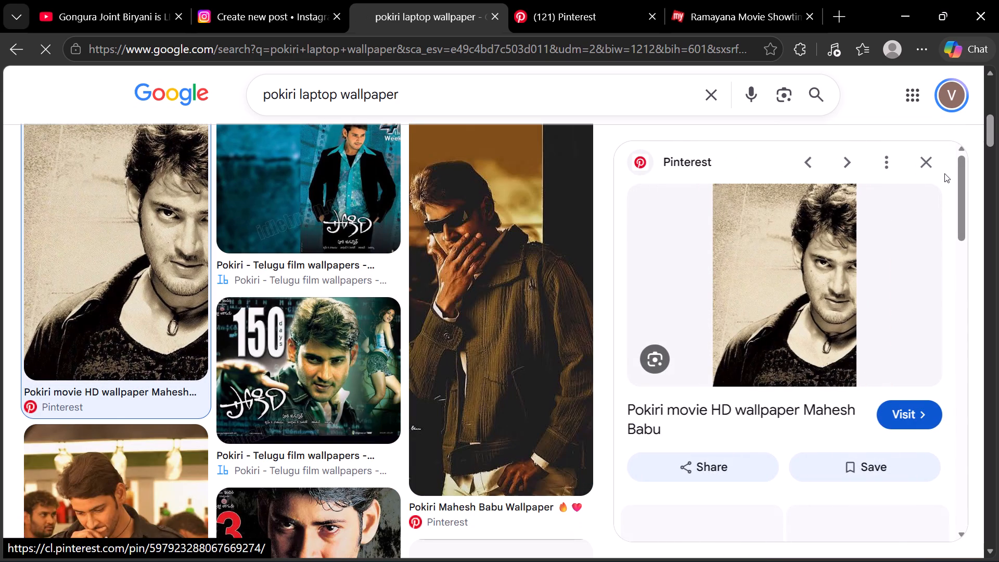
left_click(938, 163)
scroll(642, 368, "down", 4)
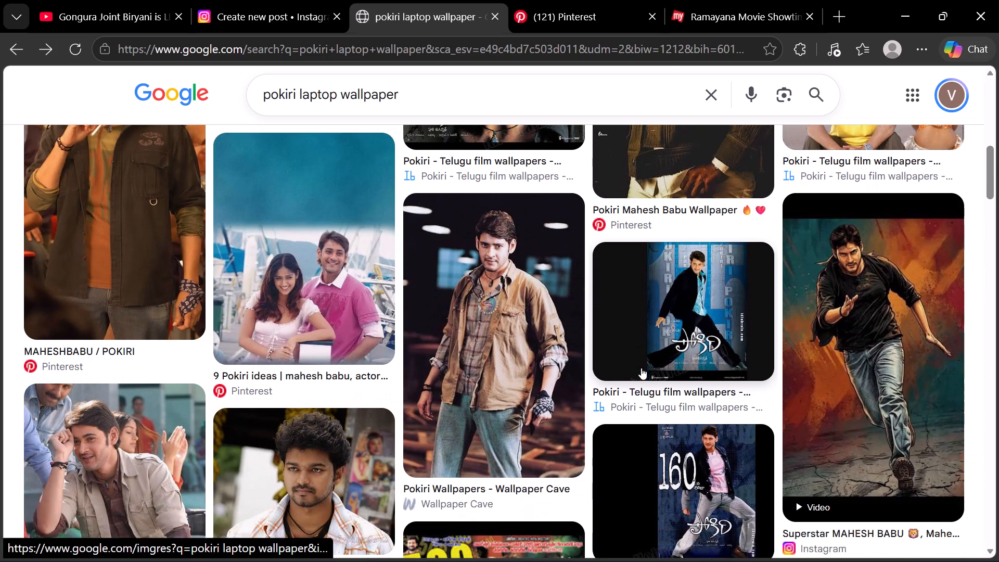
scroll(641, 368, "down", 11)
scroll(406, 413, "up", 3)
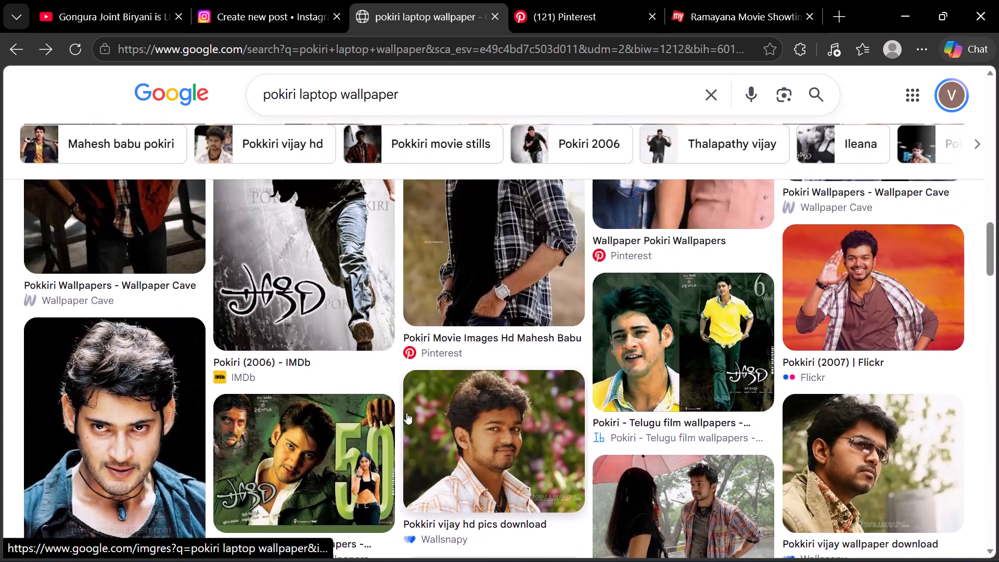
scroll(467, 397, "down", 7)
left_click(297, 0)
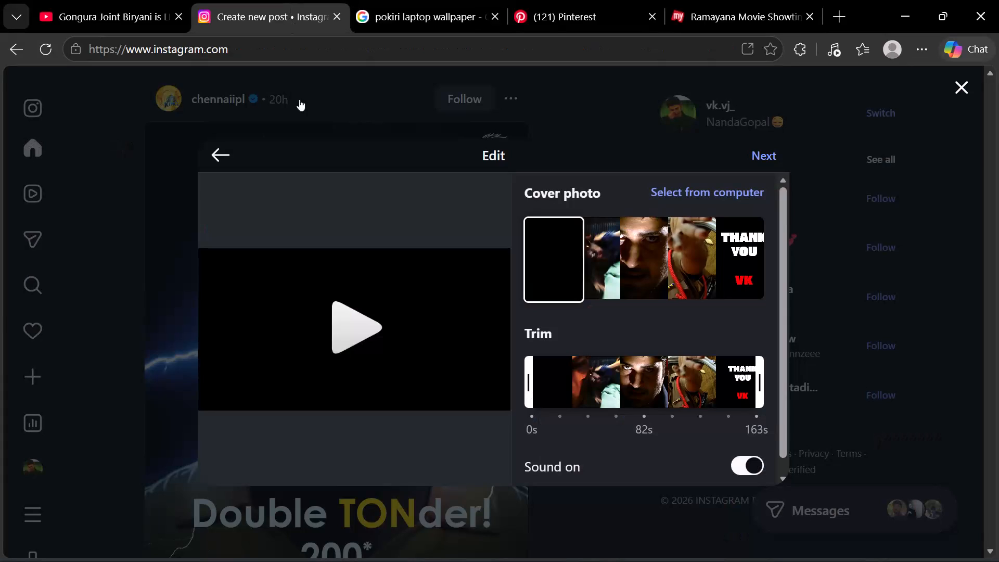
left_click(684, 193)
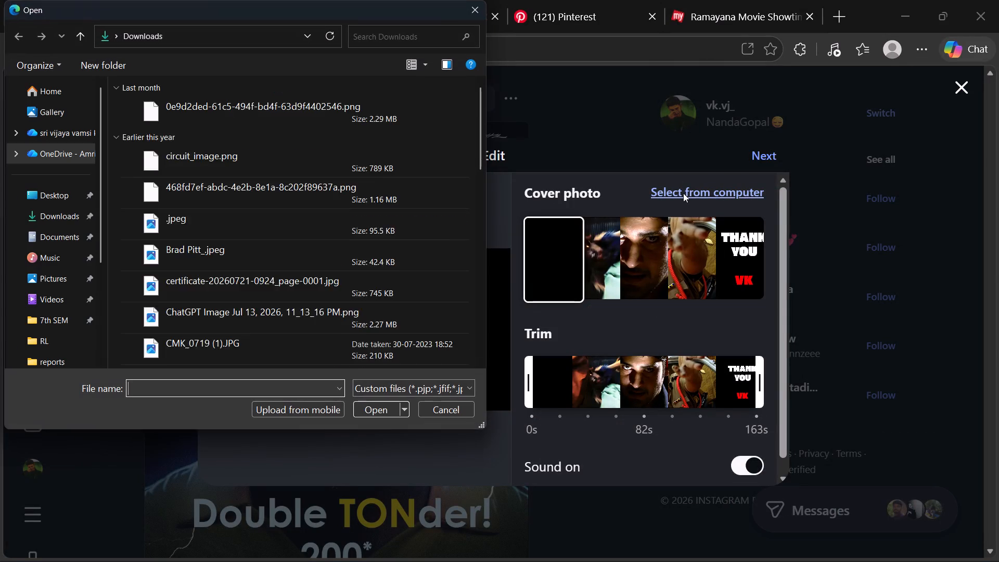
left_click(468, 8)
Switch to the Pinterest "Pokiri movie images hd mahesh babu" collection and browse its pins and similar ideas for a cover image.
left_click(520, 0)
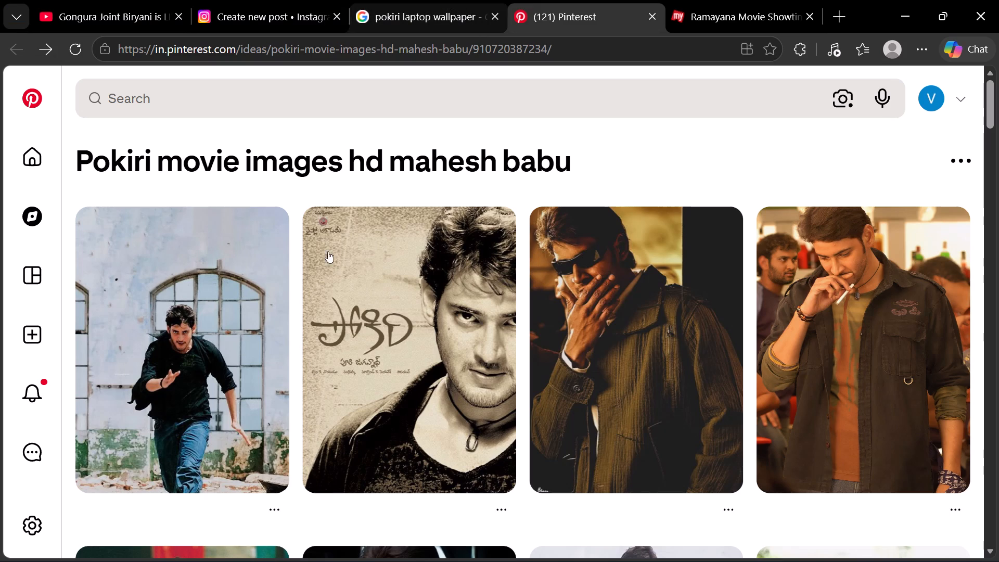
scroll(308, 301, "down", 6)
scroll(323, 315, "up", 4)
scroll(327, 316, "down", 3)
scroll(503, 359, "down", 2)
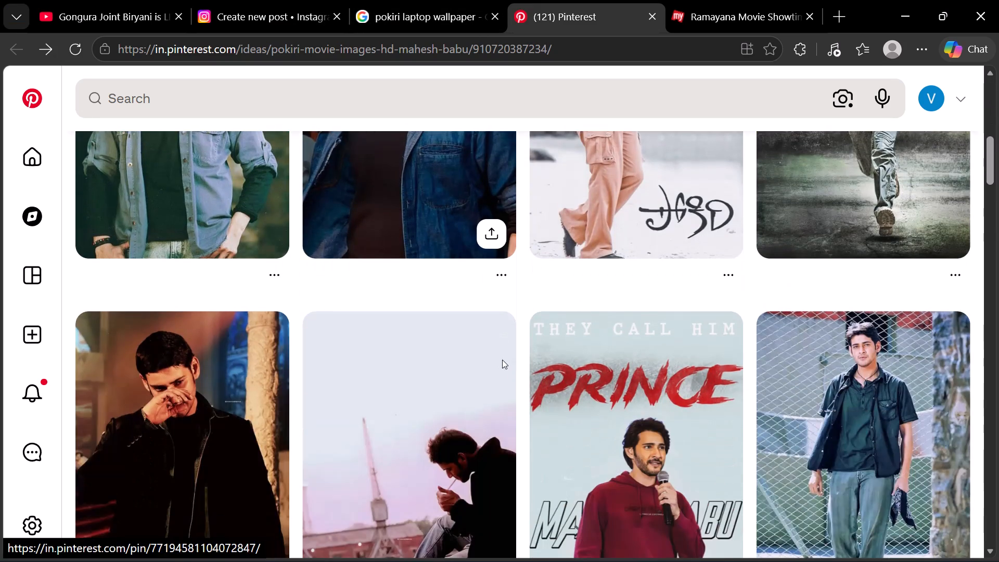
scroll(502, 360, "down", 3)
scroll(502, 360, "up", 2)
scroll(502, 360, "down", 5)
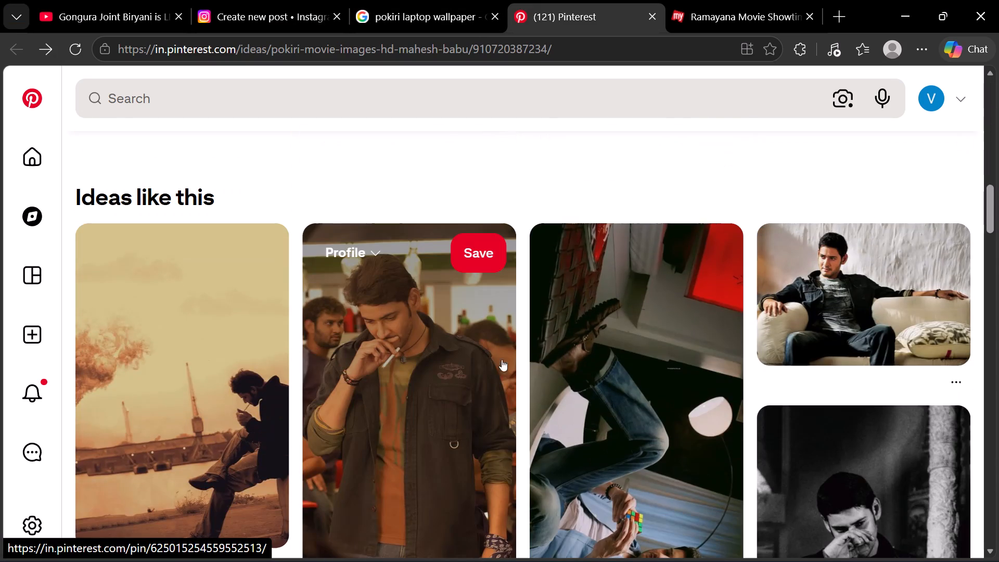
scroll(488, 371, "down", 1)
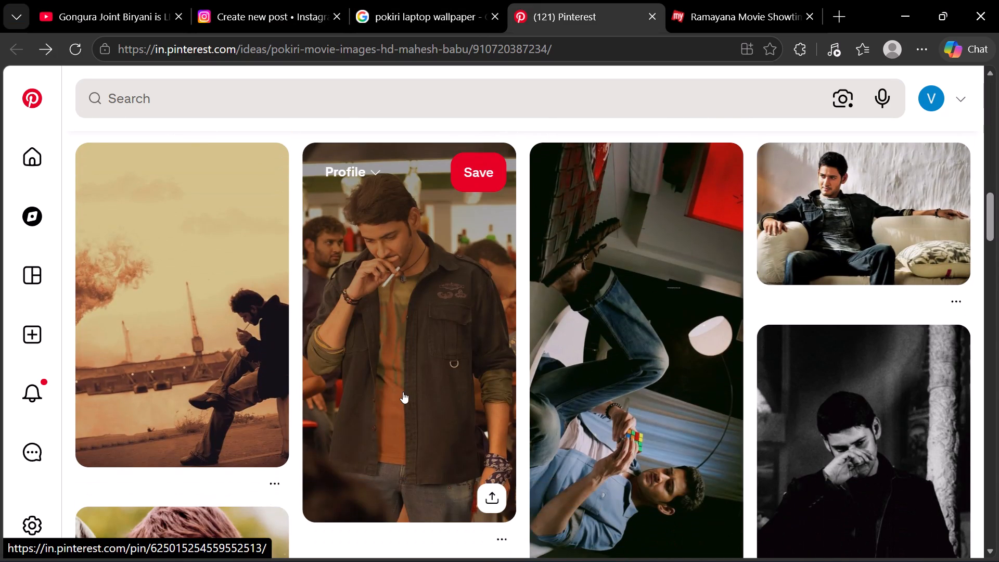
scroll(403, 392, "down", 1)
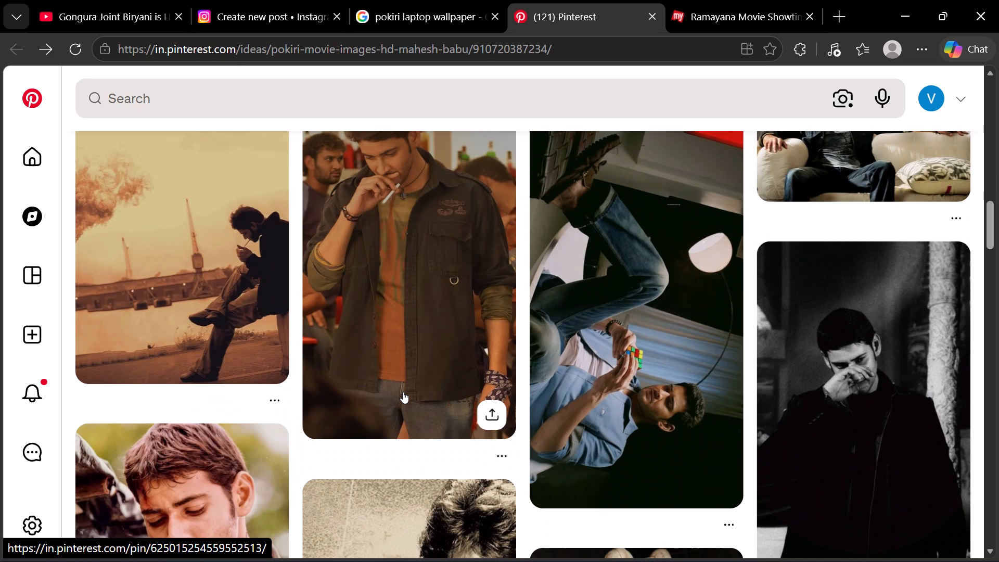
Browse further through the Pokiri movie images and related ideas on the Pinterest page.
scroll(403, 392, "down", 6)
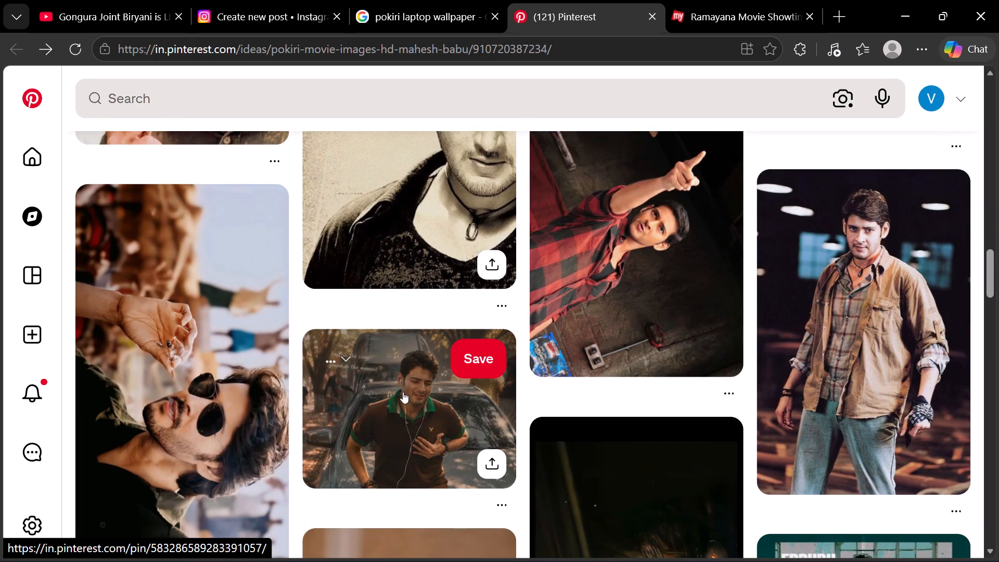
scroll(497, 375, "down", 3)
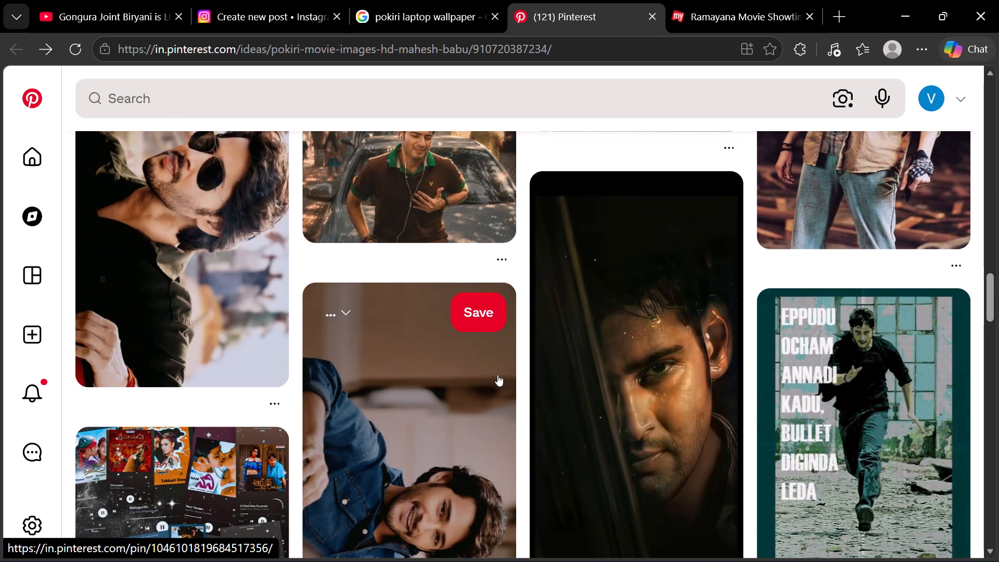
scroll(491, 377, "down", 3)
scroll(402, 384, "down", 7)
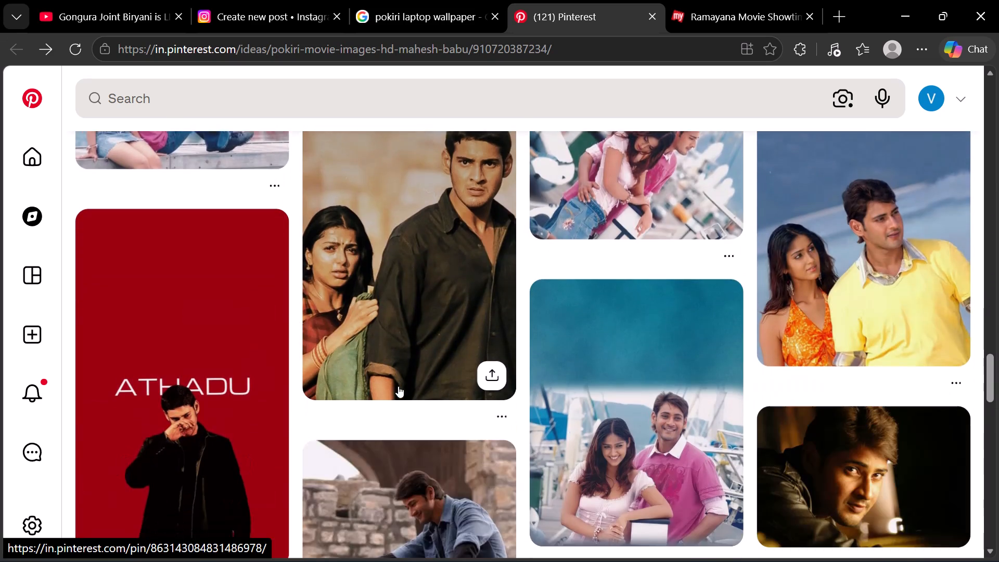
scroll(398, 386, "down", 6)
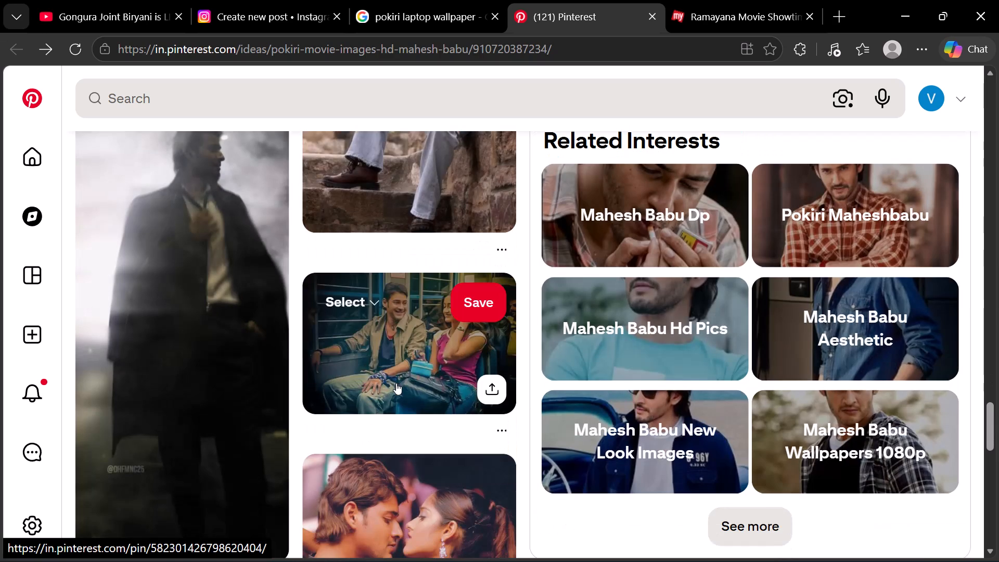
Browse further through the Pokiri movie image collection on Pinterest for a suitable wallpaper.
scroll(396, 383, "down", 4)
scroll(396, 383, "up", 1)
scroll(396, 383, "down", 4)
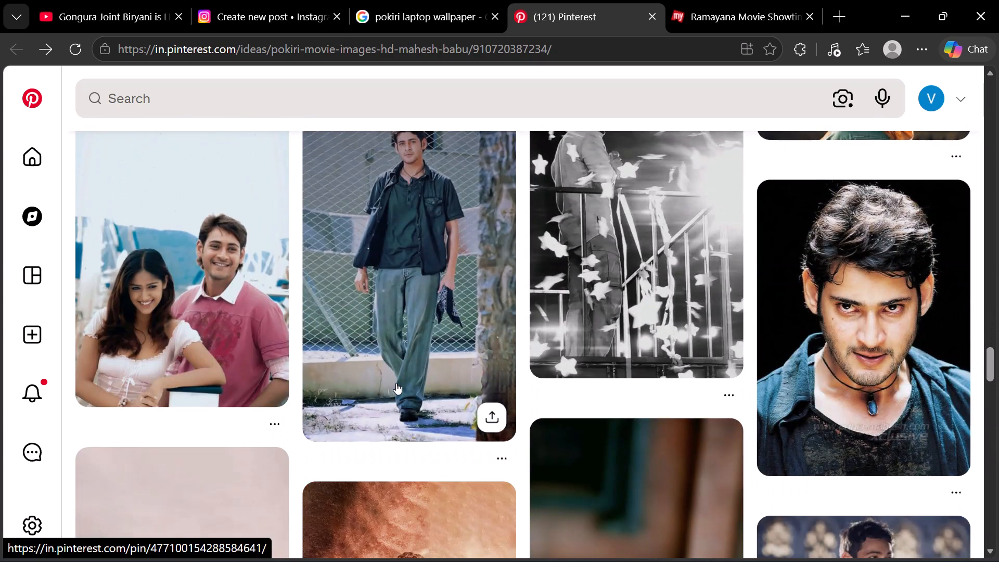
scroll(395, 384, "down", 11)
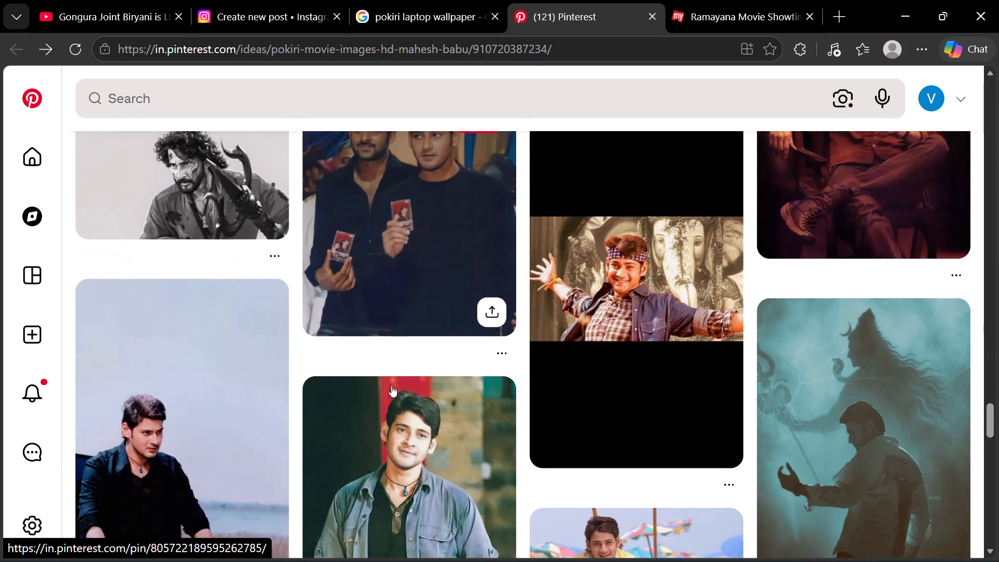
scroll(391, 386, "down", 7)
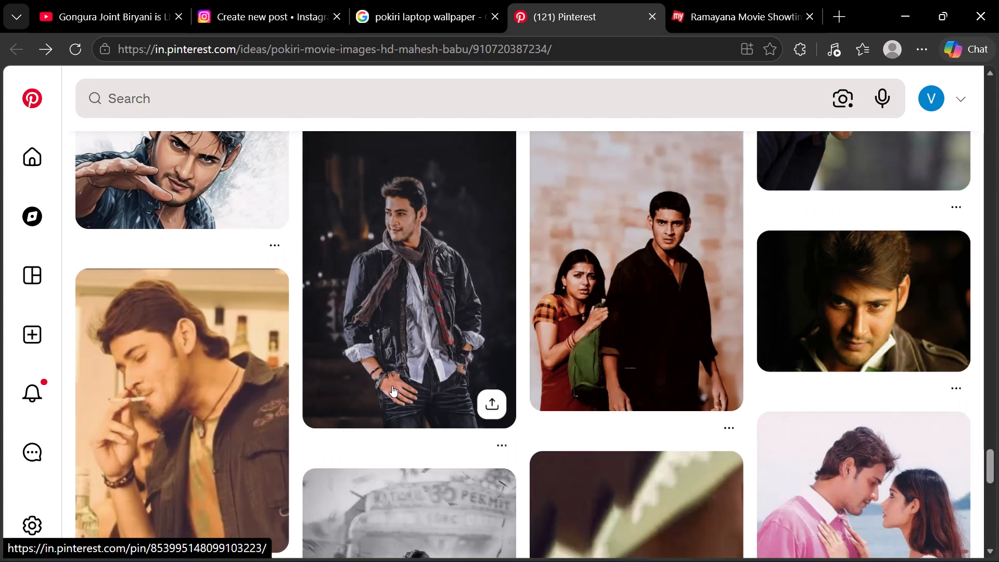
scroll(392, 386, "down", 9)
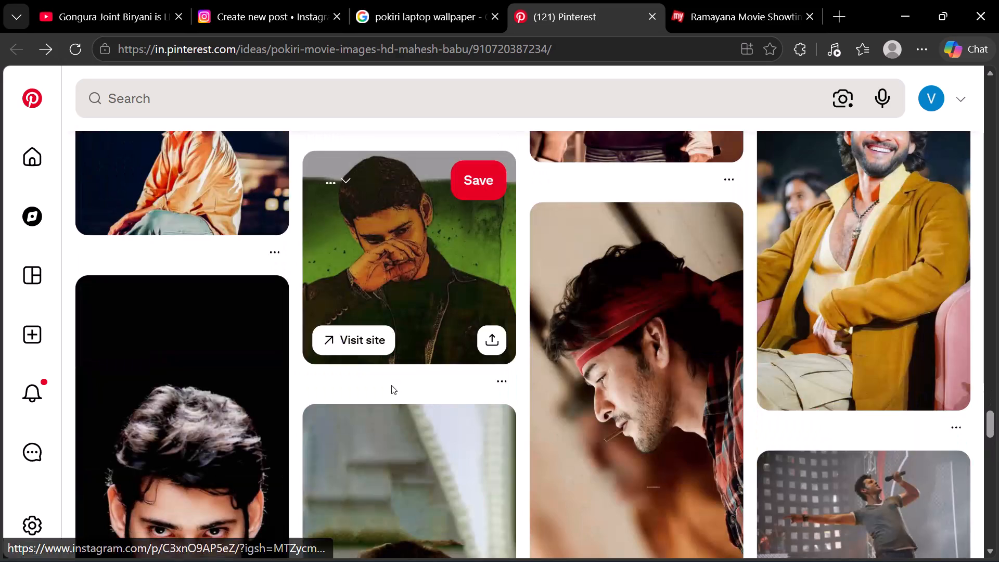
scroll(391, 385, "down", 7)
scroll(391, 385, "up", 2)
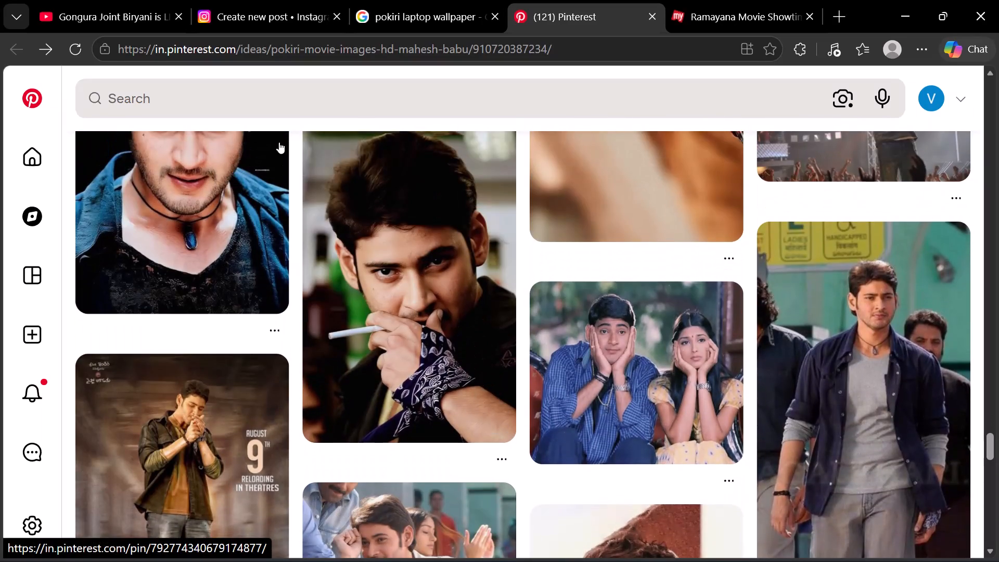
Search Pinterest for "pokiri laptop".
left_click(284, 93)
type("pokiri")
key("space")
type("la[")
key("BackSpace")
type("ptop")
key("Return")
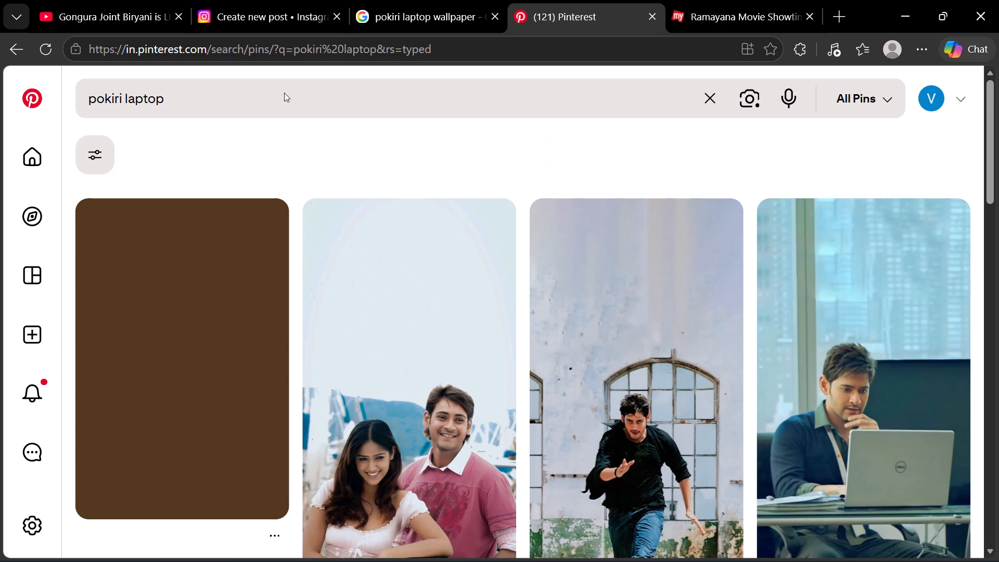
Browse the "pokiri laptop" search results for an image suitable as a laptop wallpaper.
scroll(283, 130, "down", 3)
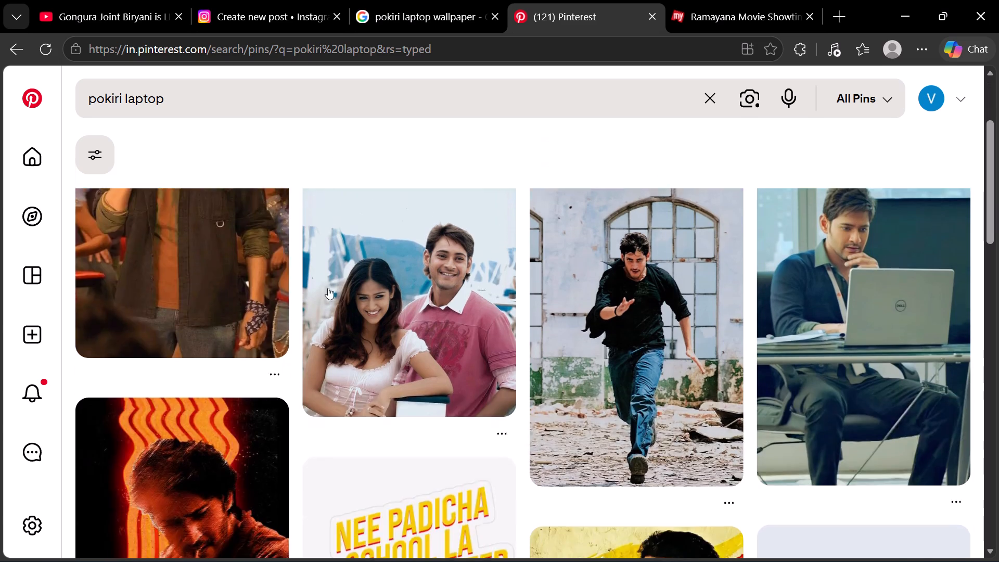
scroll(328, 288, "down", 2)
scroll(356, 351, "down", 3)
scroll(767, 355, "down", 4)
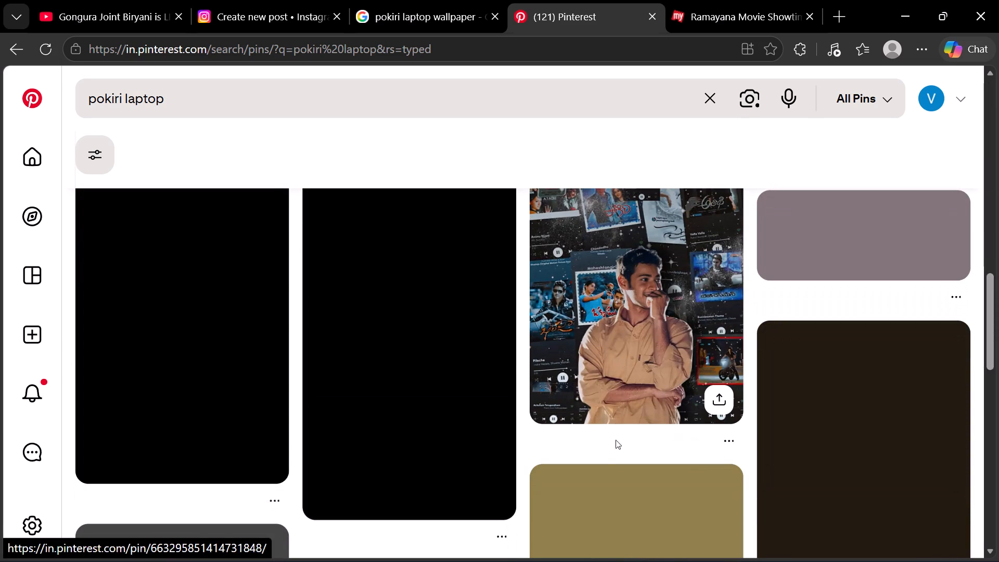
scroll(507, 455, "down", 2)
scroll(672, 467, "down", 1)
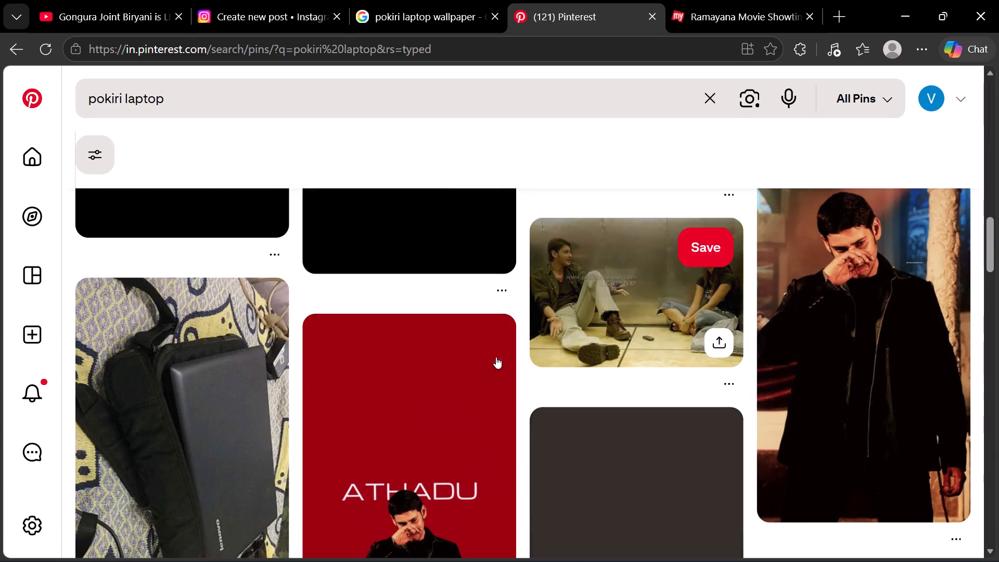
scroll(496, 357, "up", 5)
scroll(523, 359, "down", 3)
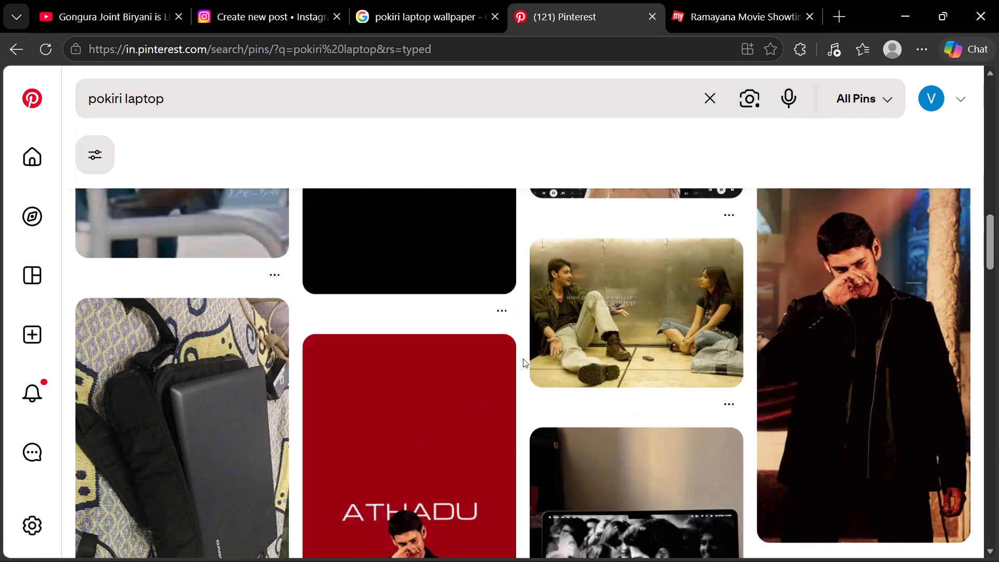
scroll(523, 359, "down", 9)
scroll(521, 360, "up", 1)
scroll(521, 360, "down", 6)
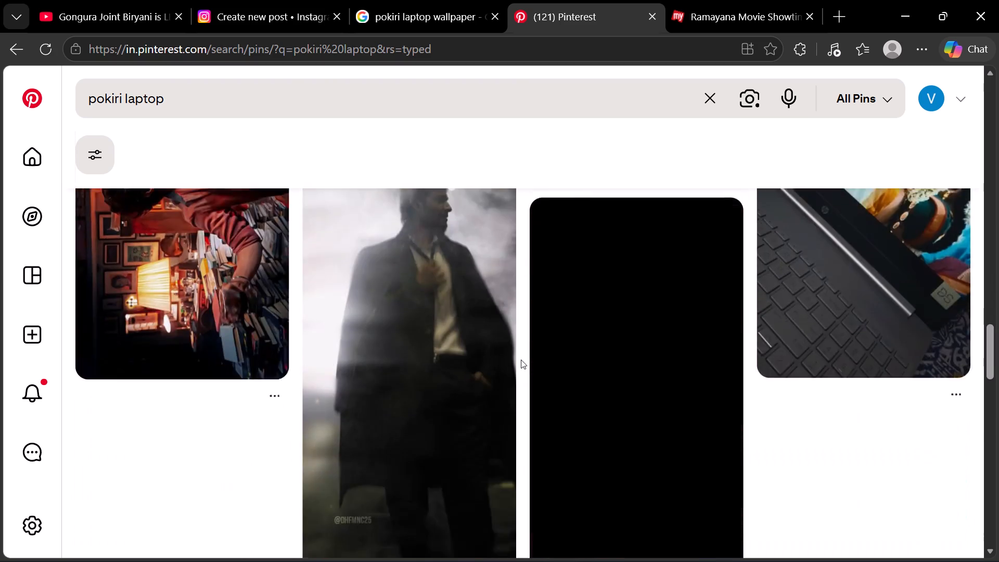
scroll(521, 357, "up", 3)
scroll(521, 357, "down", 8)
scroll(521, 357, "up", 5)
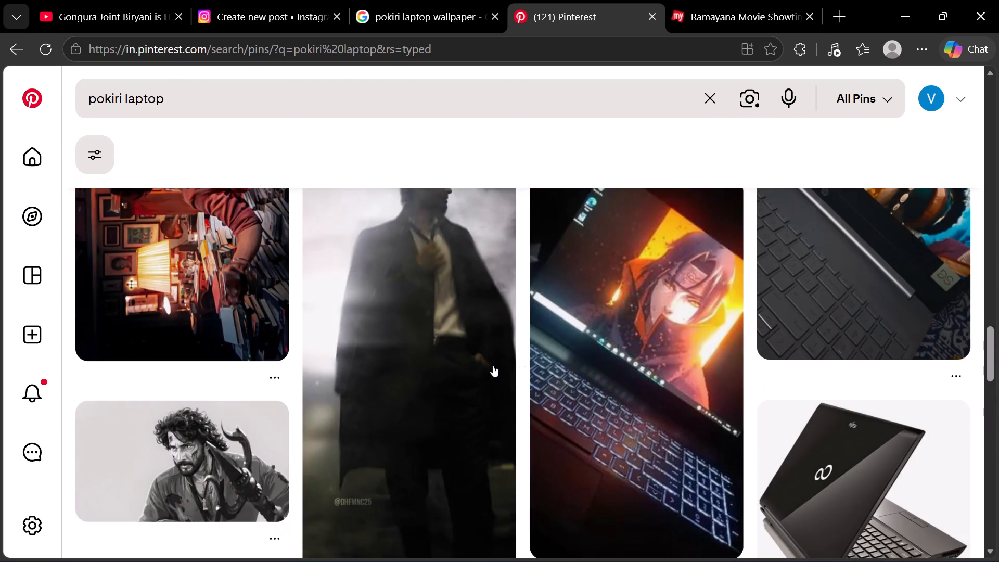
scroll(456, 371, "up", 1)
scroll(456, 371, "down", 12)
scroll(497, 373, "up", 2)
scroll(499, 373, "down", 4)
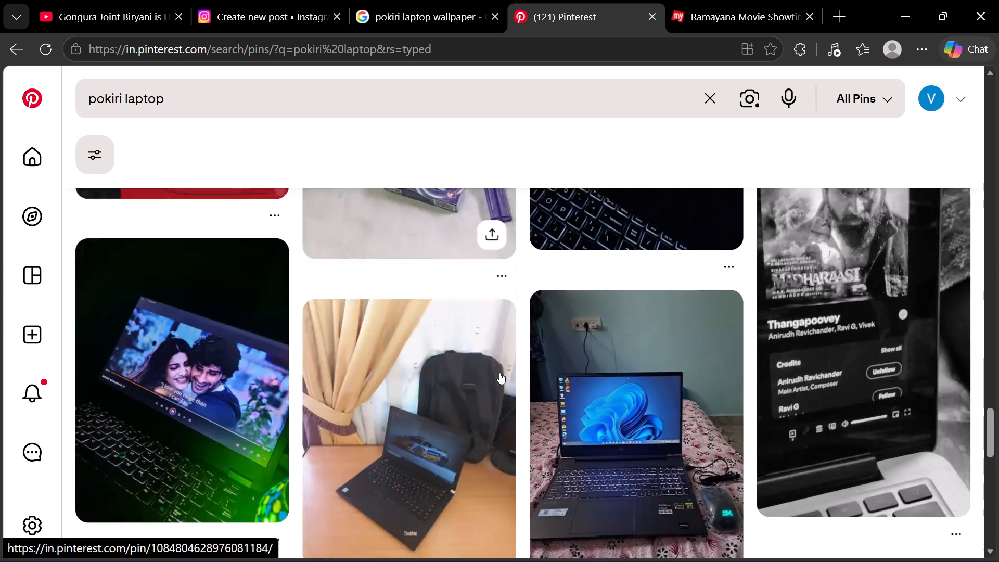
scroll(499, 373, "down", 3)
scroll(499, 373, "up", 9)
scroll(742, 380, "down", 5)
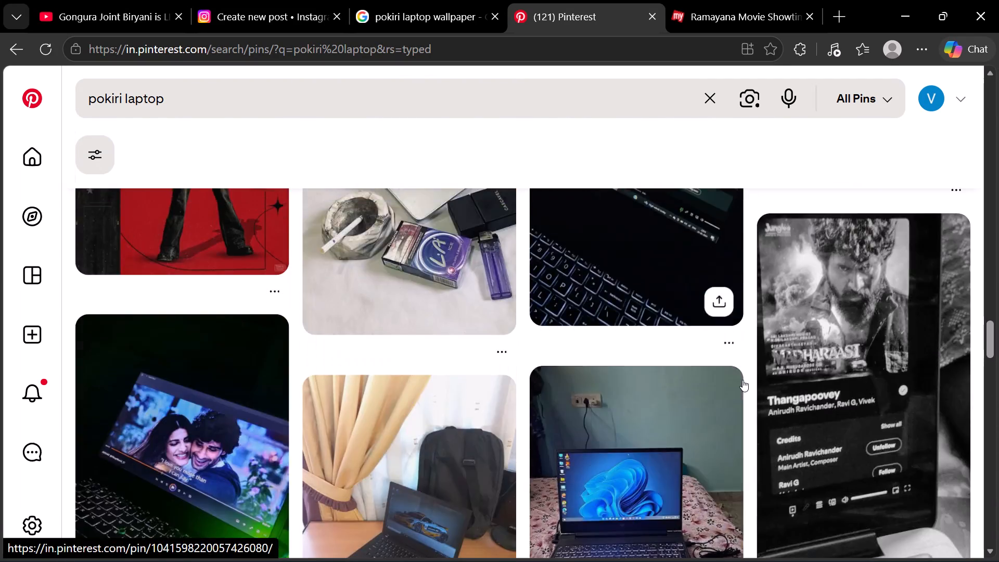
scroll(742, 380, "down", 7)
scroll(532, 362, "down", 6)
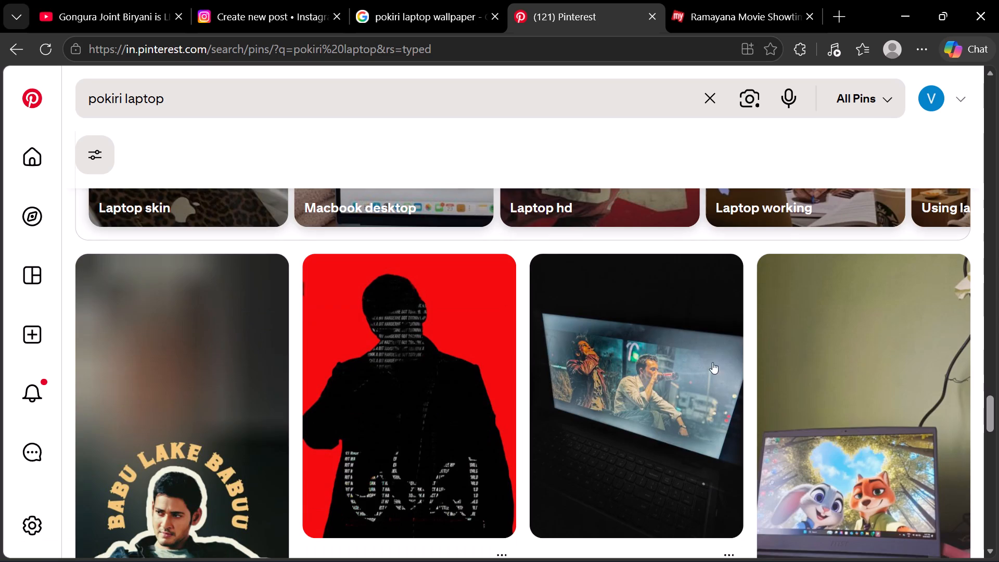
scroll(724, 371, "down", 3)
scroll(367, 371, "up", 2)
scroll(366, 371, "down", 5)
scroll(381, 369, "up", 4)
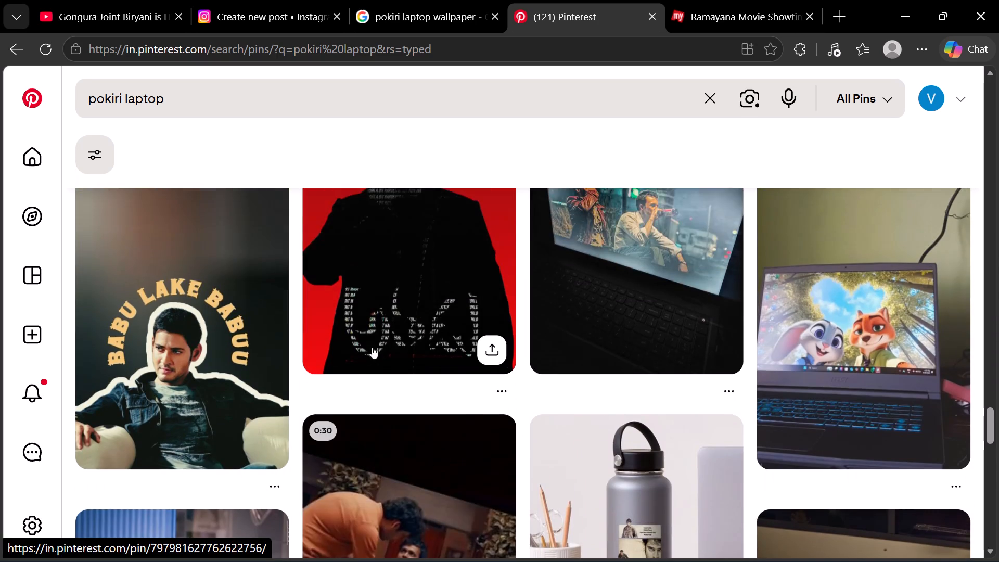
scroll(452, 398, "up", 2)
scroll(509, 385, "down", 9)
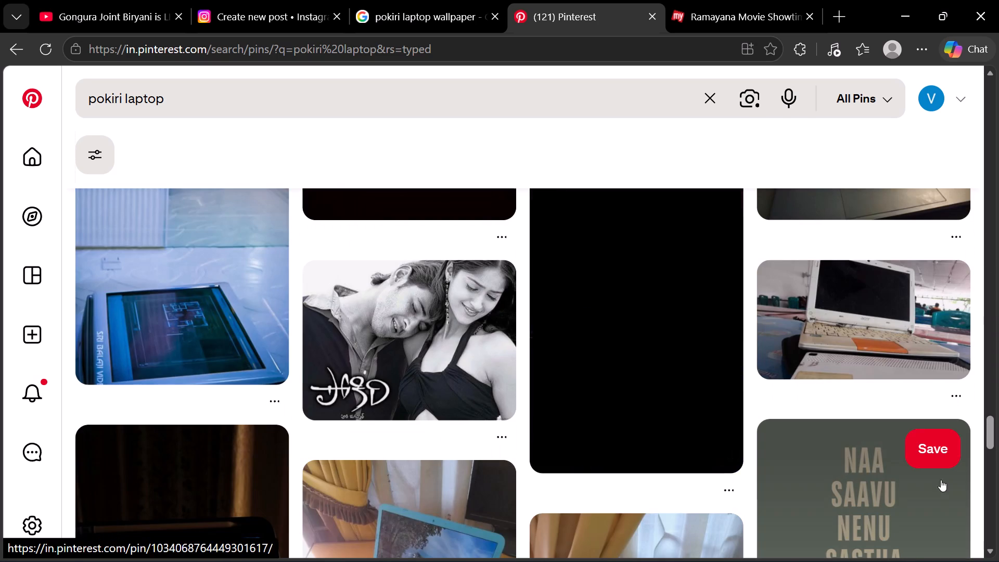
Open the pin of the man in black running past the arched windows and inspect the full image.
left_click_drag(991, 425, 998, 153)
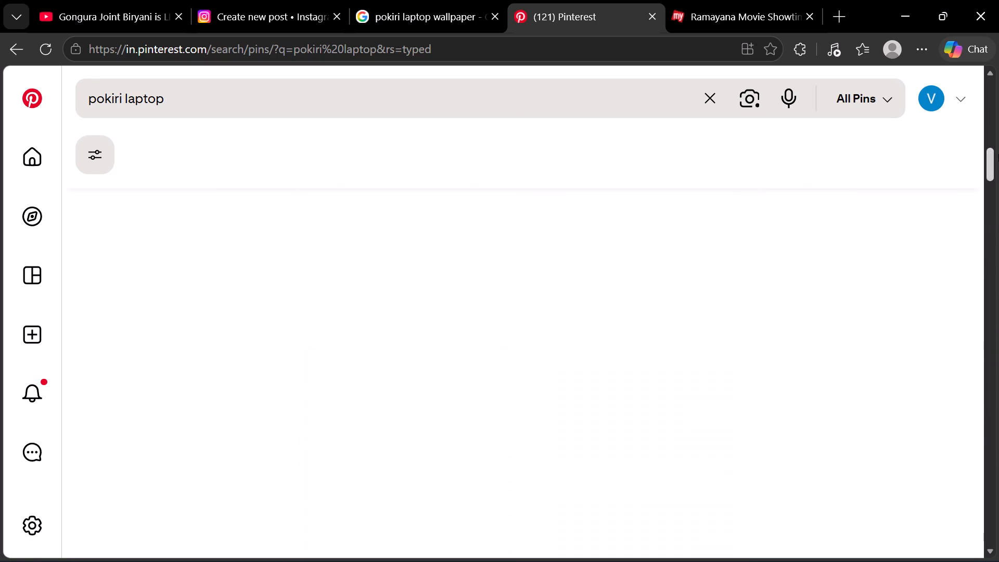
left_click_drag(998, 153, 998, 138)
scroll(677, 278, "up", 20)
left_click(647, 430)
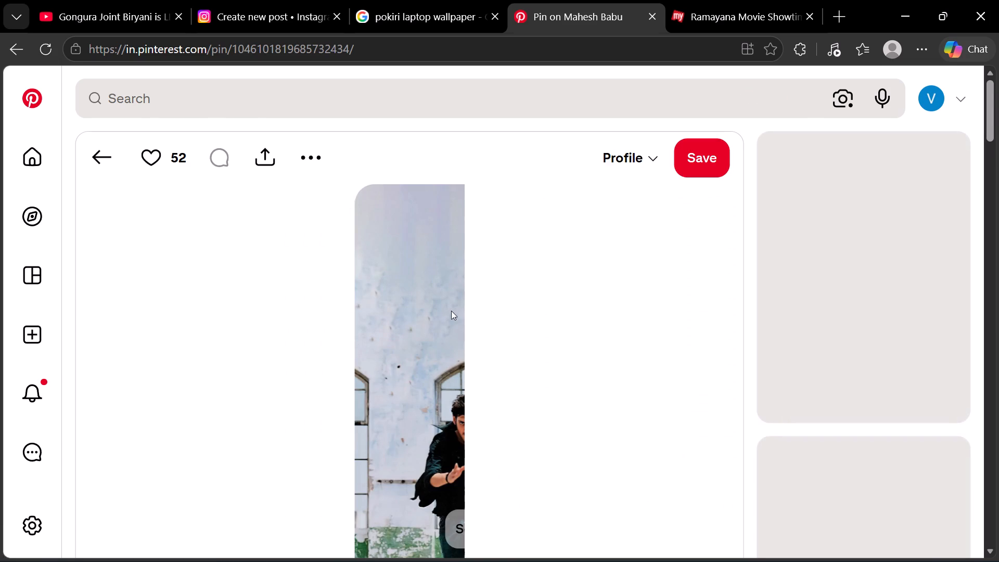
scroll(452, 315, "down", 3)
left_click_drag(423, 398, 421, 417)
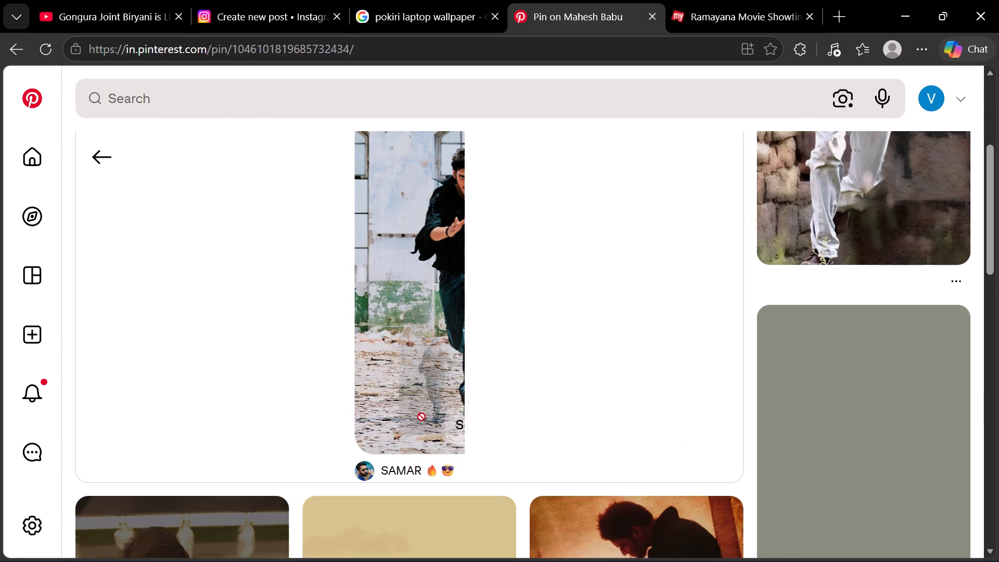
left_click_drag(421, 417, 420, 419)
scroll(513, 291, "up", 3)
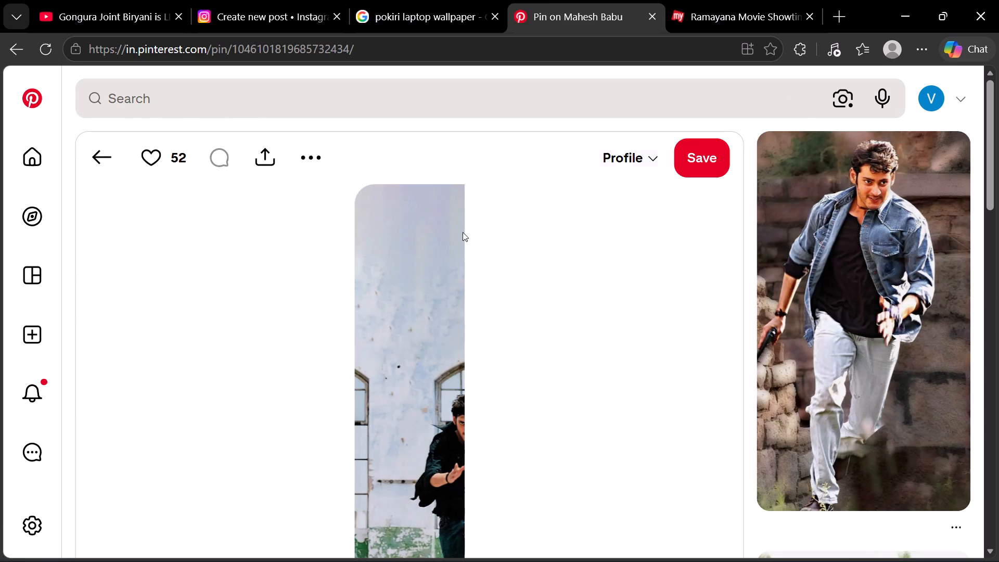
Browse the related pins shown around and below the running-man pin.
scroll(434, 252, "down", 7)
scroll(515, 292, "up", 7)
scroll(874, 314, "down", 5)
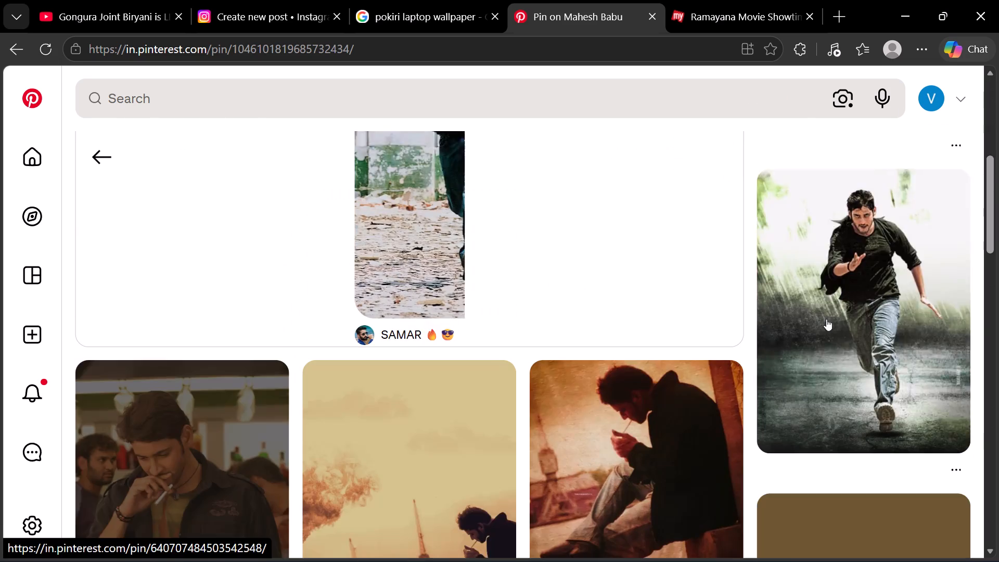
scroll(727, 340, "down", 2)
scroll(657, 341, "up", 2)
scroll(489, 337, "down", 2)
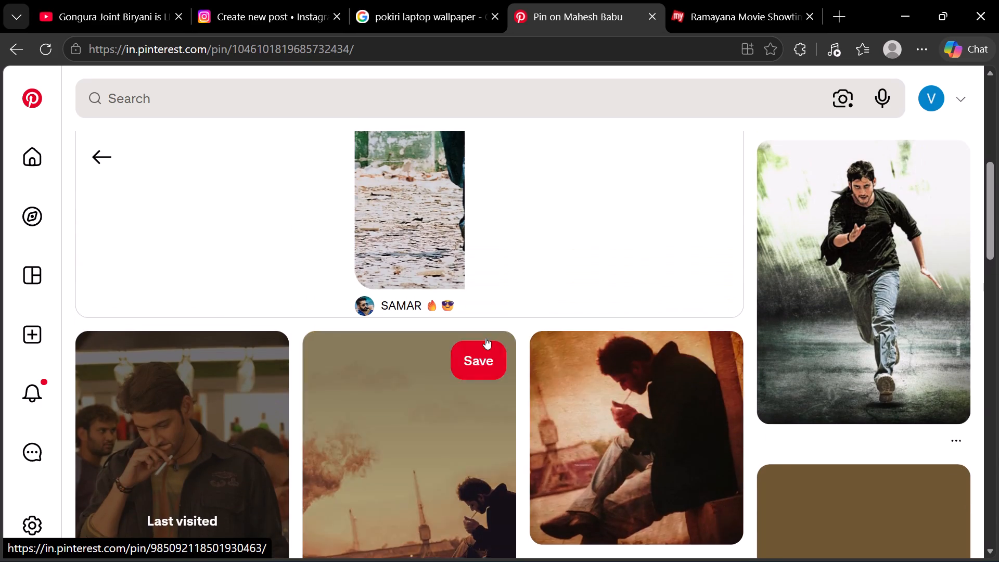
scroll(485, 338, "down", 7)
scroll(159, 338, "up", 1)
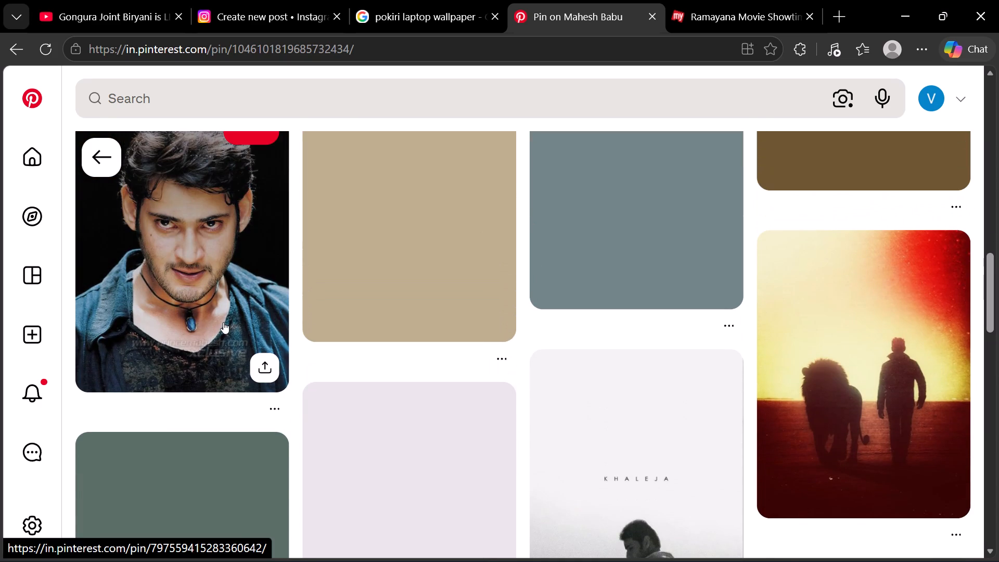
scroll(223, 322, "down", 3)
scroll(517, 333, "up", 3)
scroll(635, 427, "down", 5)
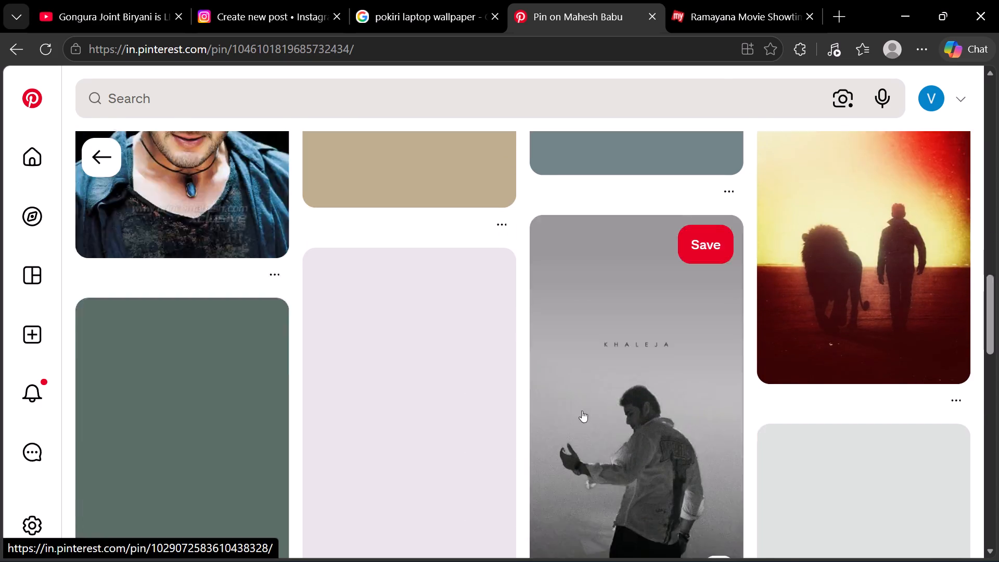
scroll(250, 325, "up", 5)
View the related close-up portrait pin with the blue shirt and pendant, and return to the running-man pin.
left_click(178, 247)
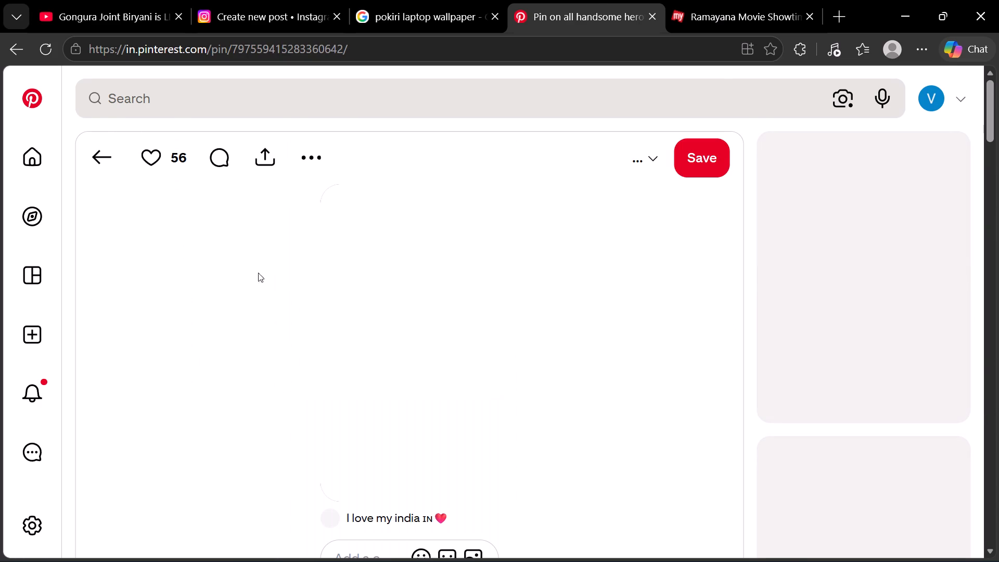
left_click(107, 163)
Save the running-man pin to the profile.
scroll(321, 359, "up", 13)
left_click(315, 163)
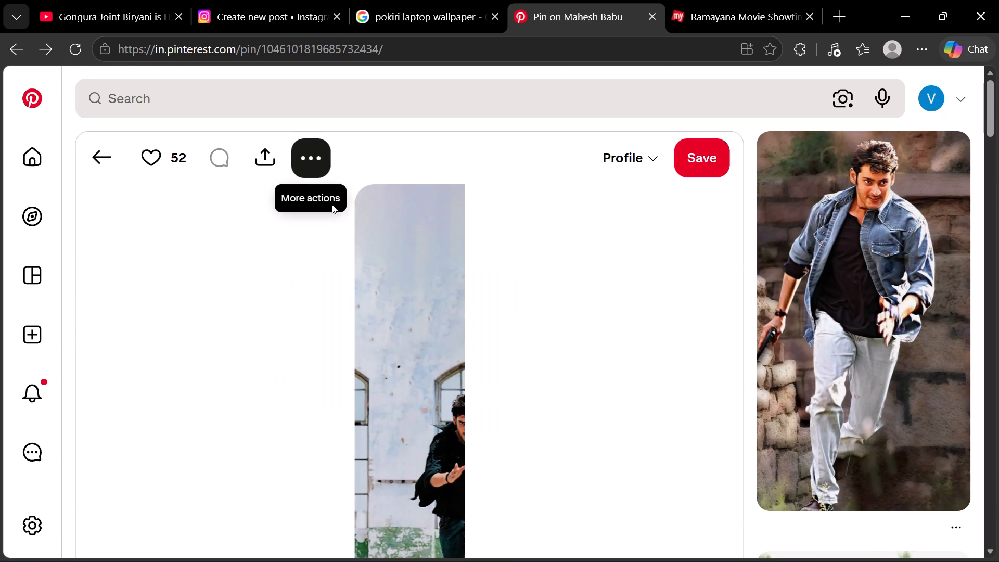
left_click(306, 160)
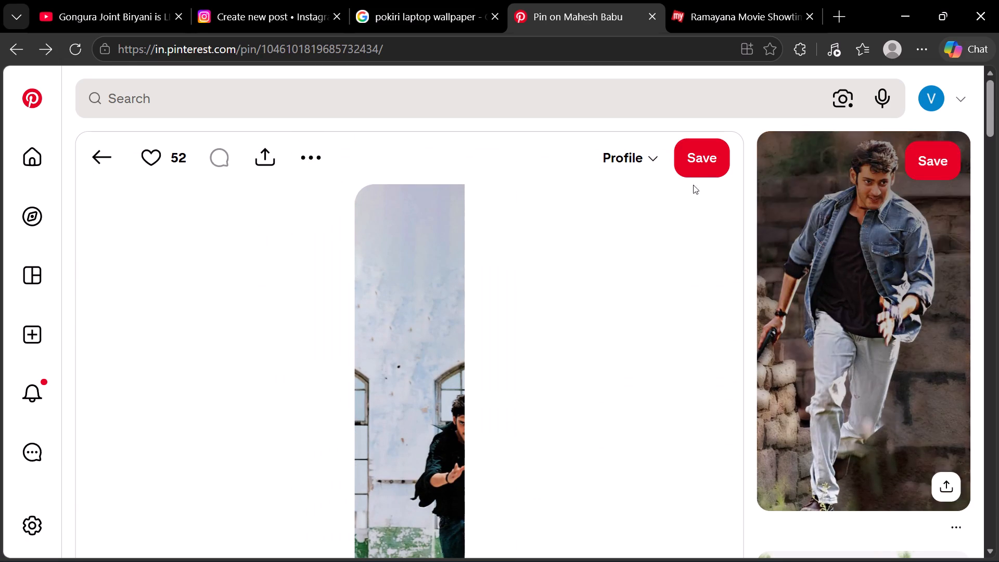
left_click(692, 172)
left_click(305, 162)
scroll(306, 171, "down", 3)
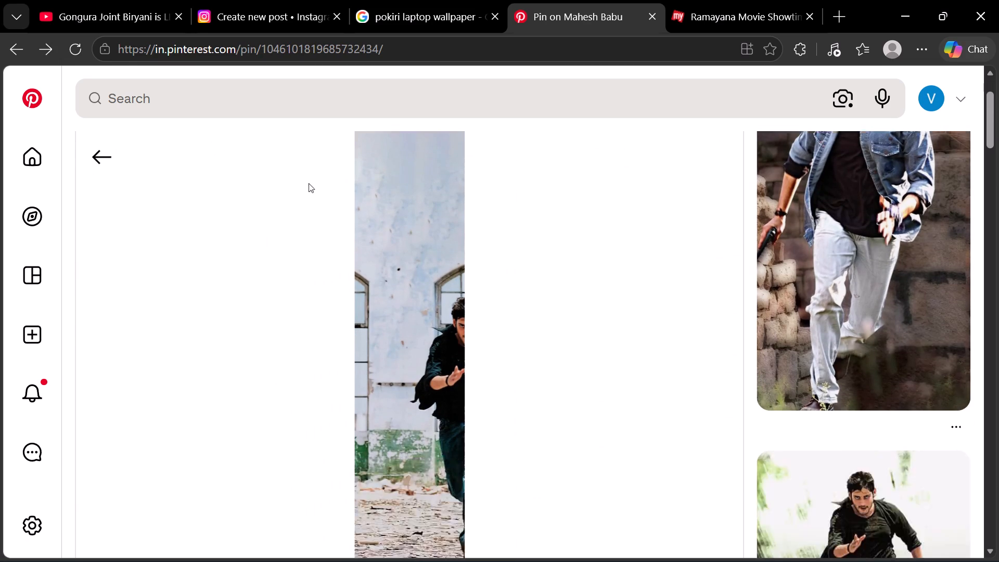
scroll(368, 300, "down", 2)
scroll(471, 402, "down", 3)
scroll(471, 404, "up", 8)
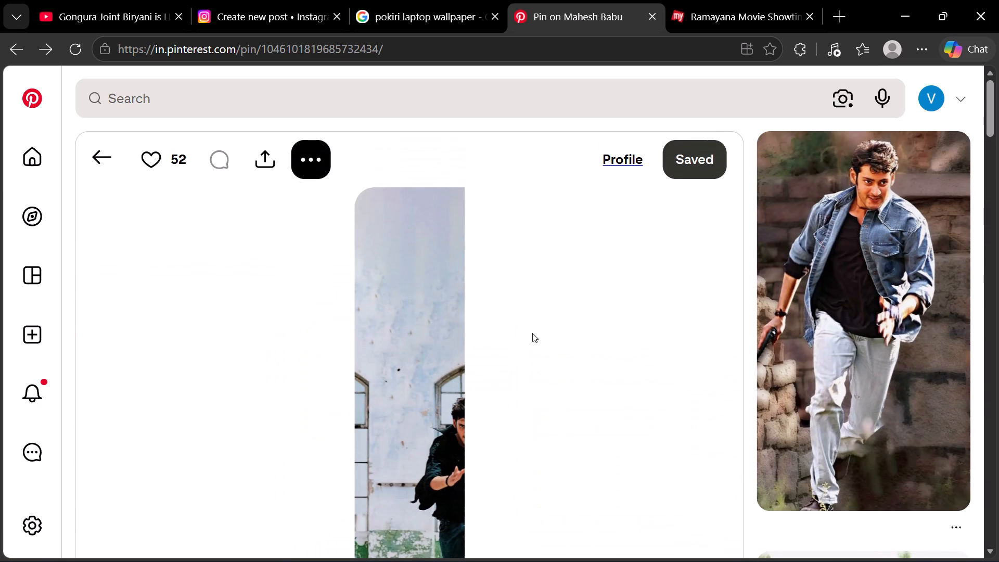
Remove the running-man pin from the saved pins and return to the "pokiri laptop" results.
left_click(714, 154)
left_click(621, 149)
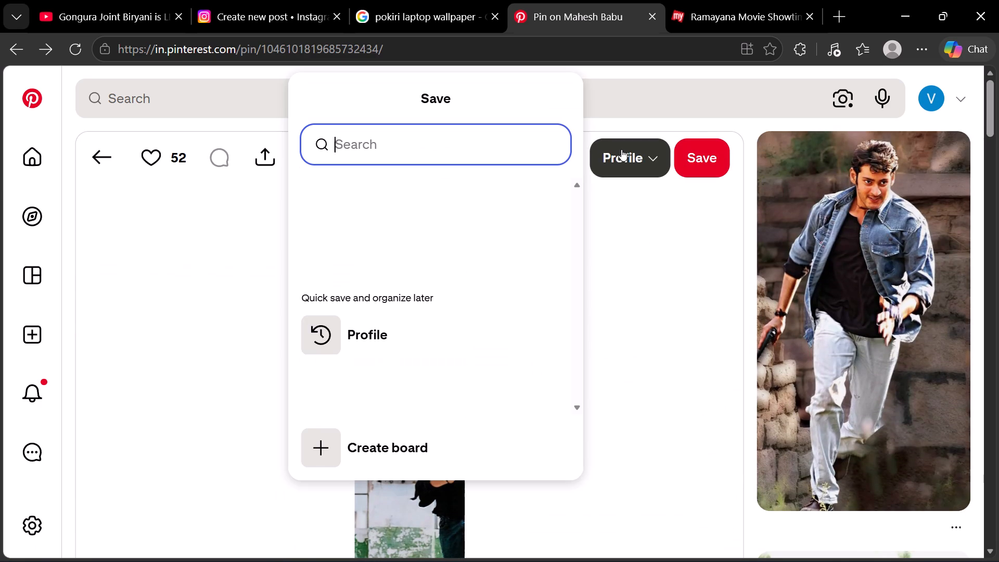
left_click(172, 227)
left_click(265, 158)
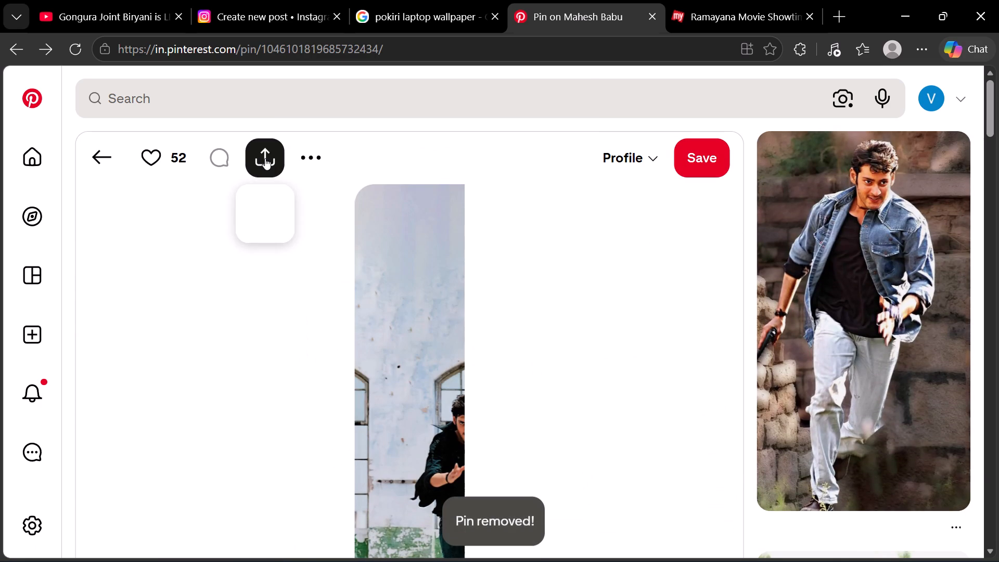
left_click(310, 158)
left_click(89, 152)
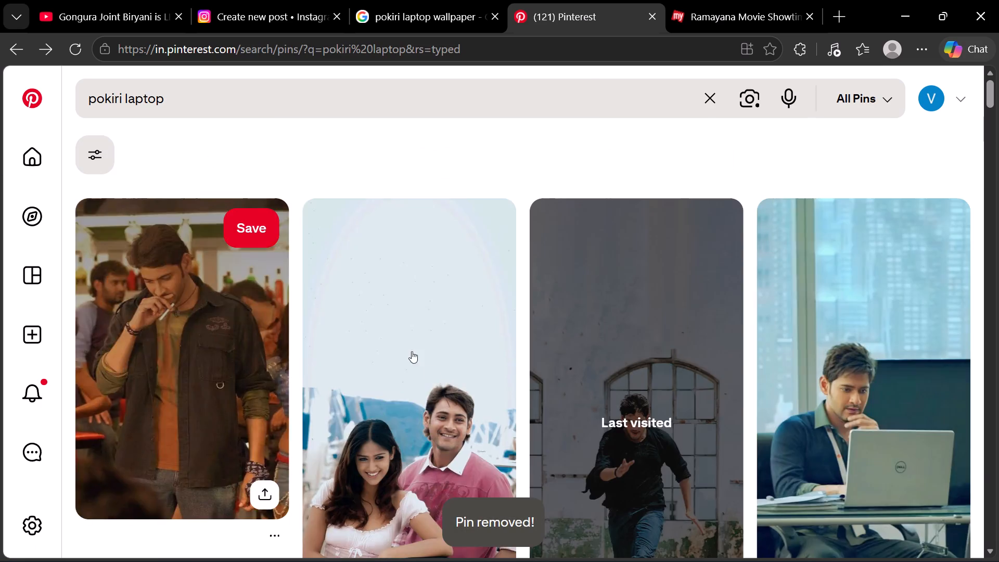
Open the pin of the man in the dark jacket with a cigarette and download its image.
scroll(433, 379, "down", 4)
scroll(482, 386, "up", 8)
left_click(170, 350)
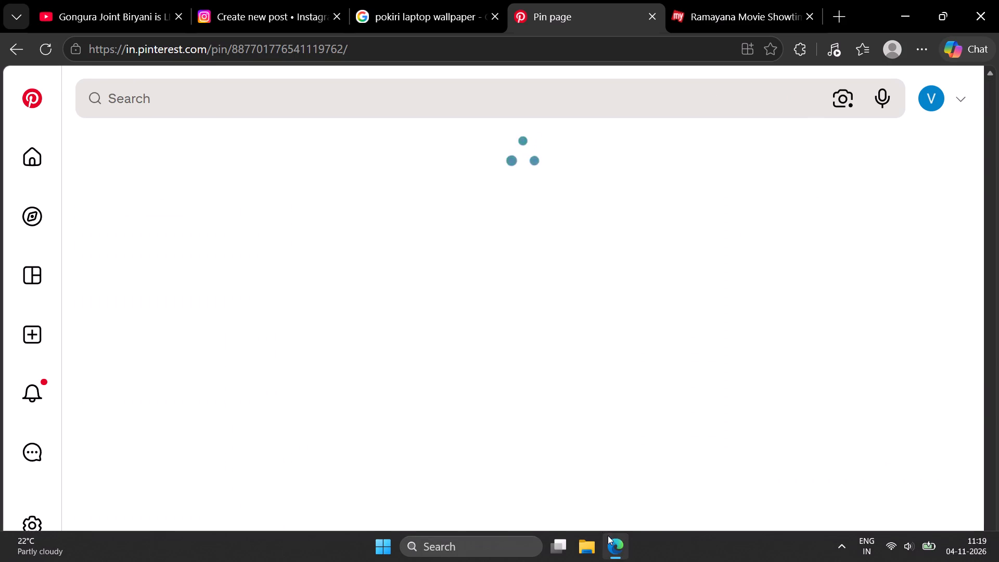
left_click(306, 167)
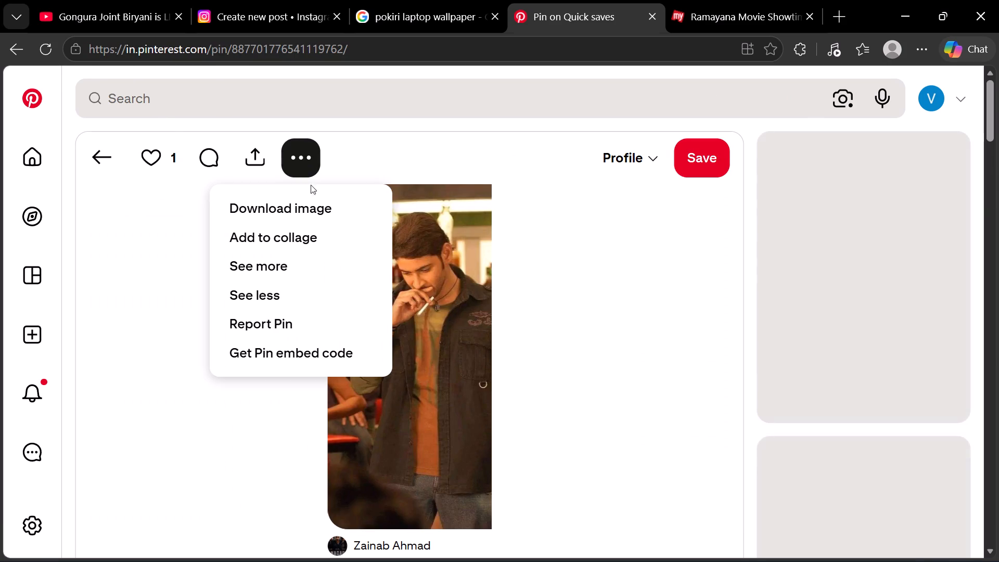
left_click(315, 200)
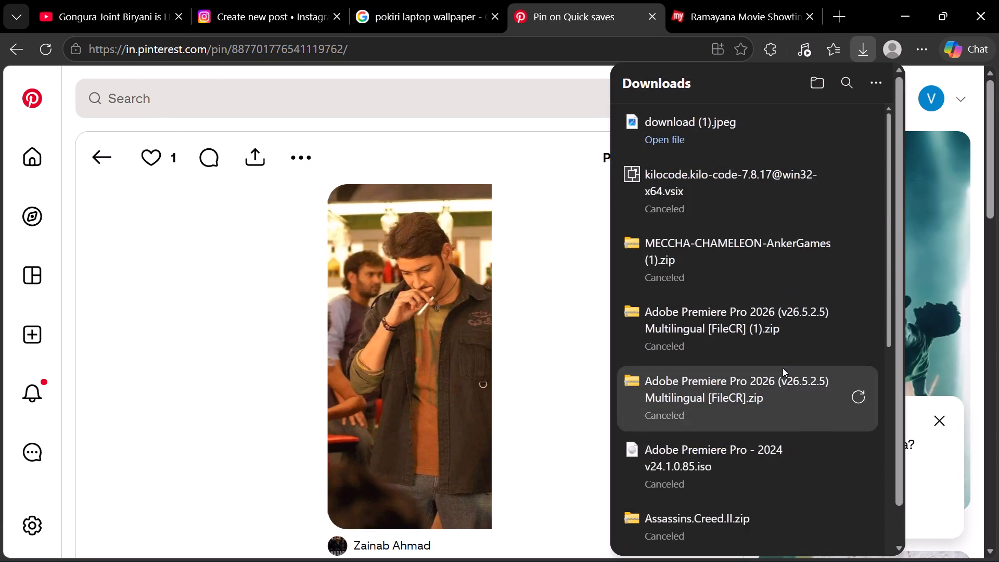
left_click(673, 139)
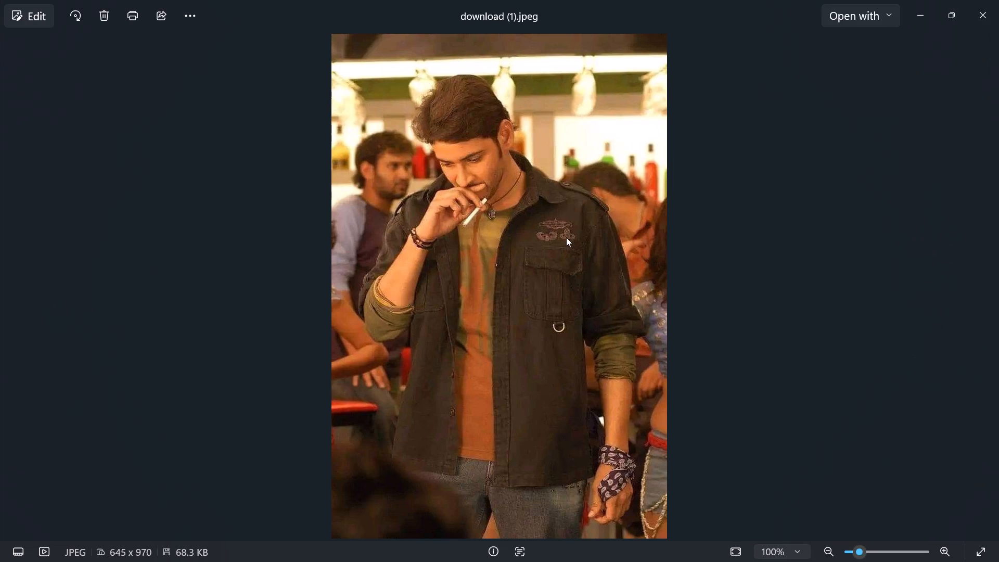
right_click(538, 362)
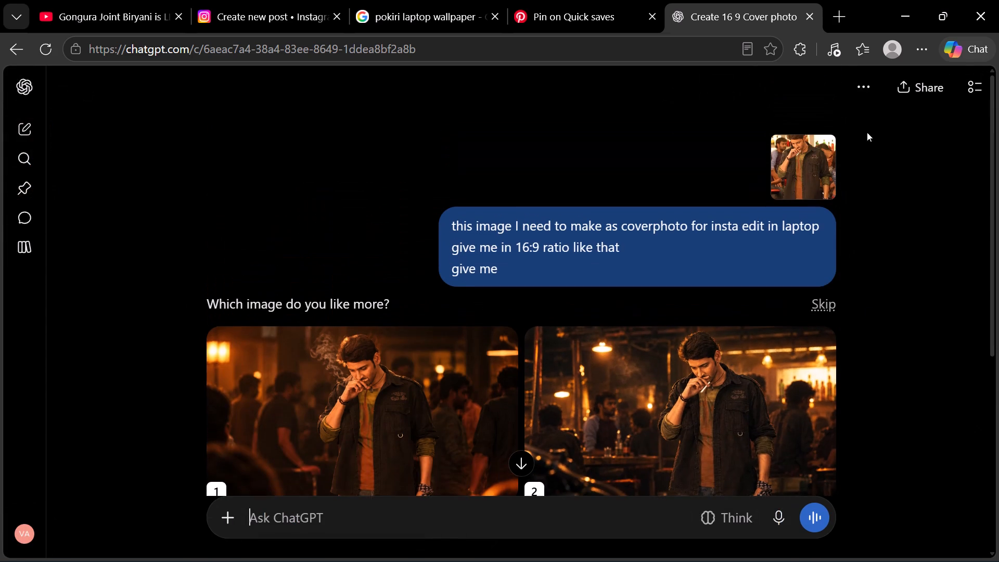
left_click(798, 203)
left_click(799, 199)
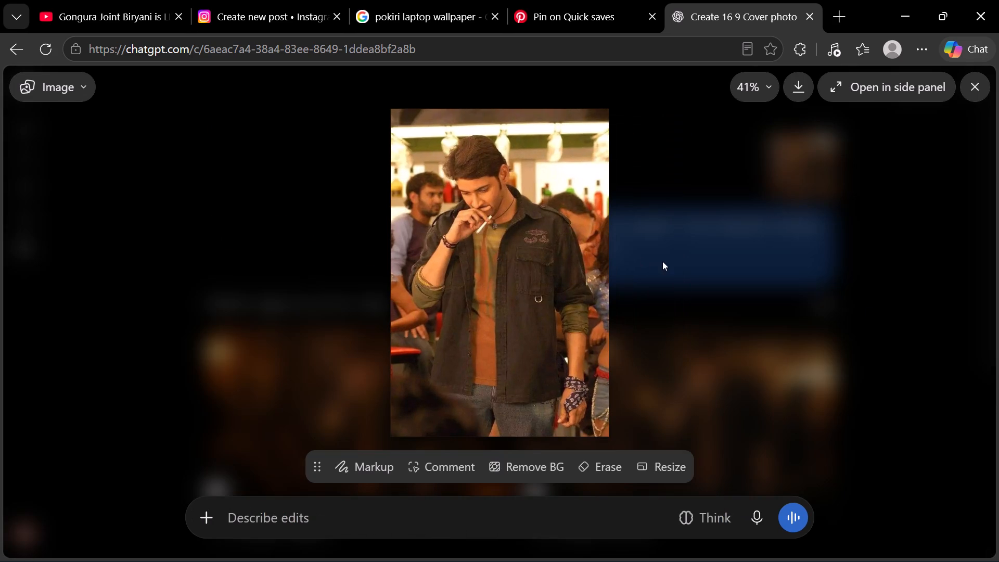
left_click(662, 261)
scroll(644, 272, "down", 3)
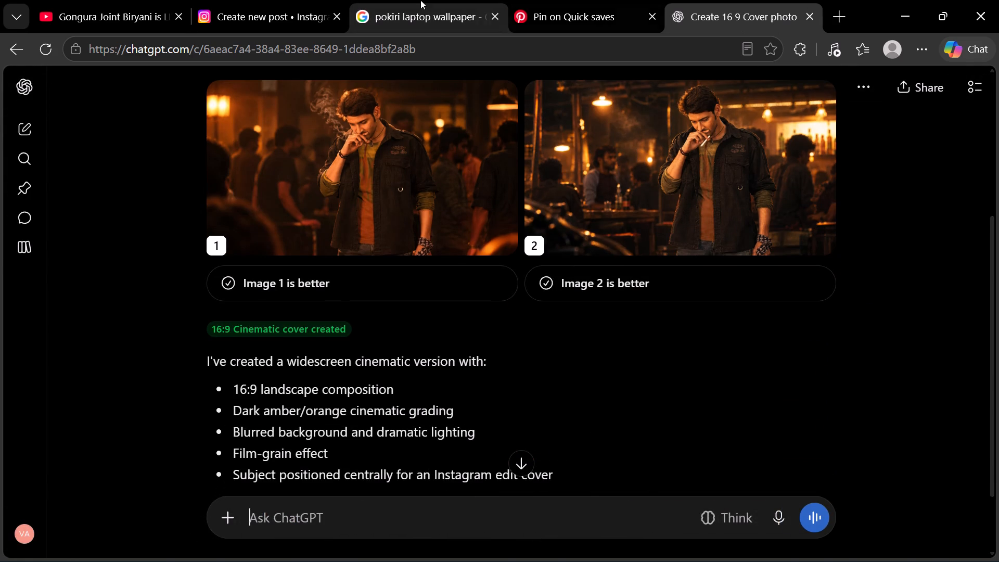
Shorten the Google Images query to "pokiri" and run the search.
left_click(420, 0)
left_click_drag(417, 97, 298, 103)
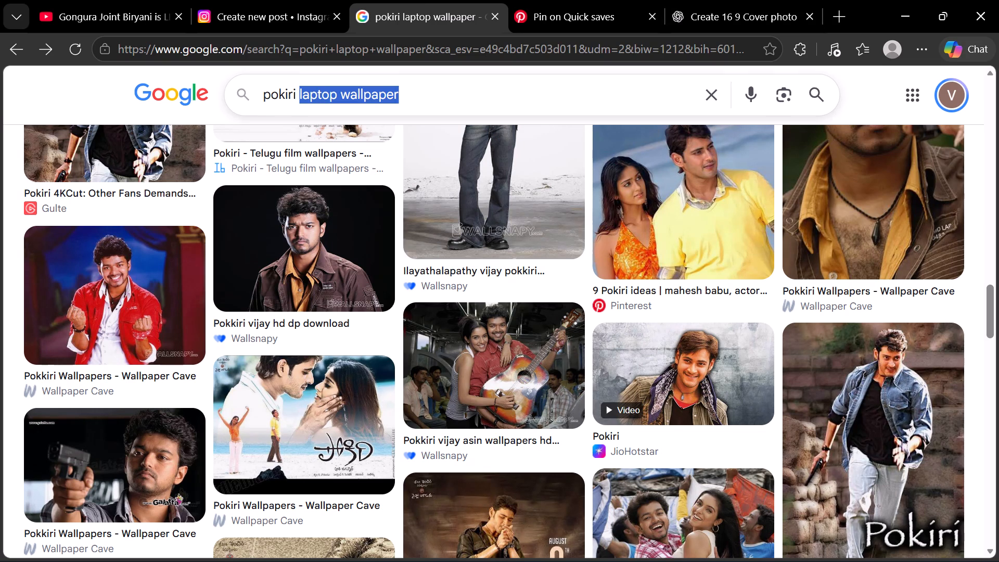
key("BackSpace")
key("BackSpace")
key("Return")
Browse the "pokiri" image results for a picture suitable as a landscape cover photo.
scroll(468, 426, "down", 2)
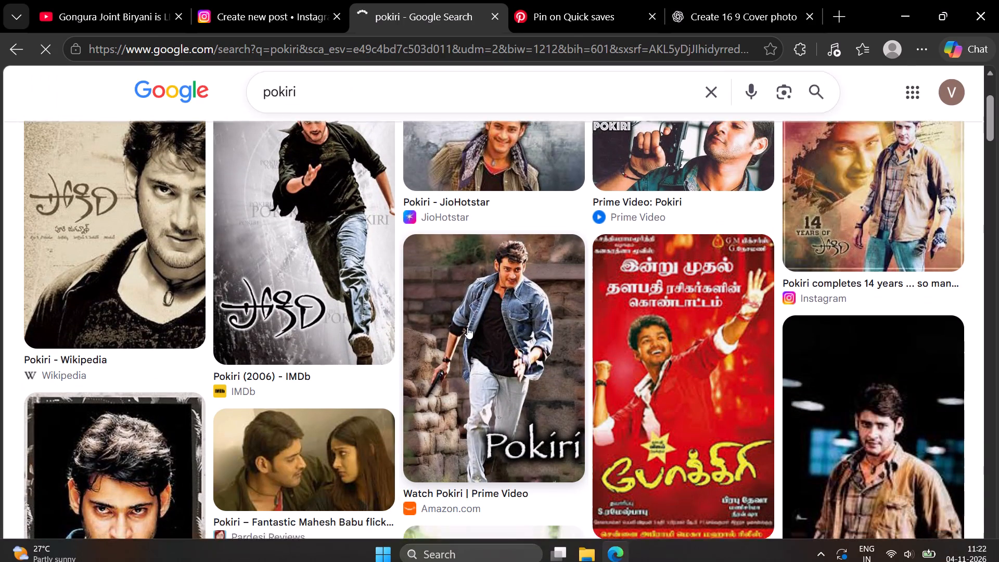
scroll(469, 325, "up", 3)
scroll(469, 326, "down", 4)
scroll(667, 408, "down", 3)
scroll(667, 408, "up", 3)
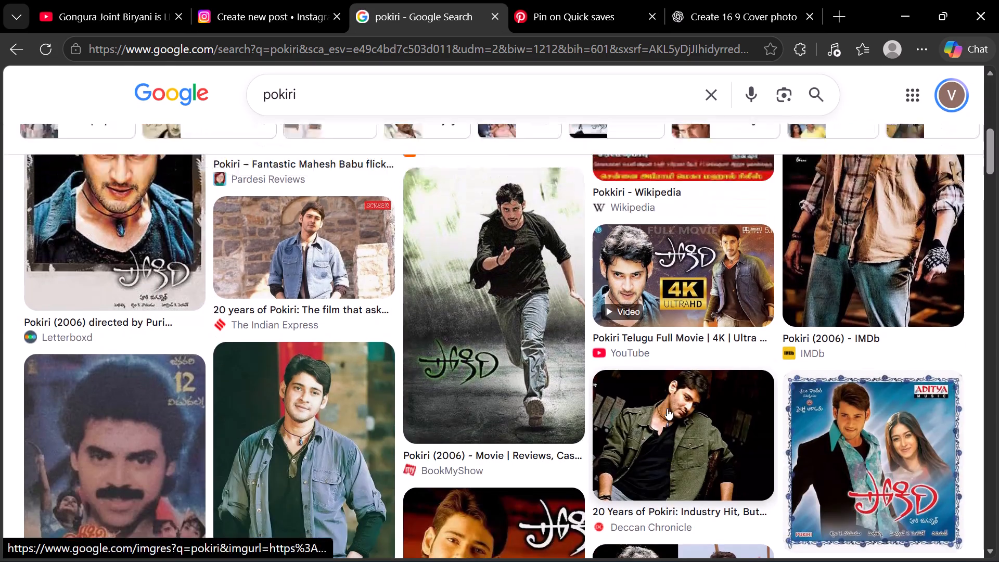
scroll(667, 408, "down", 11)
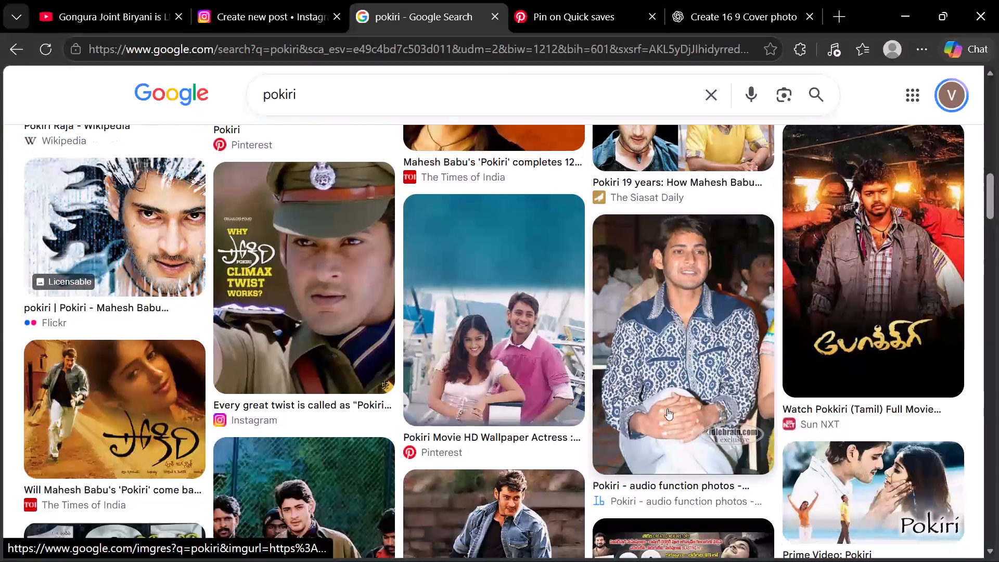
scroll(667, 408, "down", 8)
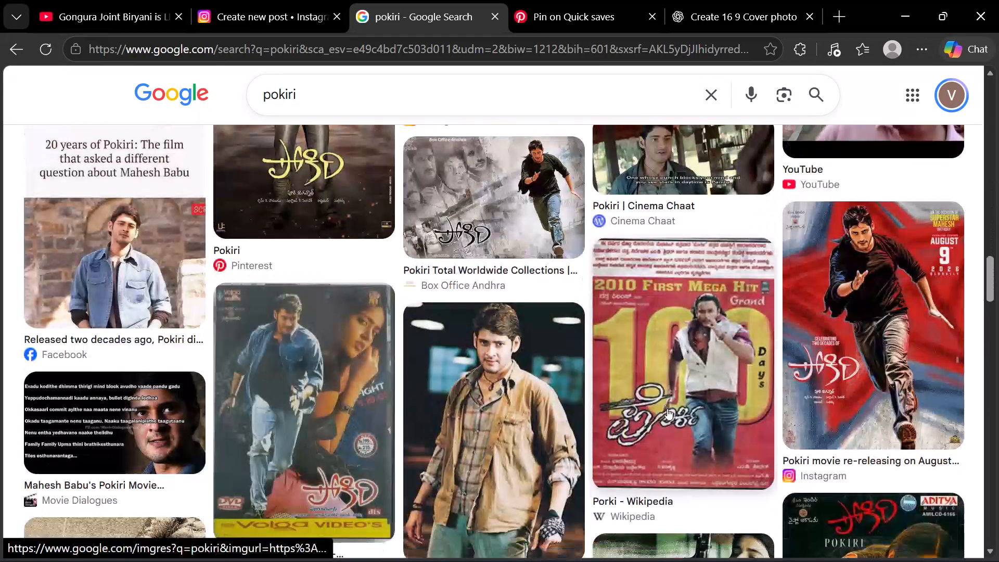
scroll(667, 408, "down", 15)
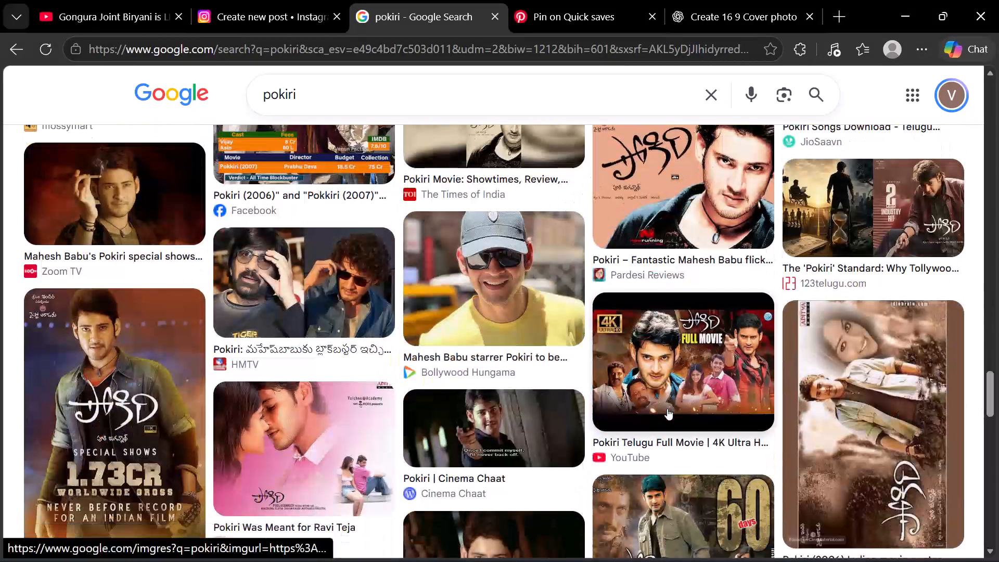
Browse more "pokiri" image results for a landscape cover picture and recheck the 16:9 covers generated in ChatGPT.
scroll(667, 408, "up", 1)
scroll(667, 408, "down", 9)
scroll(667, 408, "up", 3)
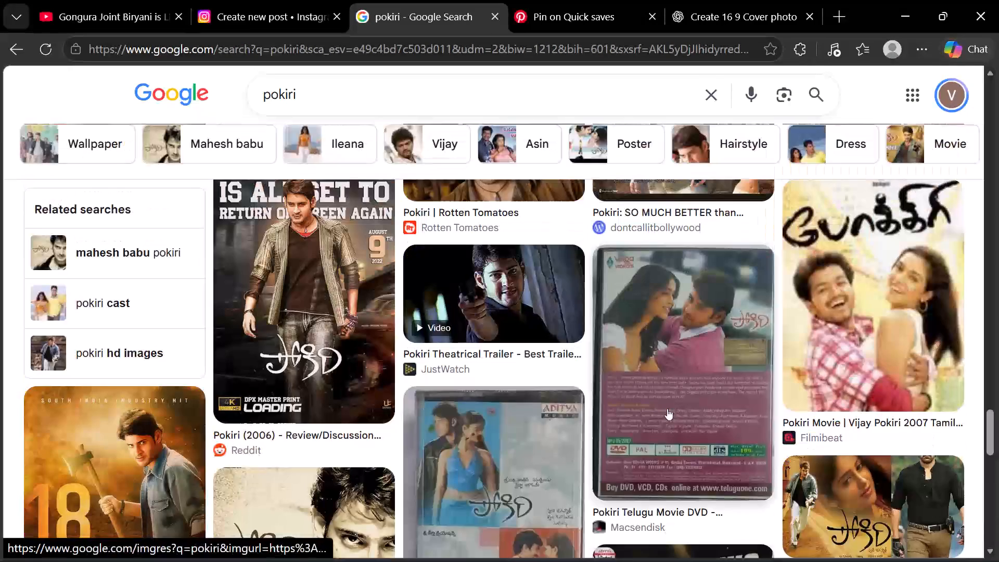
scroll(667, 408, "down", 10)
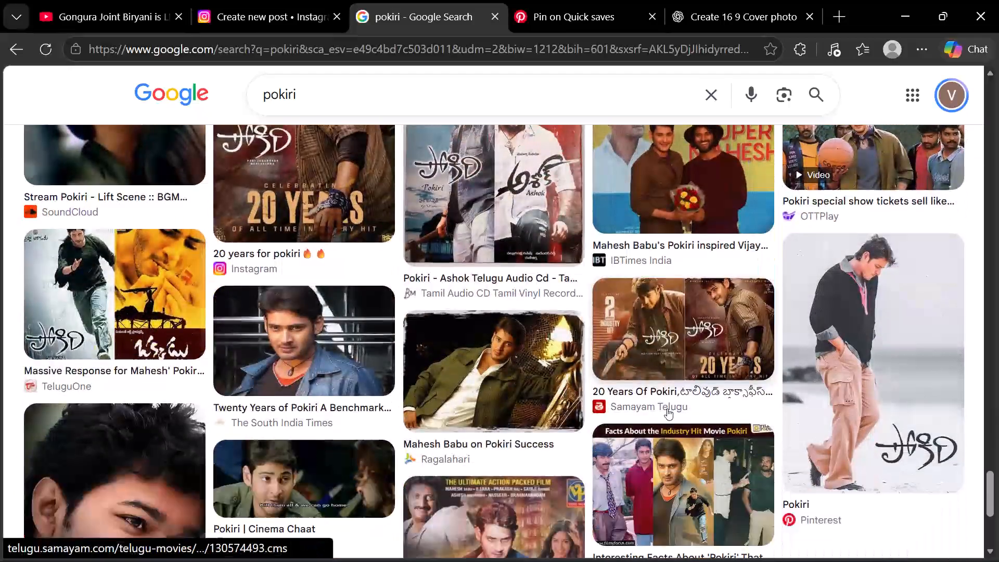
scroll(667, 408, "down", 6)
scroll(593, 412, "down", 4)
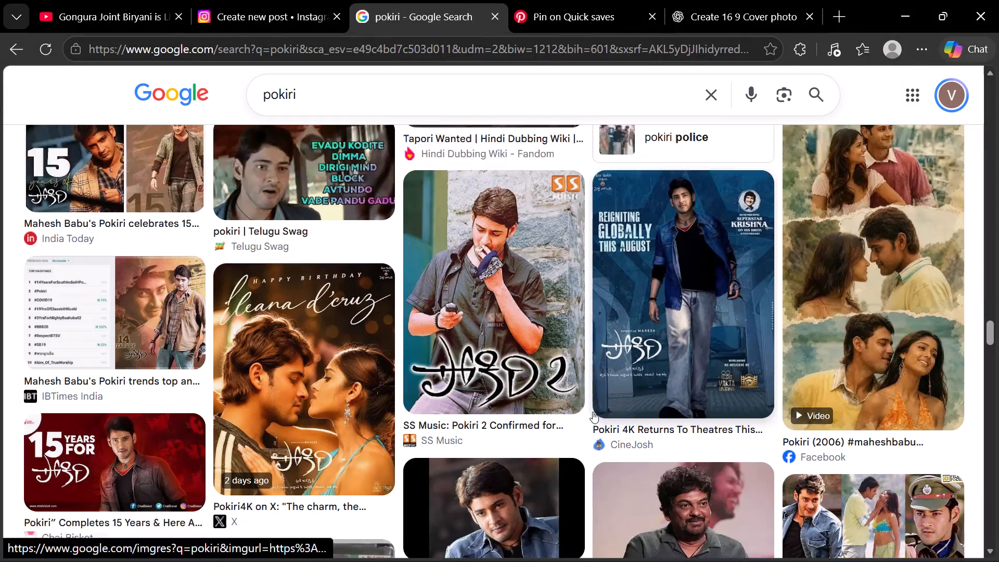
scroll(594, 411, "down", 15)
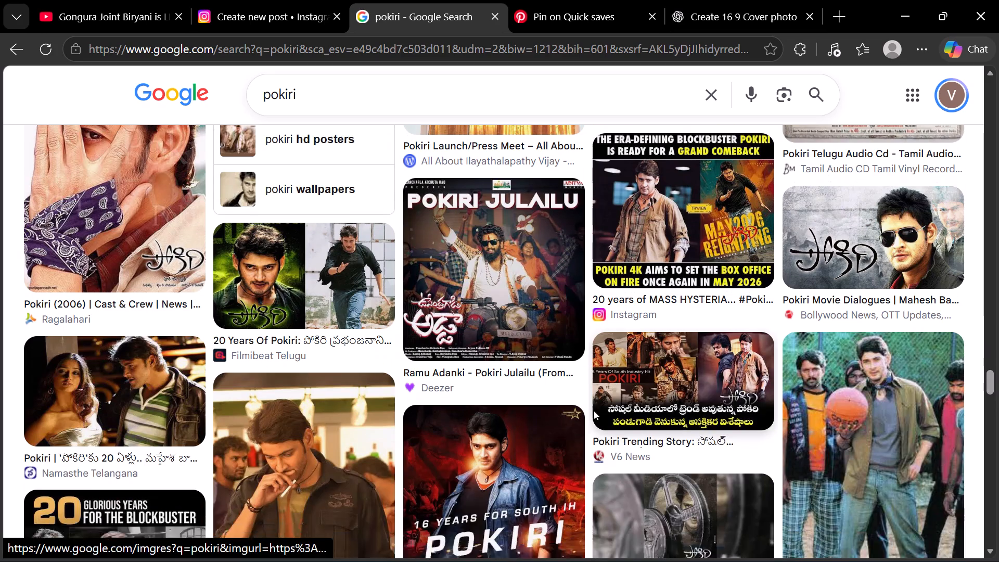
scroll(594, 412, "down", 3)
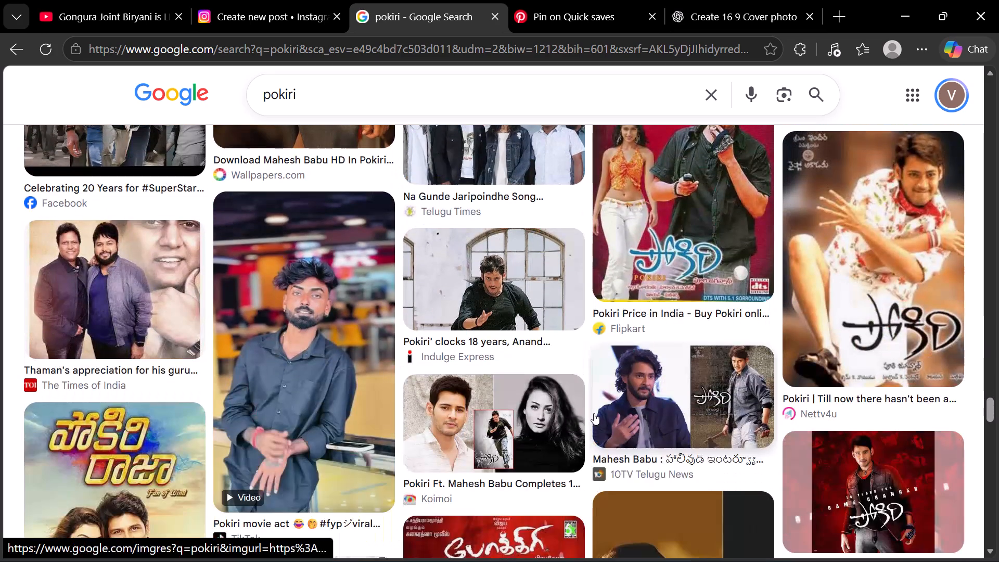
left_click(685, 0)
scroll(582, 173, "up", 8)
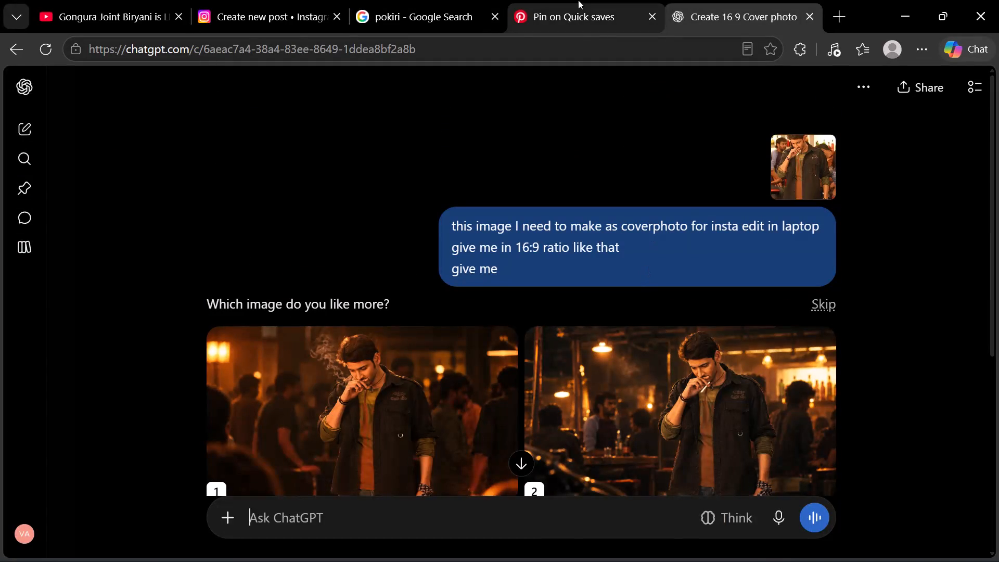
left_click(436, 0)
scroll(483, 293, "up", 4)
Find Adobe Photoshop 2025 on the computer with the search "photo" and launch it.
left_click(472, 551)
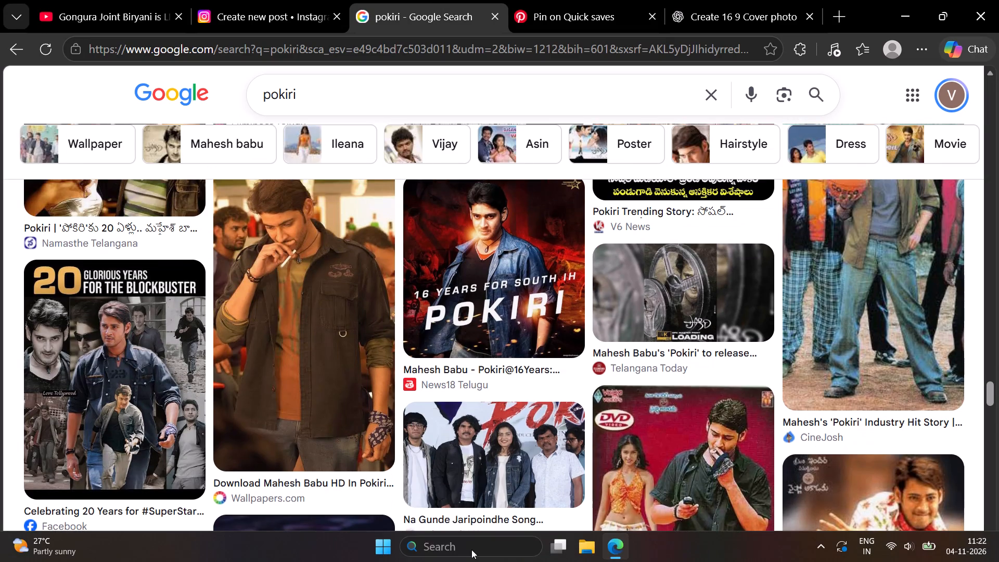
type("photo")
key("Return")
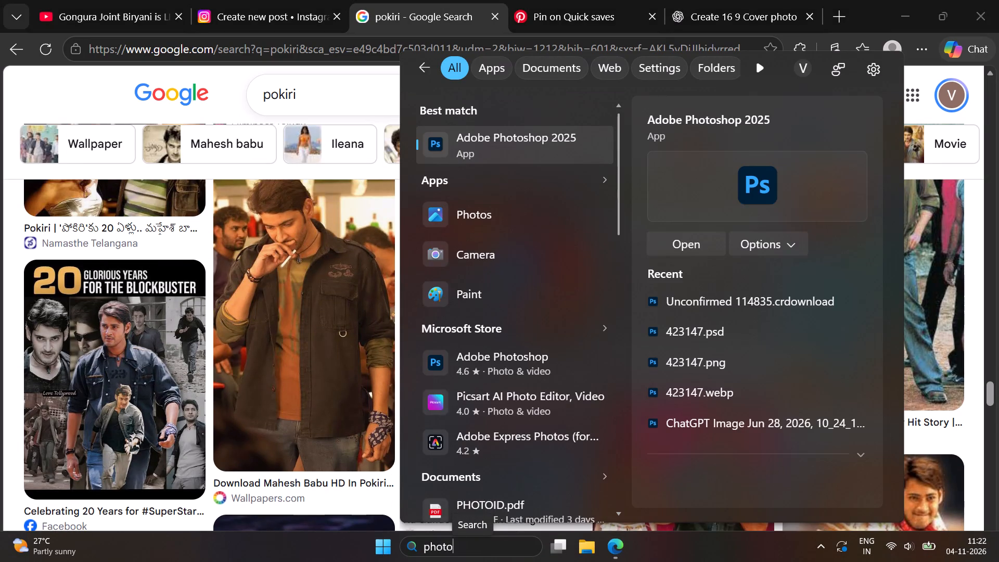
Preview the video in the Instagram post editor, trying to move playback to mid-timeline, and revisit the ChatGPT covers.
left_click(236, 0)
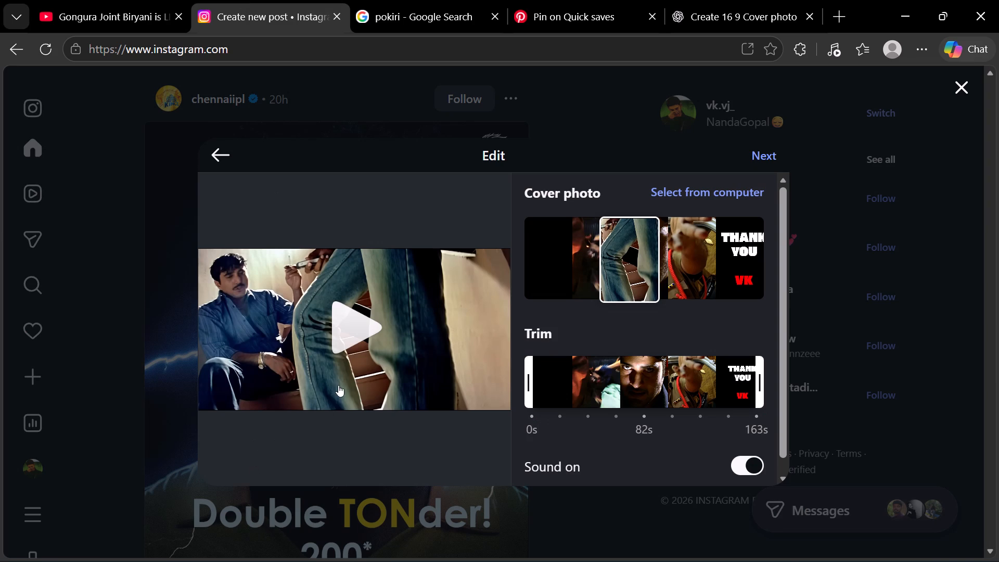
left_click(337, 371)
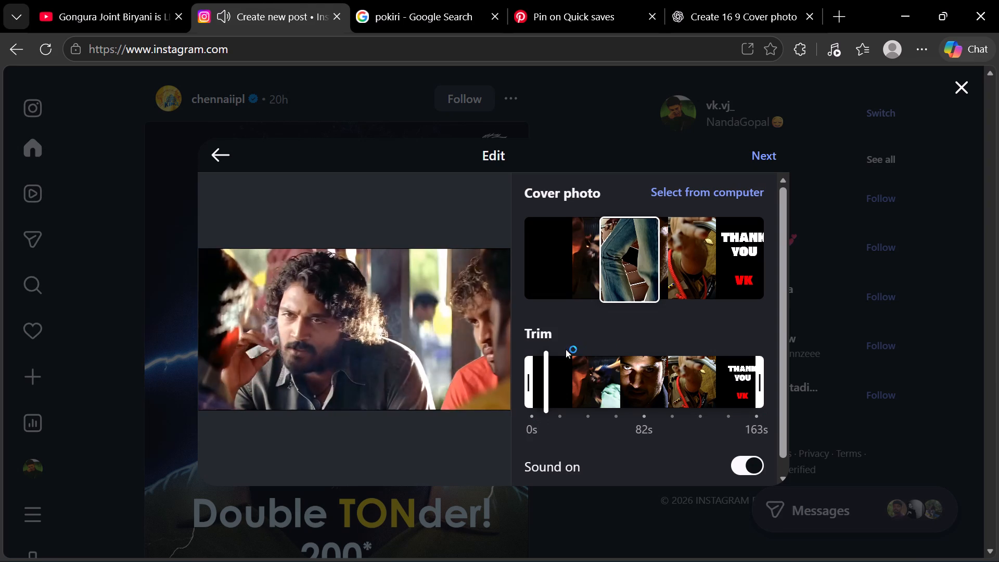
left_click(643, 371)
left_click_drag(545, 377, 643, 389)
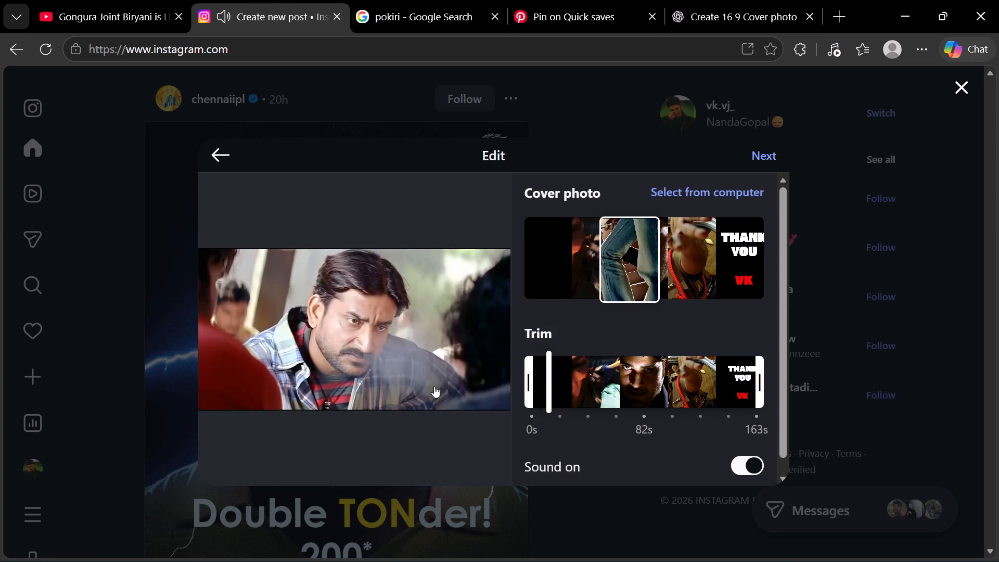
left_click(363, 387)
left_click(688, 0)
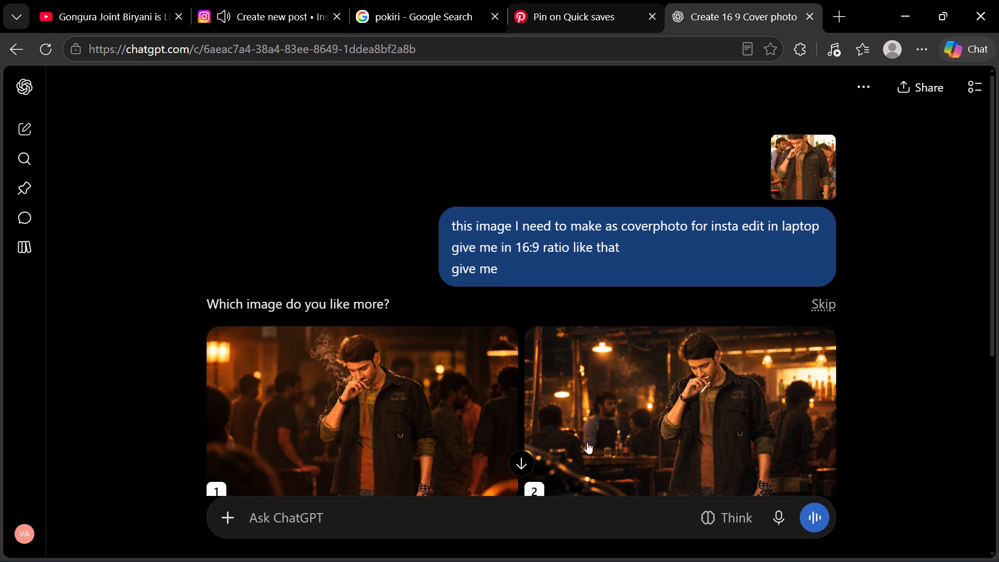
Switch to Photoshop and bring up the dialog for opening an existing file.
left_click(623, 555)
left_click(627, 552)
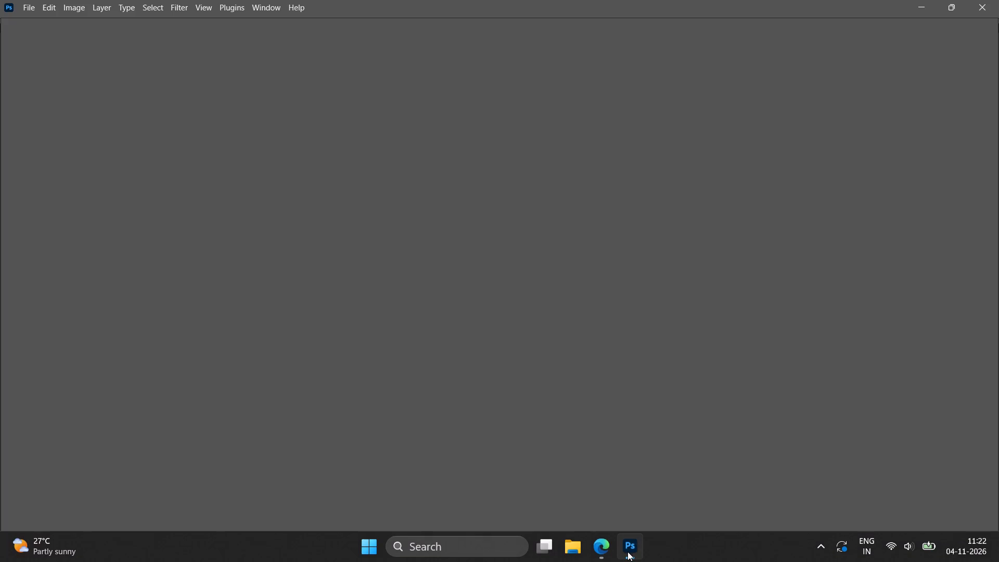
left_click(21, 4)
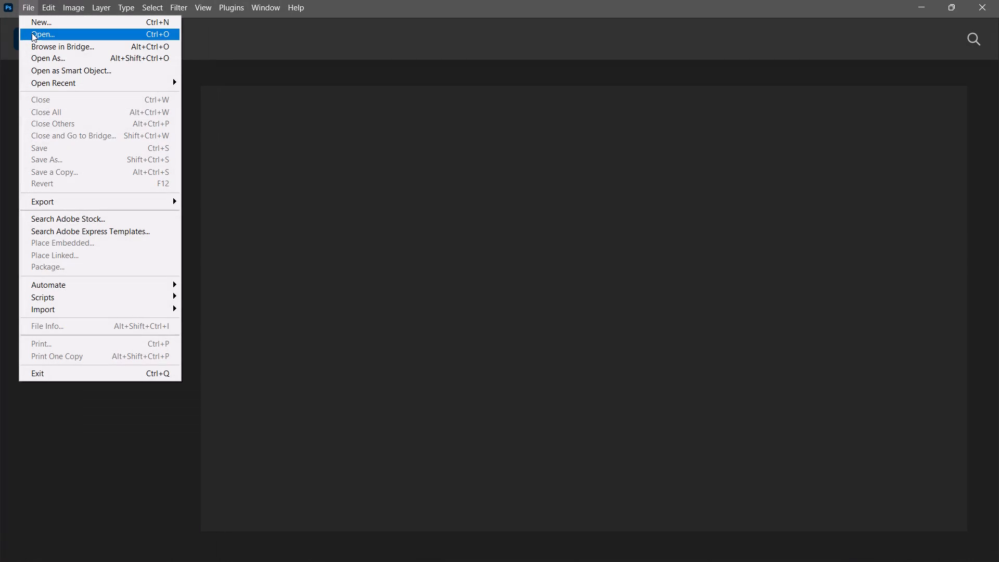
left_click(32, 33)
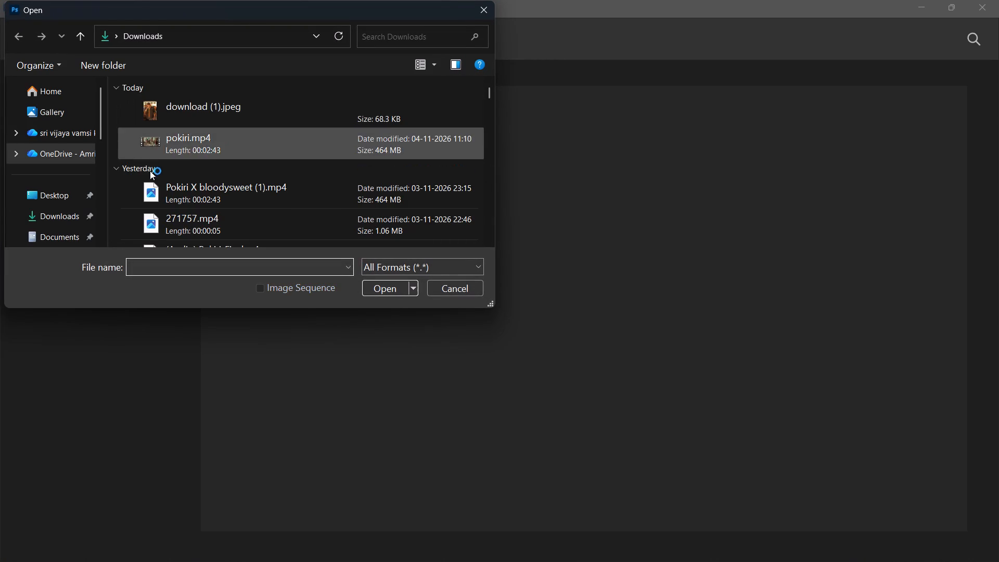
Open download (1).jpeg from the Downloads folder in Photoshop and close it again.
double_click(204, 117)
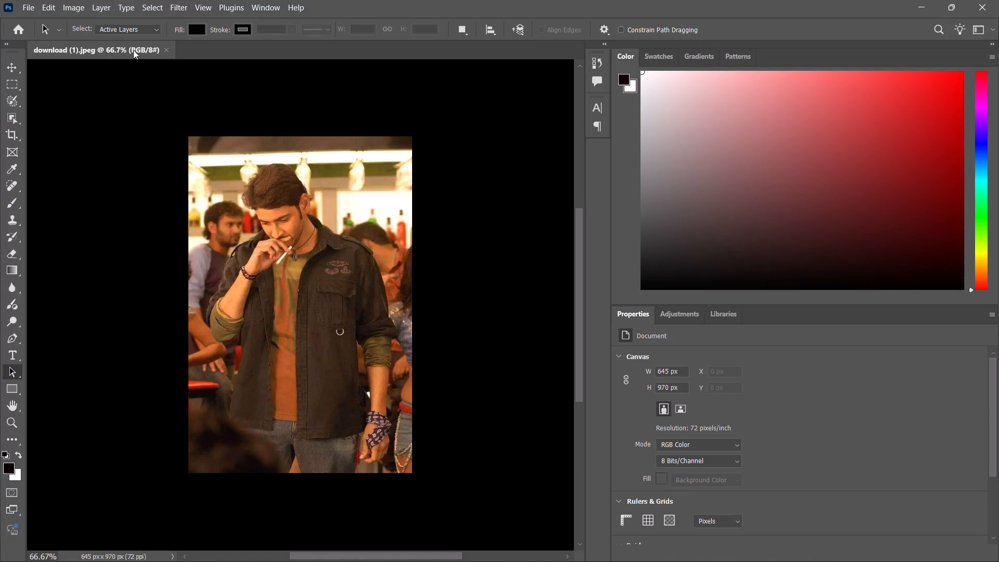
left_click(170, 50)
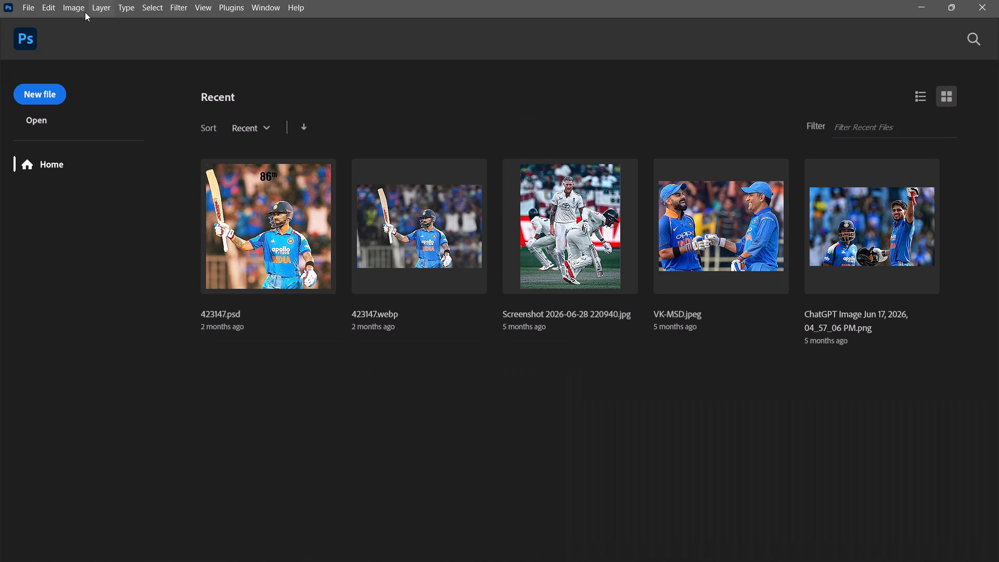
Create a blank document from the recent custom 1920 x 1080 px preset at 72 ppi.
left_click(23, 9)
left_click(53, 23)
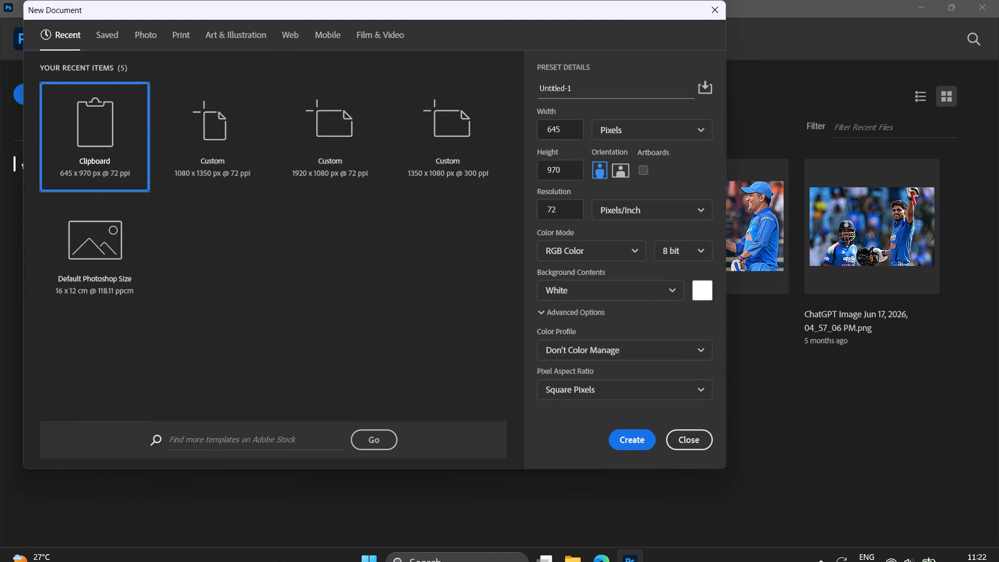
left_click(346, 147)
left_click(644, 444)
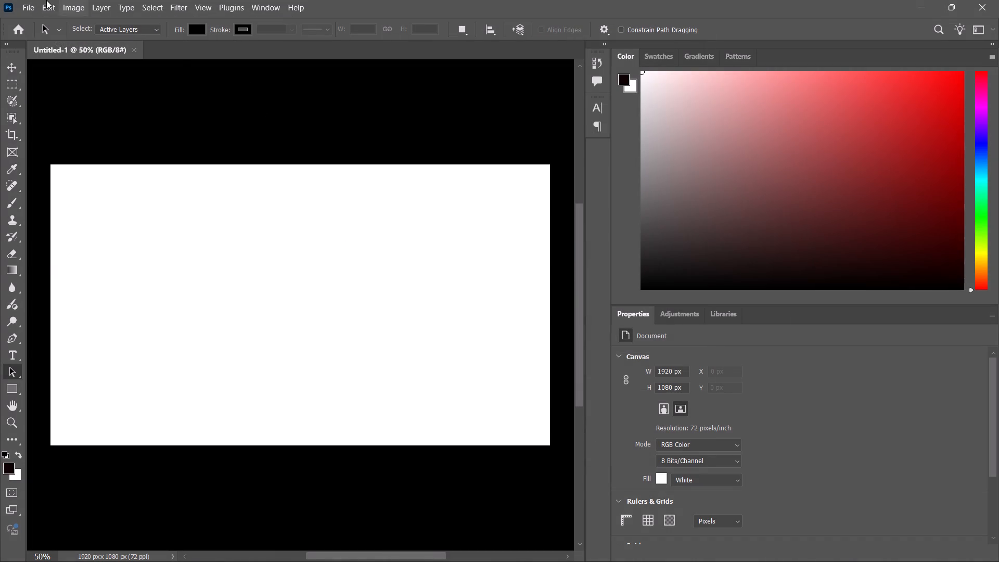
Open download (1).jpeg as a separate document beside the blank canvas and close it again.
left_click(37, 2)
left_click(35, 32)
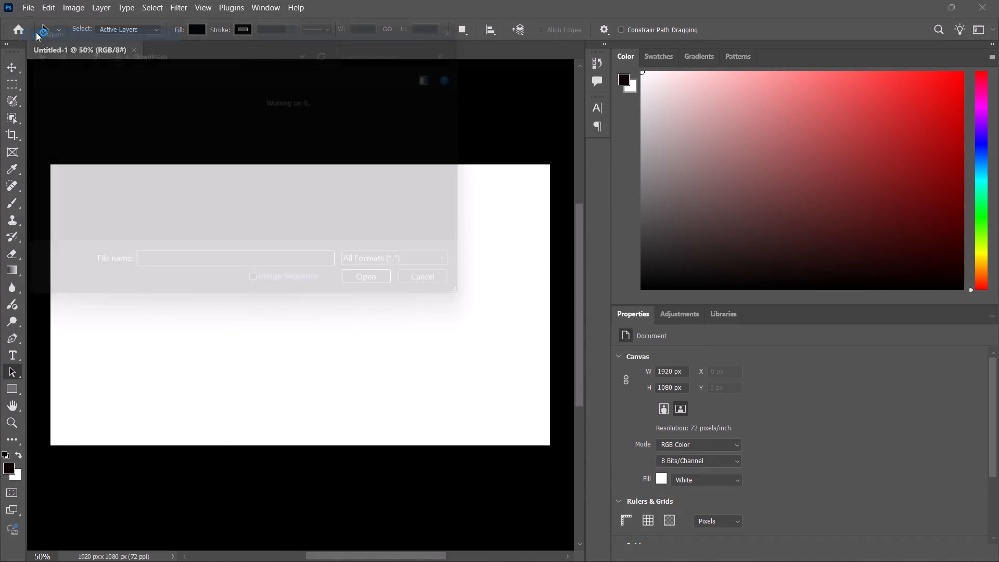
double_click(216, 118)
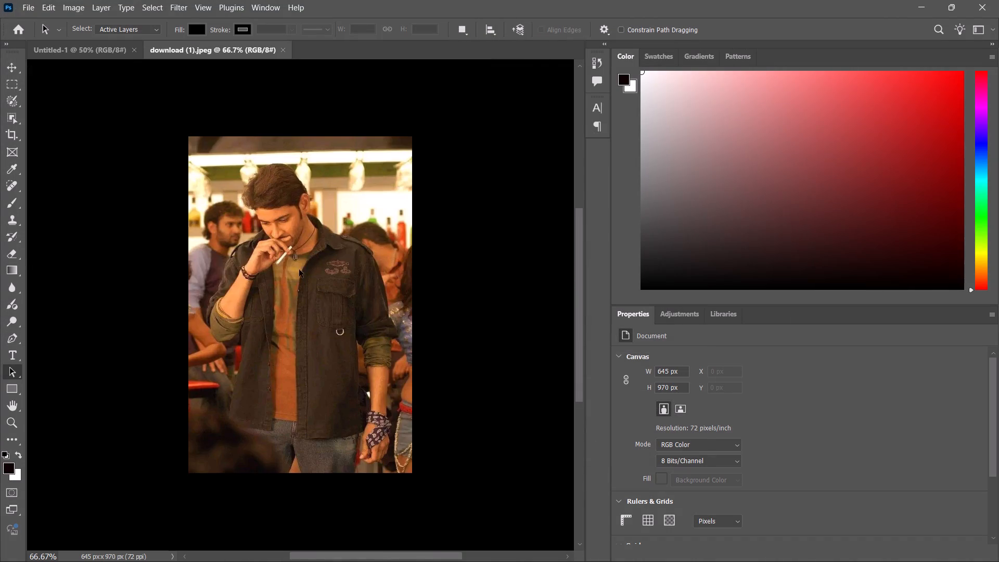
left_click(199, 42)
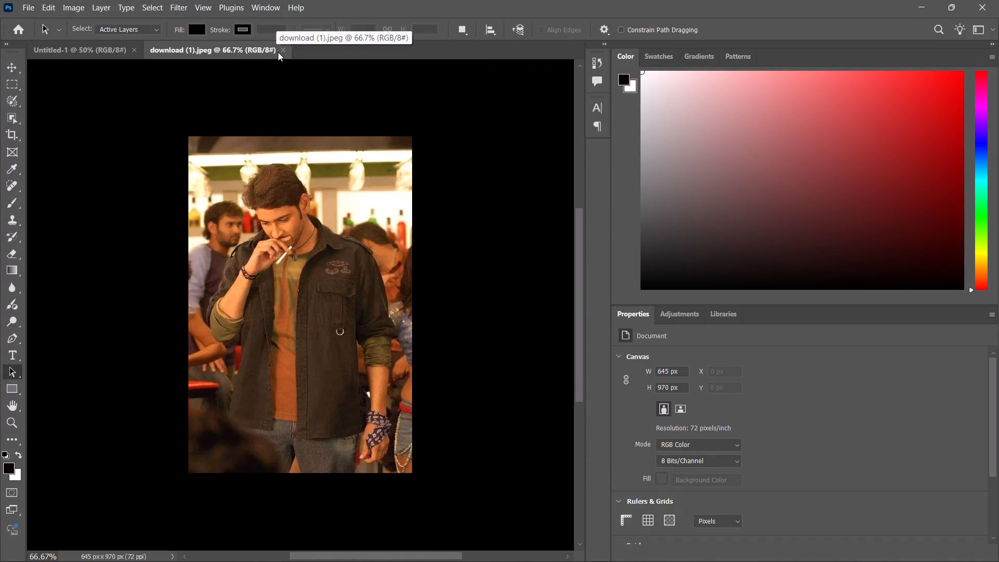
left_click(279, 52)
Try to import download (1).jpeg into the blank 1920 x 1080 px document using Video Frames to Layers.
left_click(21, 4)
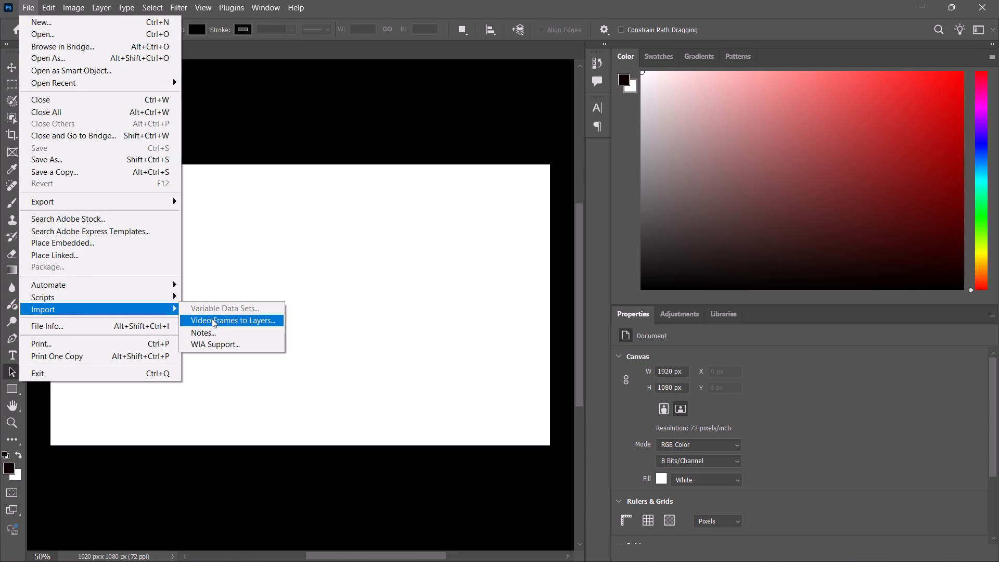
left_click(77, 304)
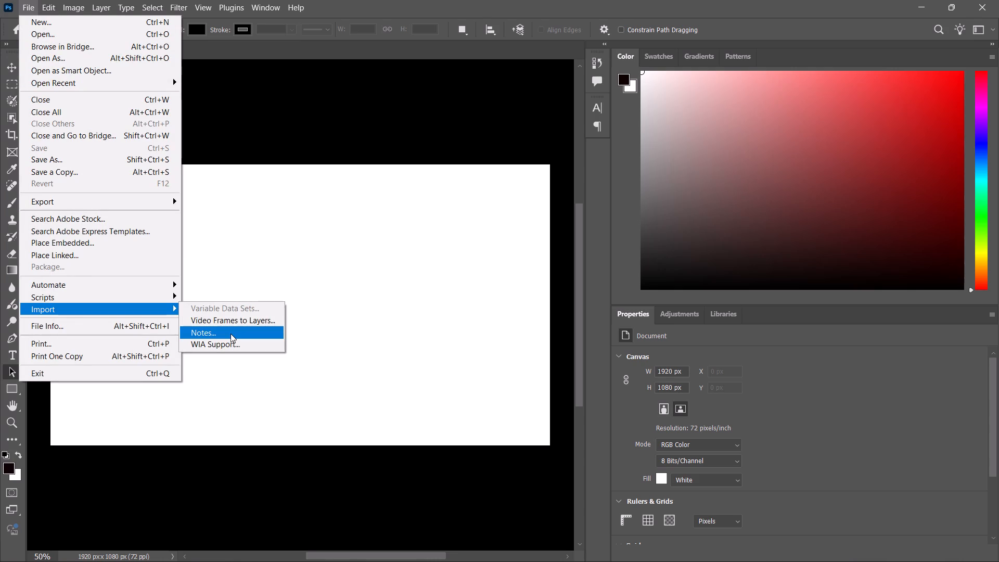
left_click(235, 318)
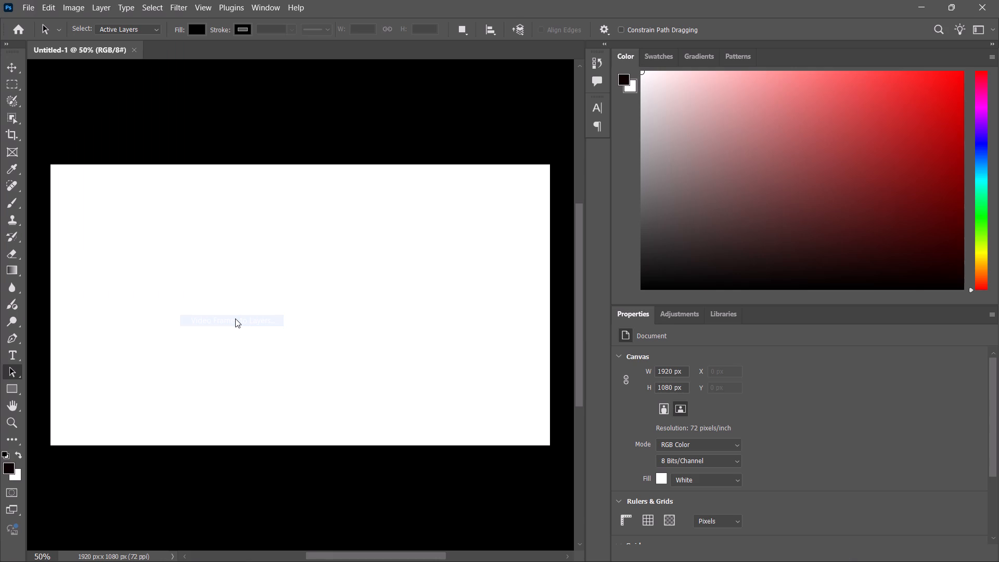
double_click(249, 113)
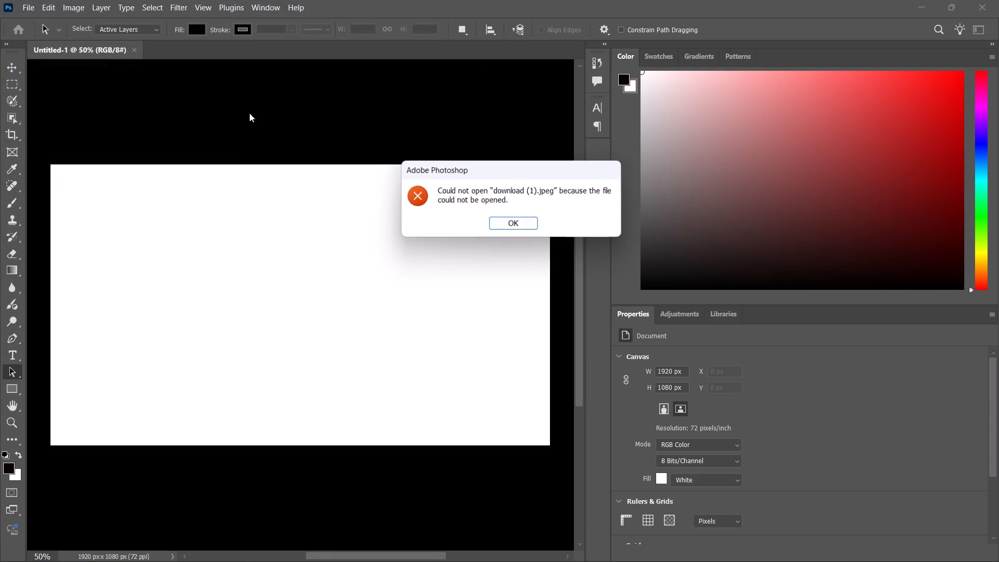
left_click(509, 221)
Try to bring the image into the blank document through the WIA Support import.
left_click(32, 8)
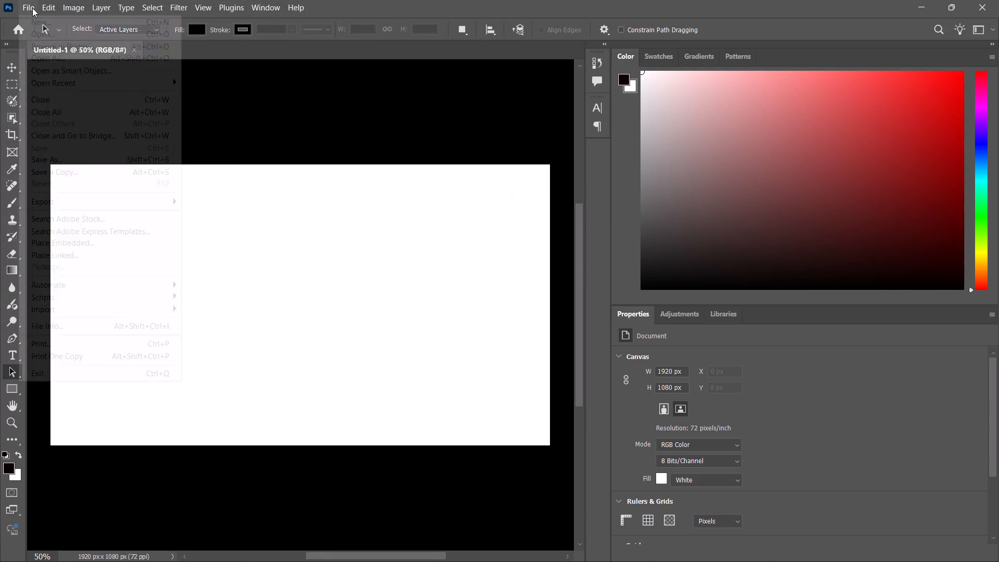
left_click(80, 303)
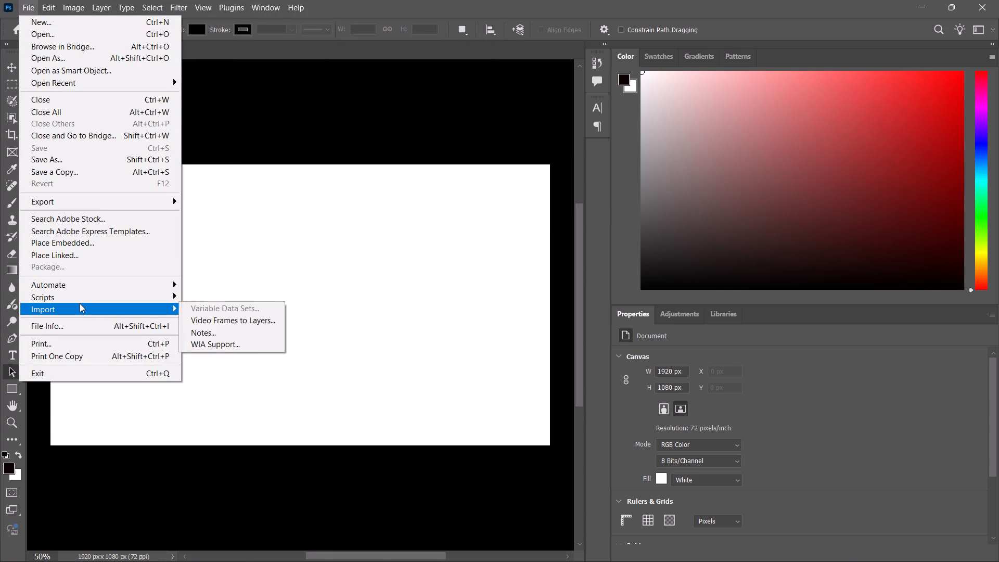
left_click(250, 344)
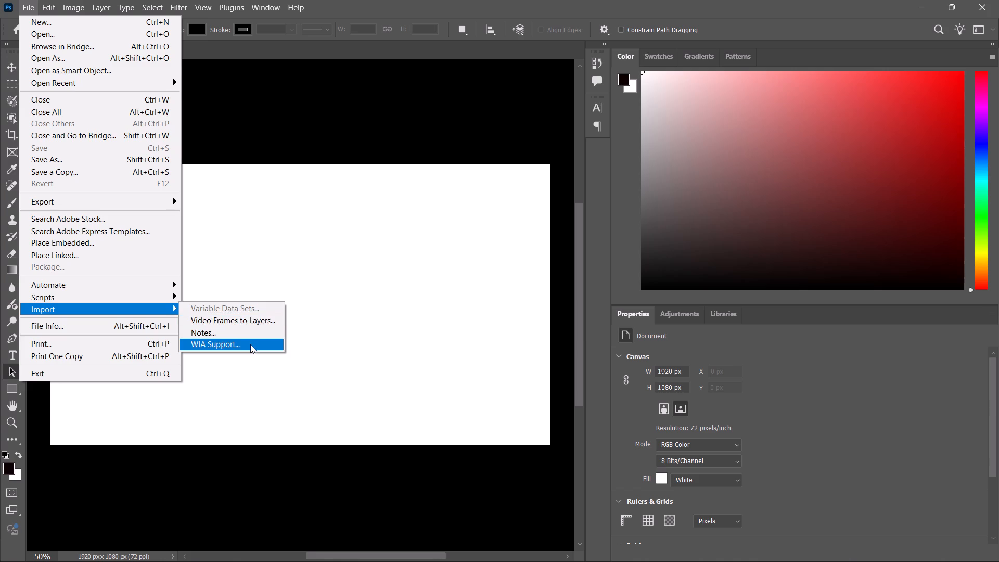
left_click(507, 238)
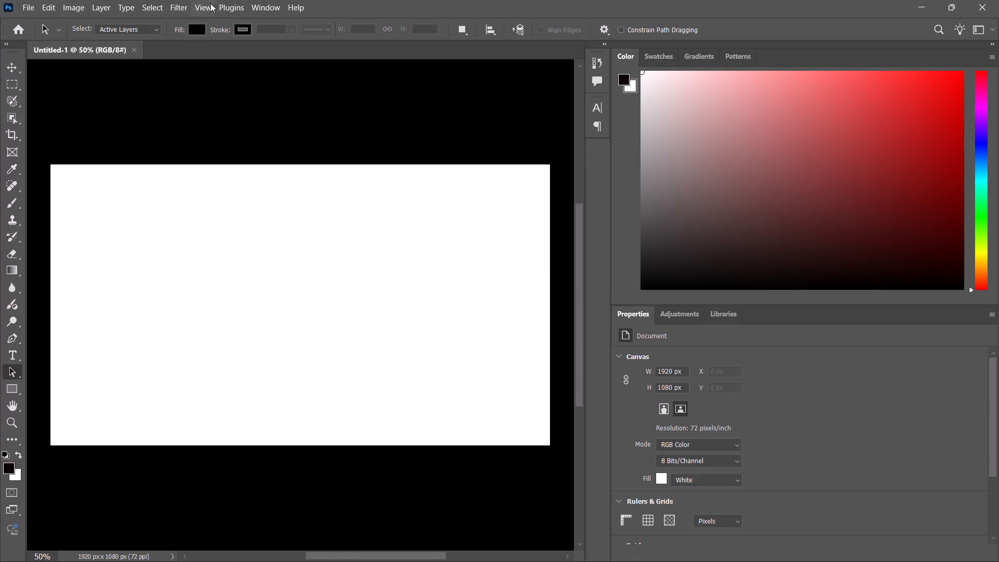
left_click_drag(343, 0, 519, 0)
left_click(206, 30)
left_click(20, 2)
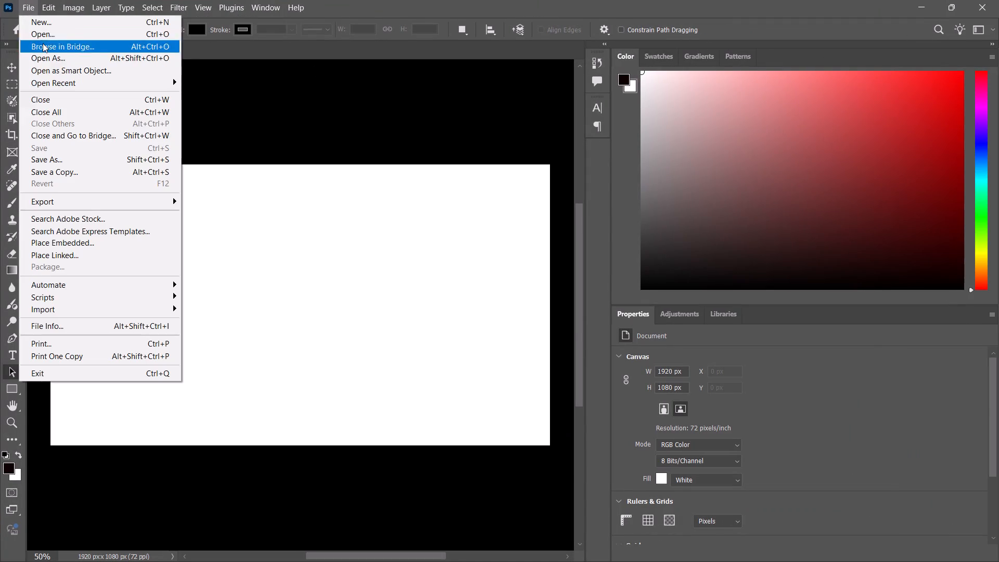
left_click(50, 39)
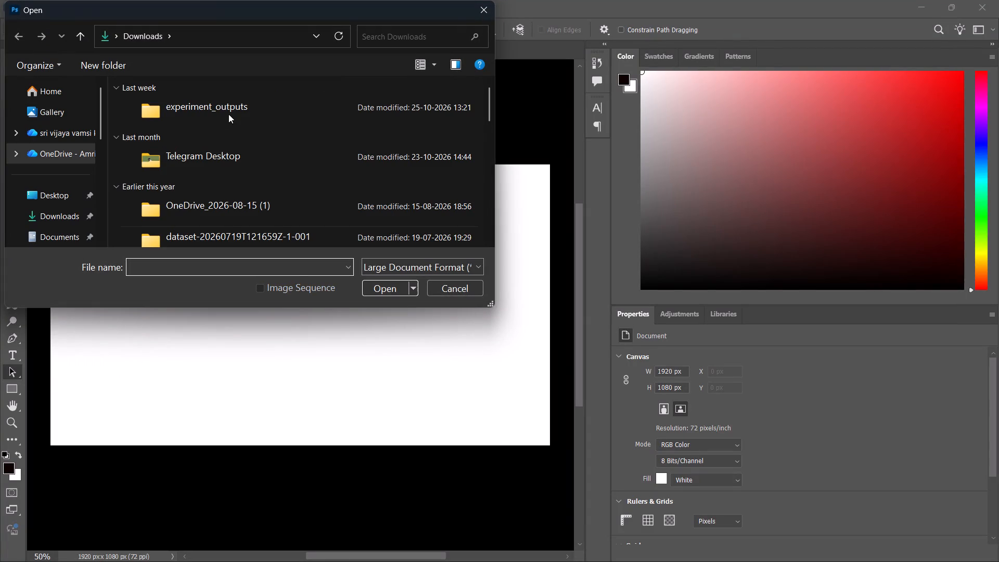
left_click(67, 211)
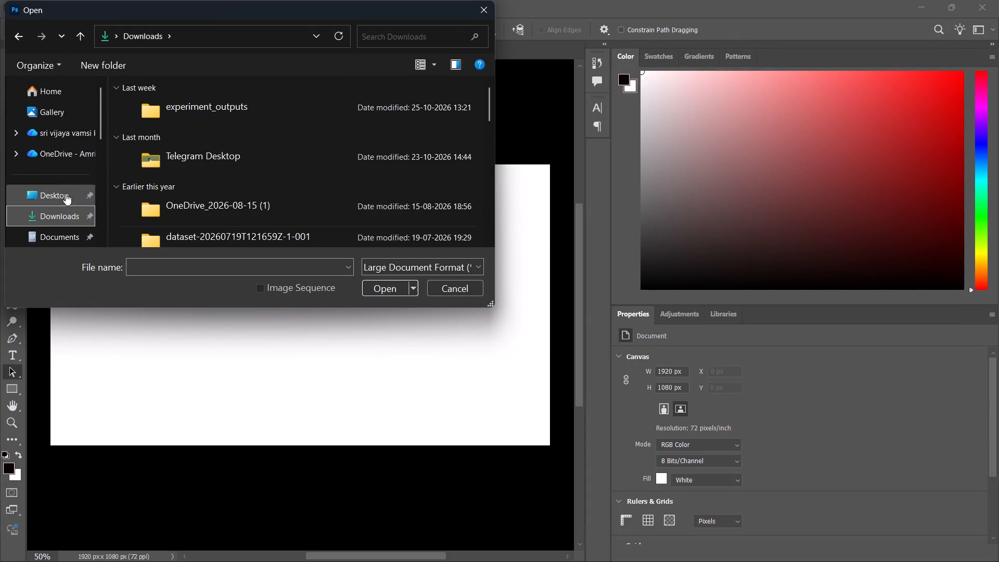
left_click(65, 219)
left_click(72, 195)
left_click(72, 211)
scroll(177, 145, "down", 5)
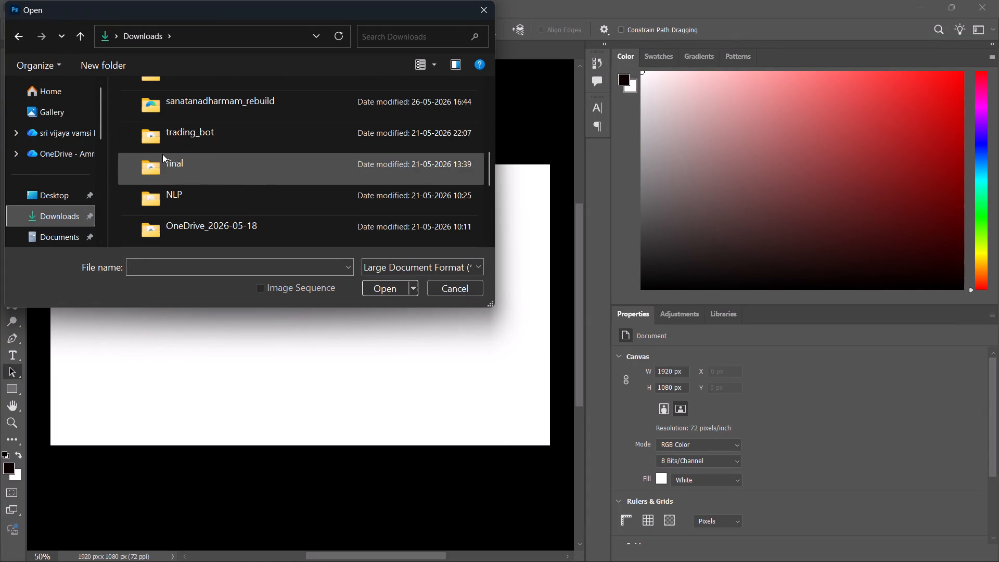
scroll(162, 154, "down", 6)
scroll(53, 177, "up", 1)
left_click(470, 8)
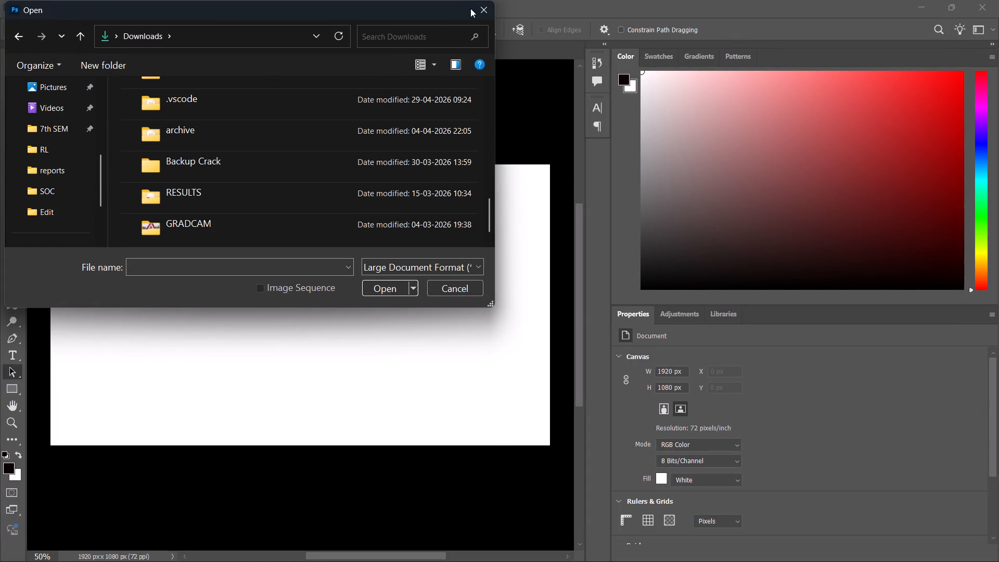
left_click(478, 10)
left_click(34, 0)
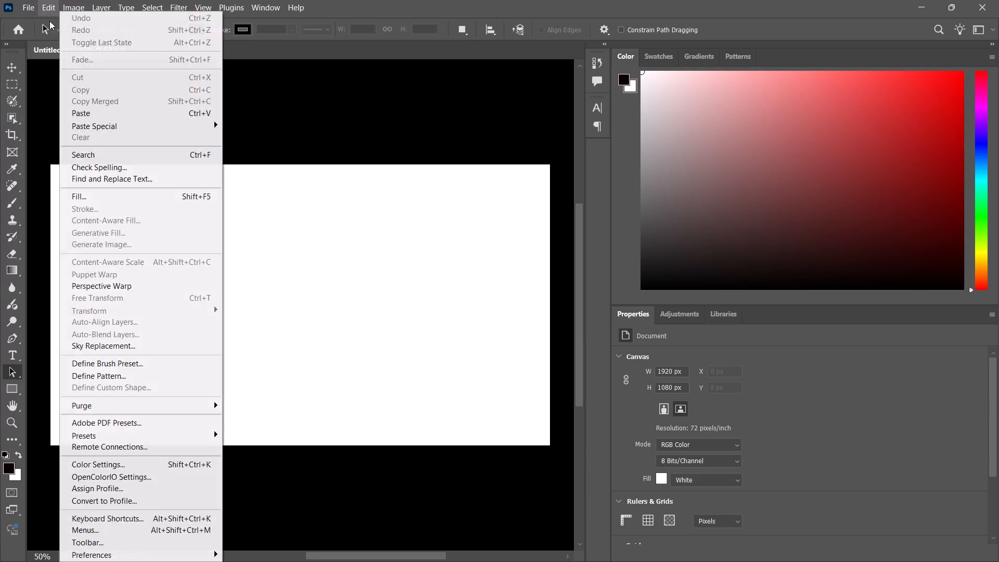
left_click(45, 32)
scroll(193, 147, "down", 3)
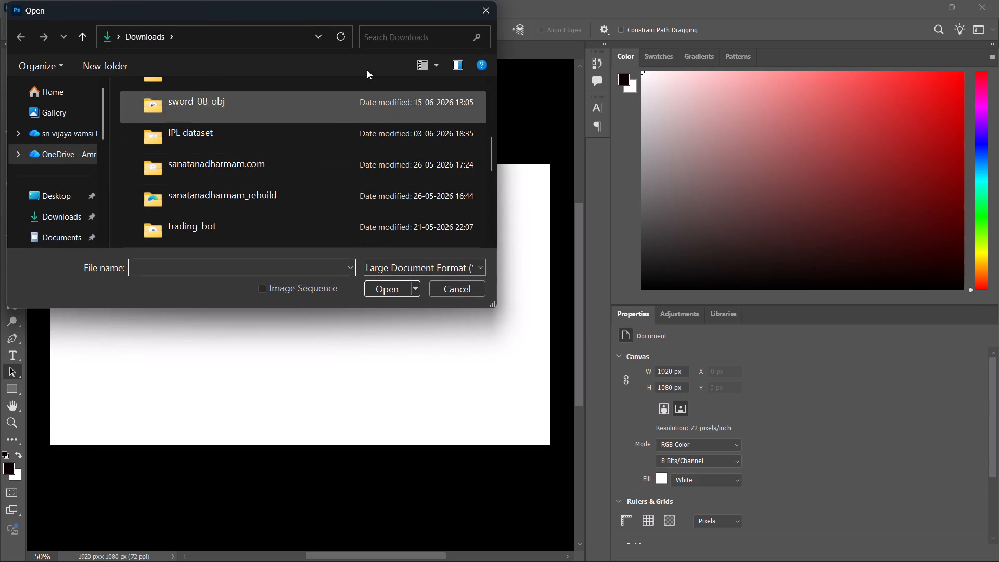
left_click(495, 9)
Open download (1).jpeg from the recently opened files as a separate document.
left_click(25, 4)
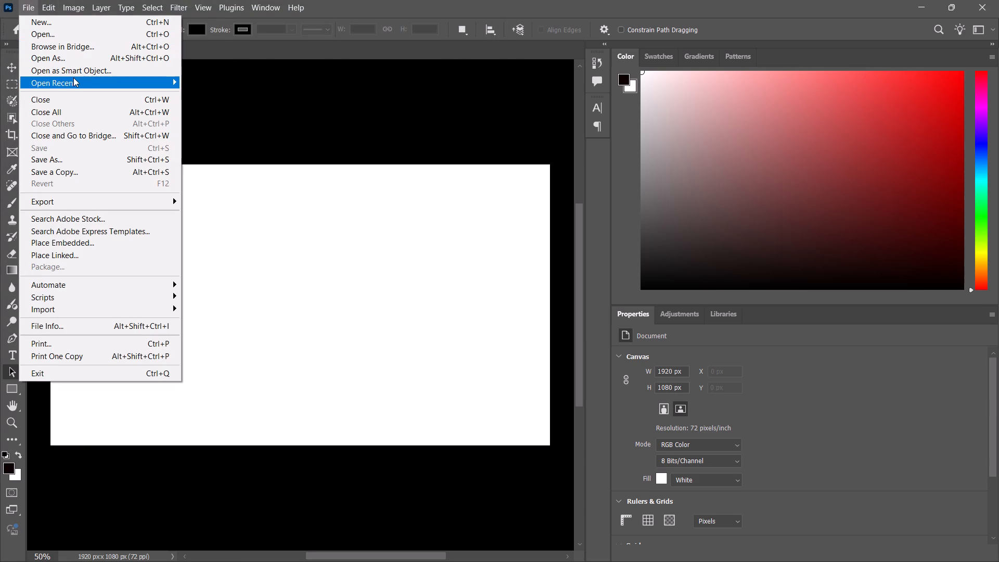
left_click(194, 95)
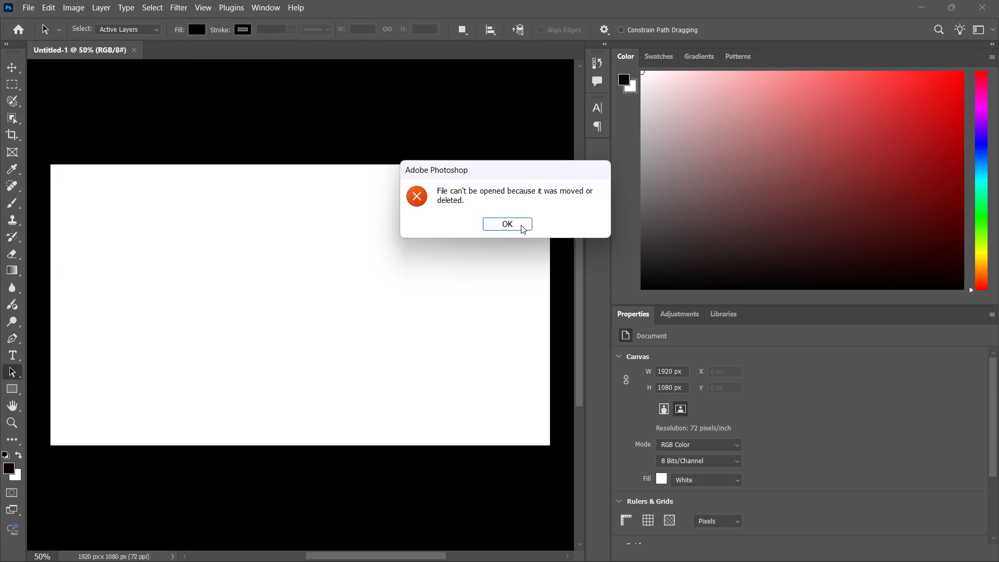
left_click(521, 225)
left_click(29, 0)
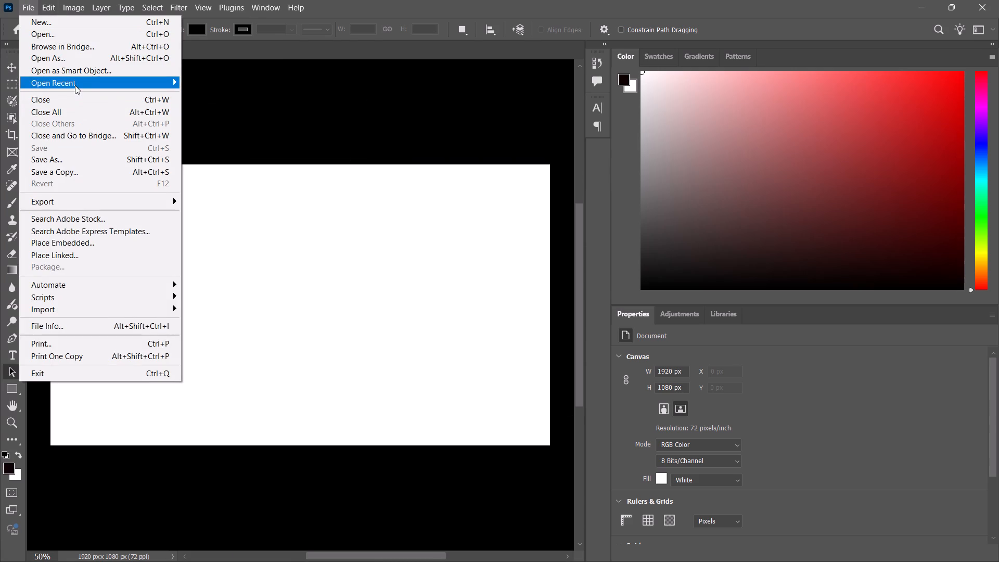
left_click(250, 86)
left_click(335, 258)
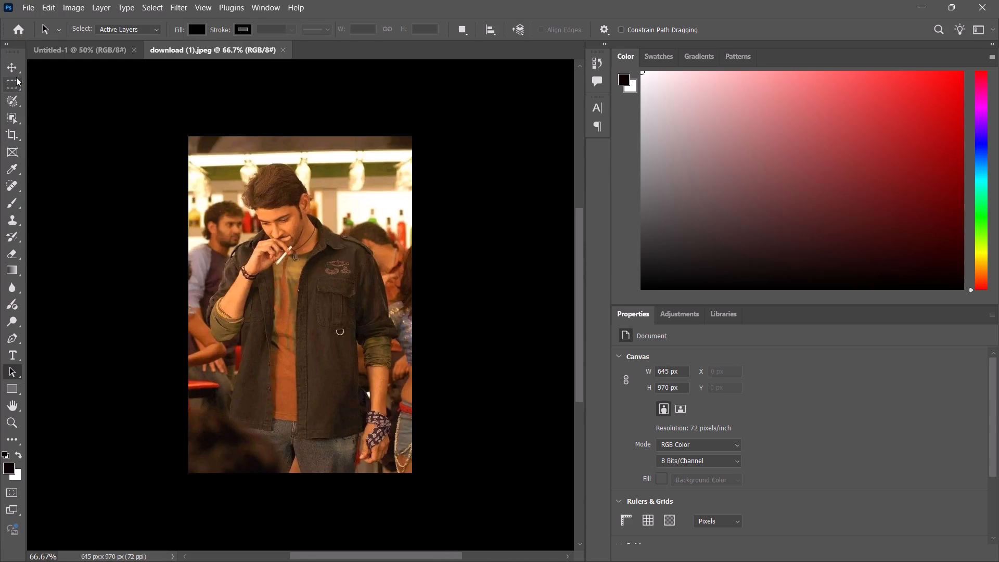
Select the man in the dark jacket in download (1).jpeg by framing him with the Object Selection tool.
left_click(14, 113)
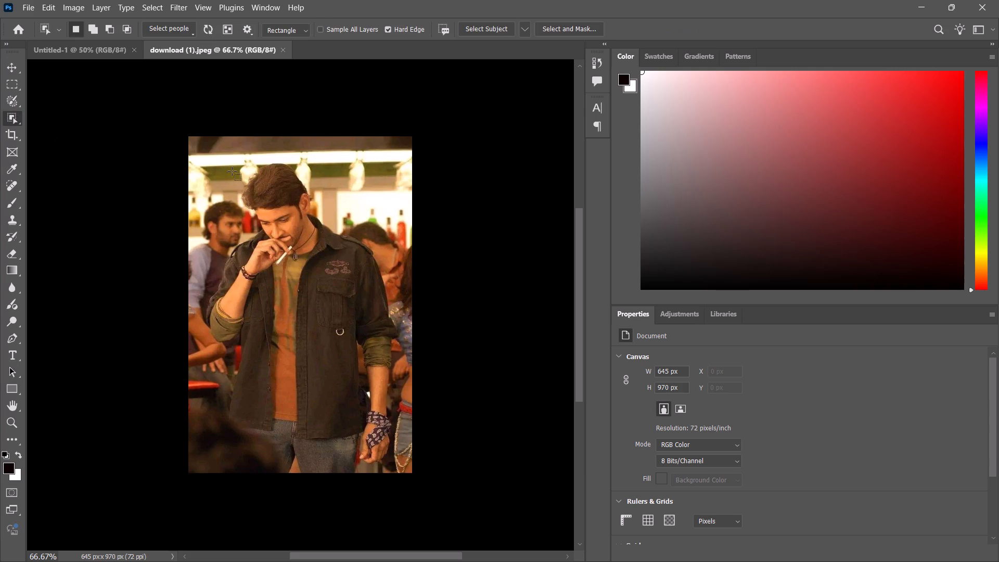
left_click_drag(227, 169, 384, 483)
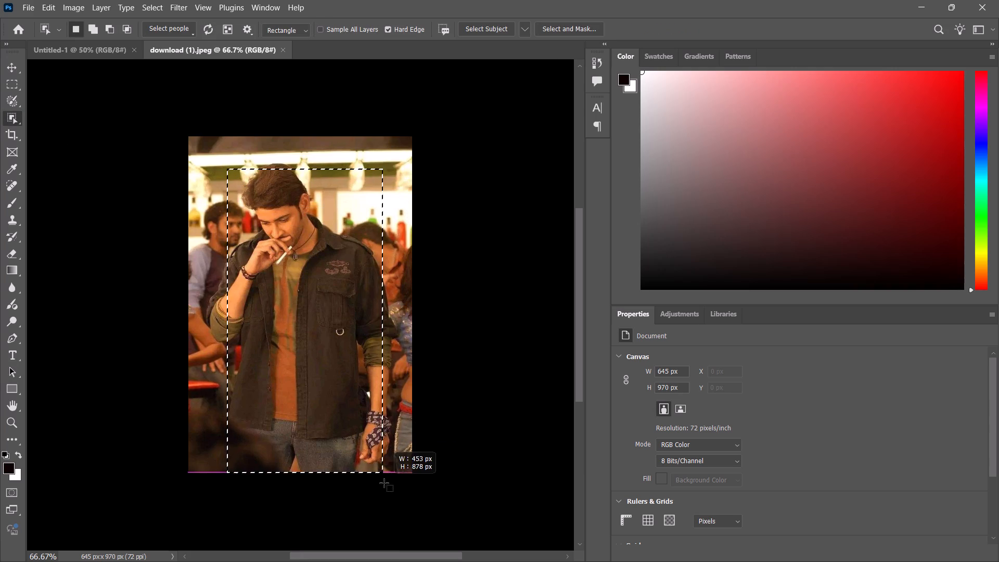
left_click_drag(384, 483, 391, 484)
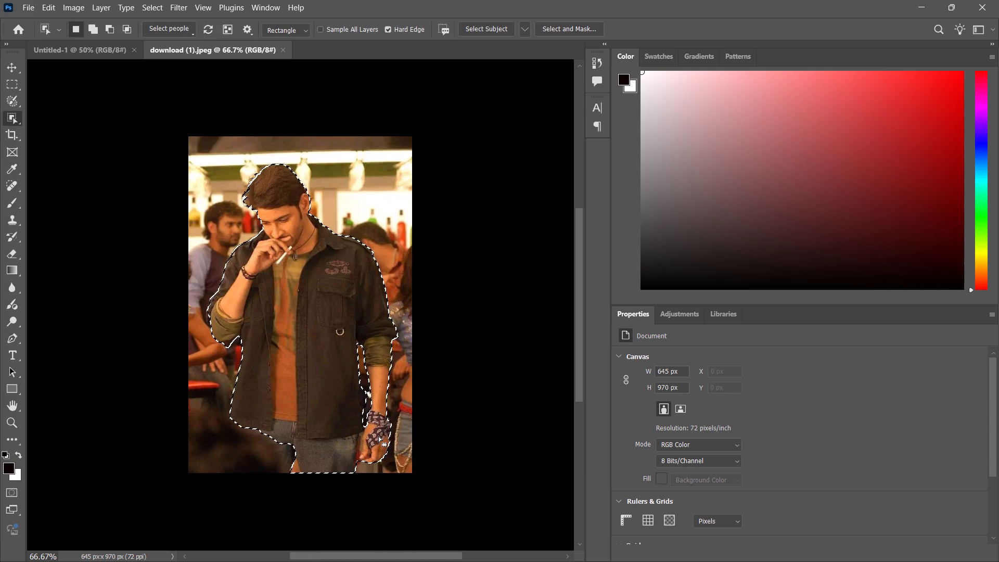
left_click(130, 366)
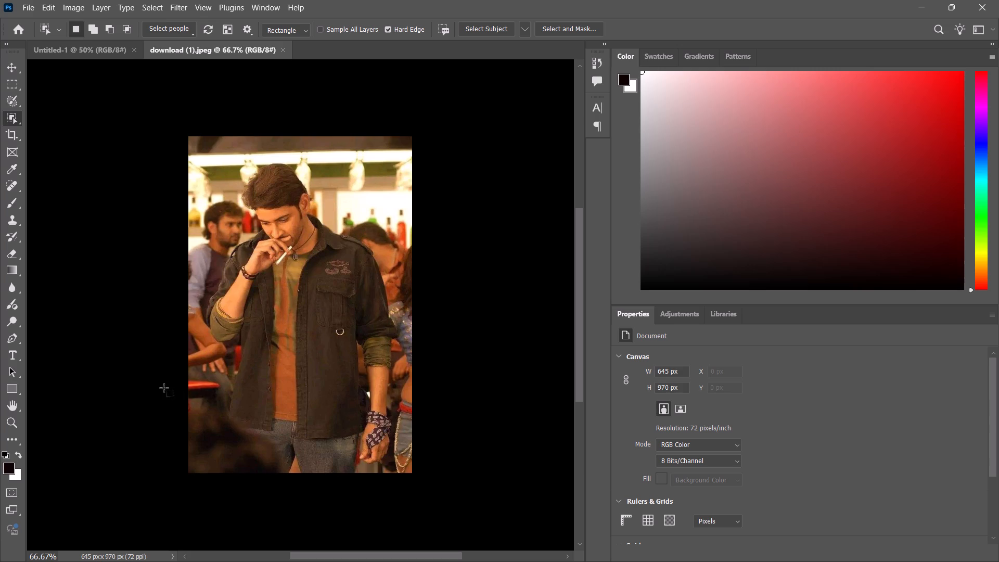
key("ctrl+z")
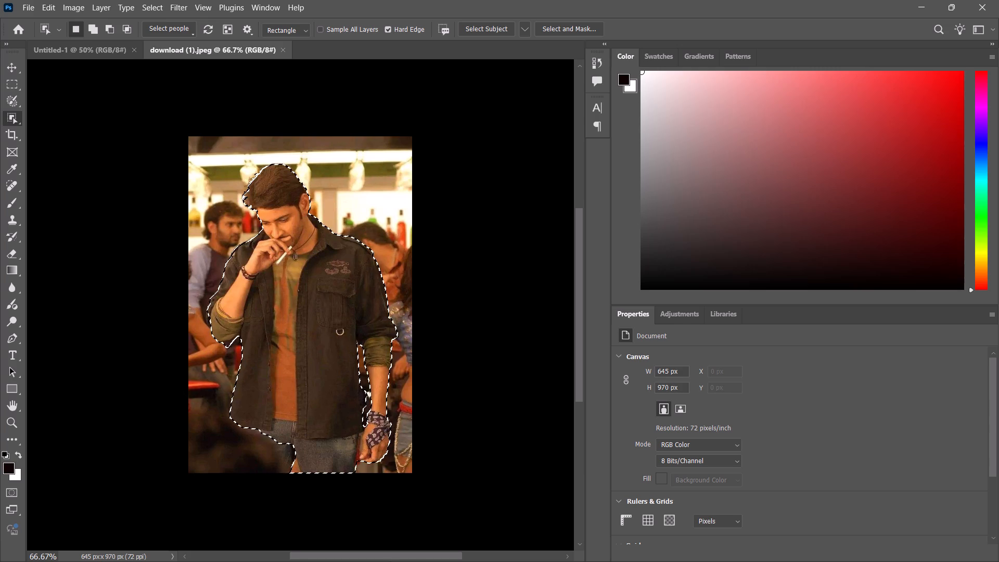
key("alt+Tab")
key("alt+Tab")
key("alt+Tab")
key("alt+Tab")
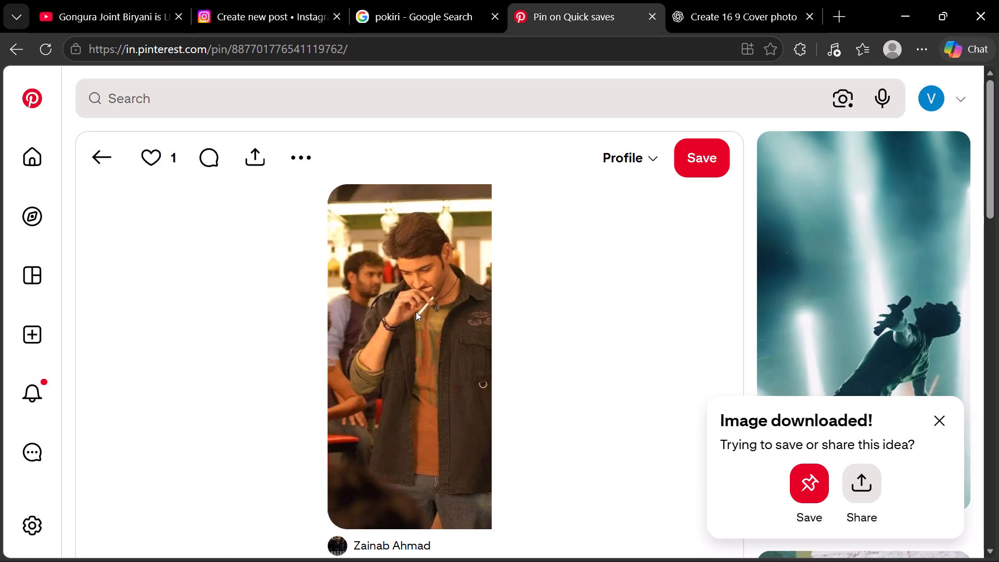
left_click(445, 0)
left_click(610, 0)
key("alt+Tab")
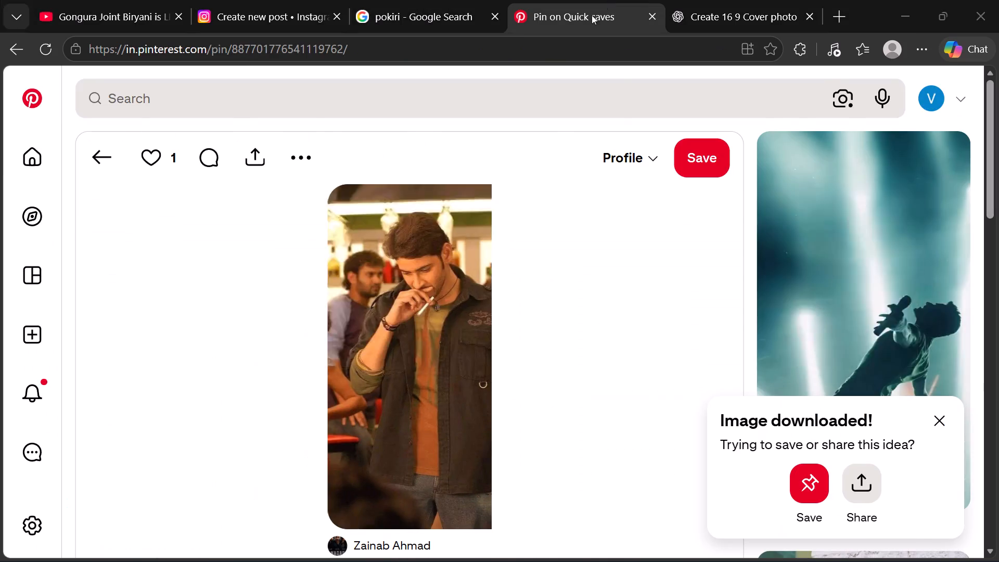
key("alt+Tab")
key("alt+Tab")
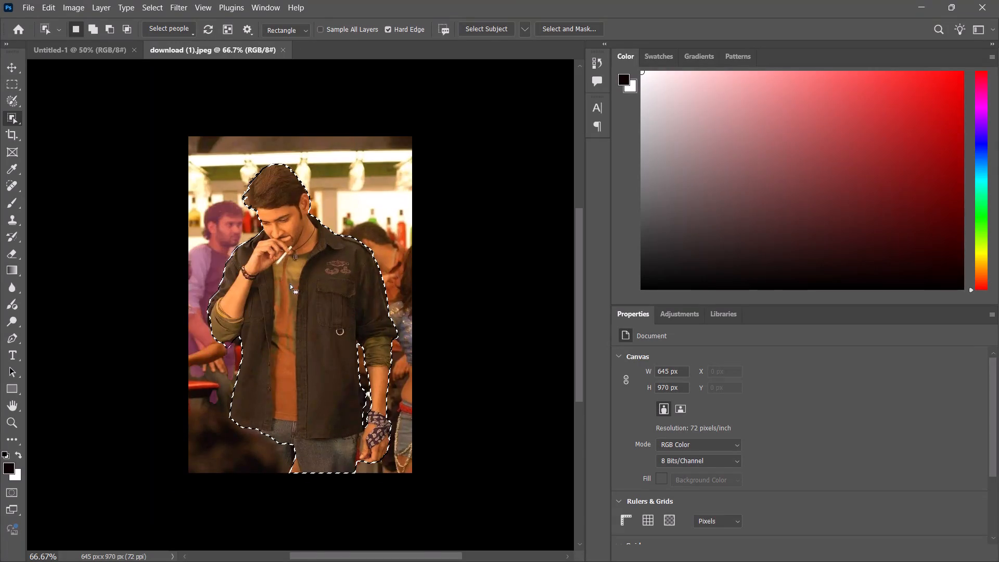
Copy the selected man from download (1).jpeg and paste him into the blank Untitled-1 document.
right_click(310, 278)
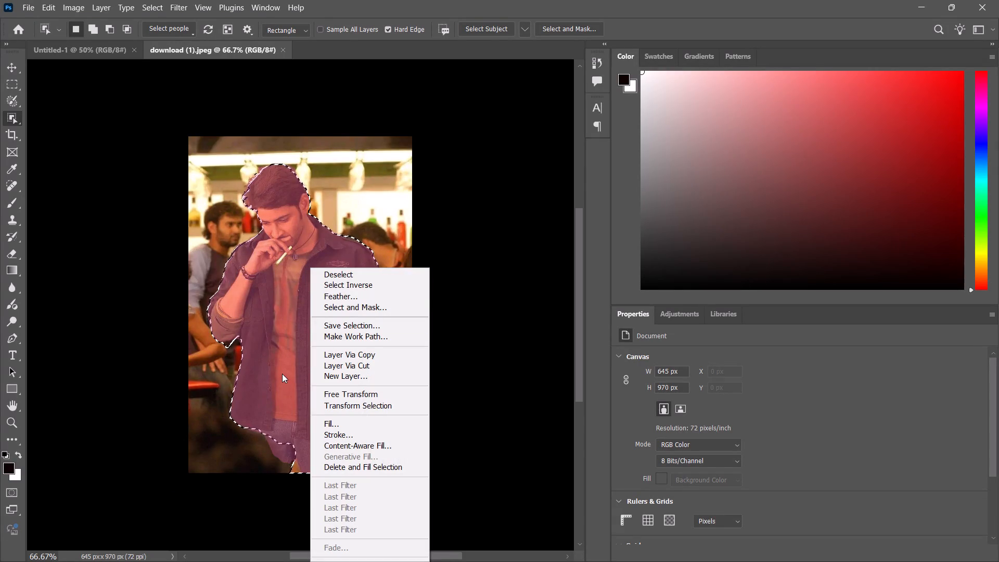
left_click(282, 371)
key("ctrl+c")
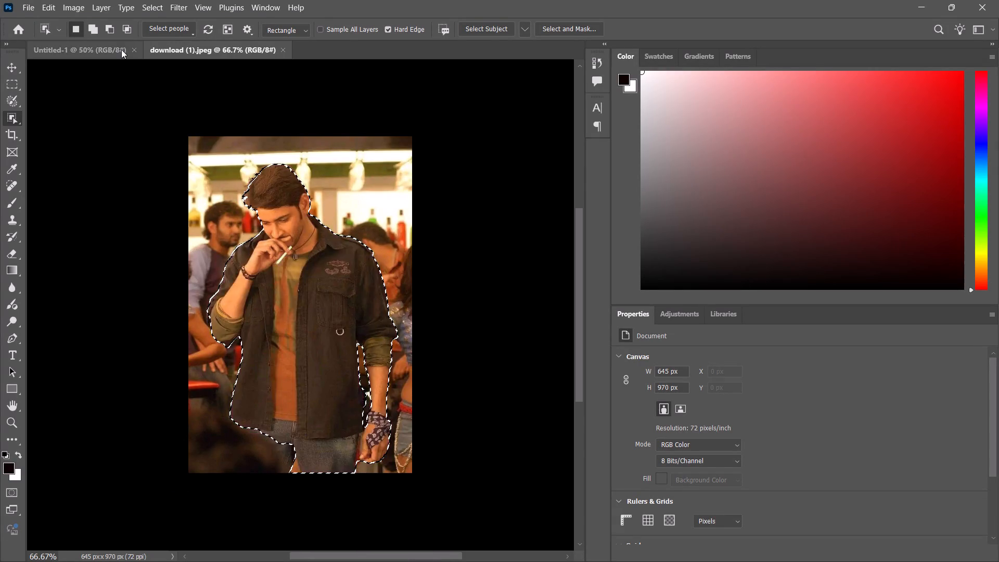
left_click(95, 49)
key("ctrl+v")
Move the pasted man down to the canvas's bottom edge with the Move tool, to about X 704 px, Y 204 px.
left_click_drag(315, 333, 325, 350)
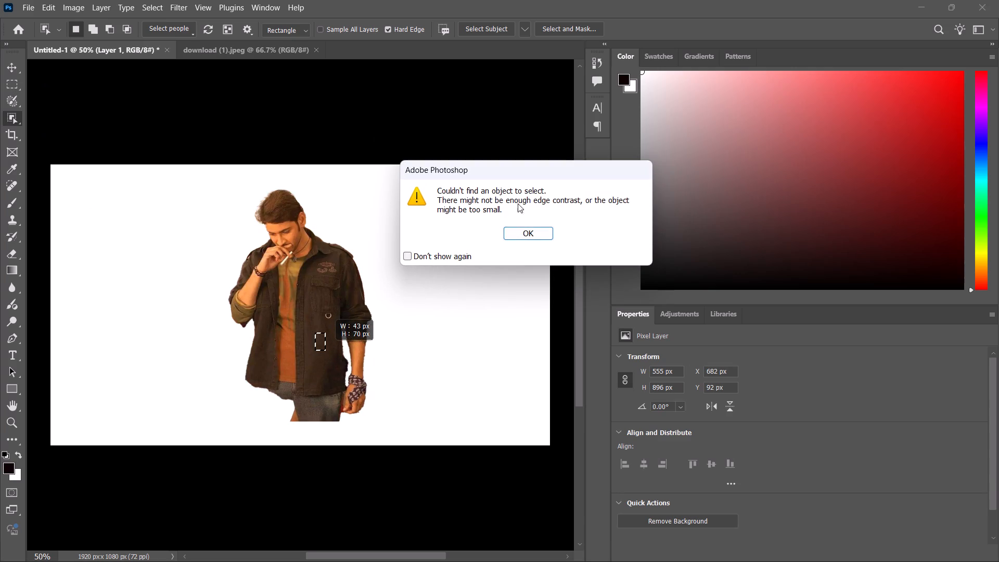
left_click(519, 231)
left_click(11, 72)
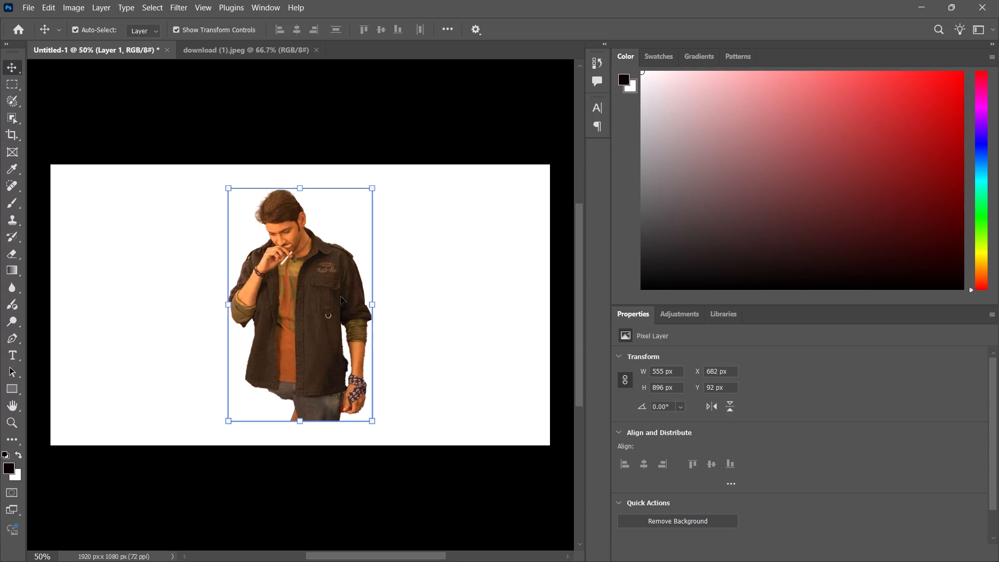
left_click_drag(337, 298, 340, 325)
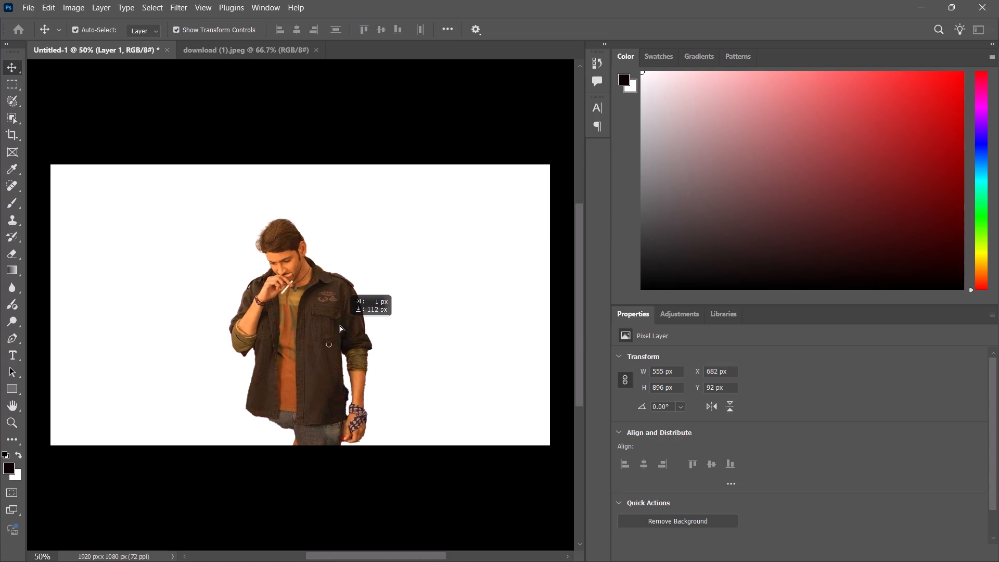
left_click_drag(340, 325, 345, 325)
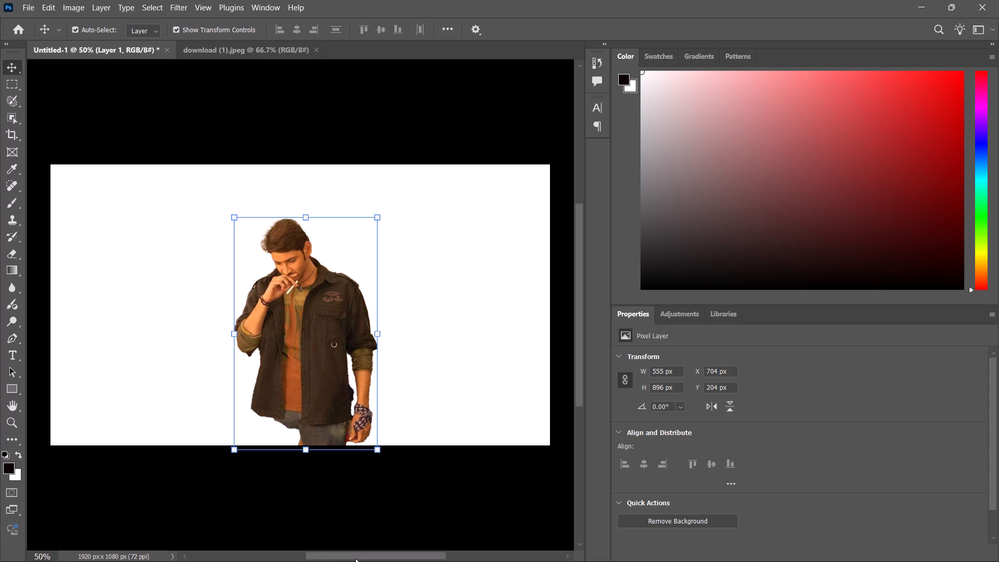
left_click(263, 492)
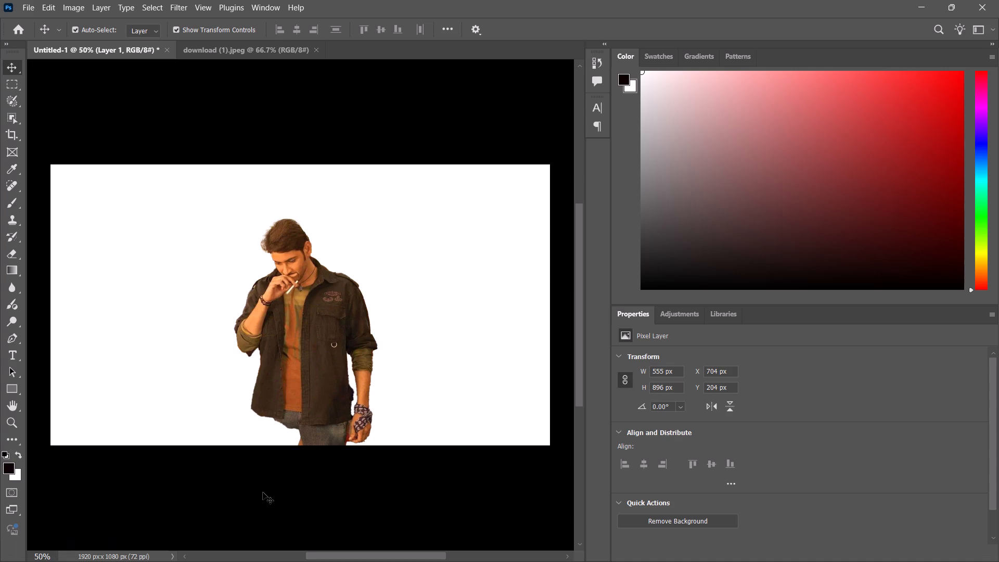
Change the canvas background fill from white to a very dark custom red.
left_click(462, 297)
right_click(462, 297)
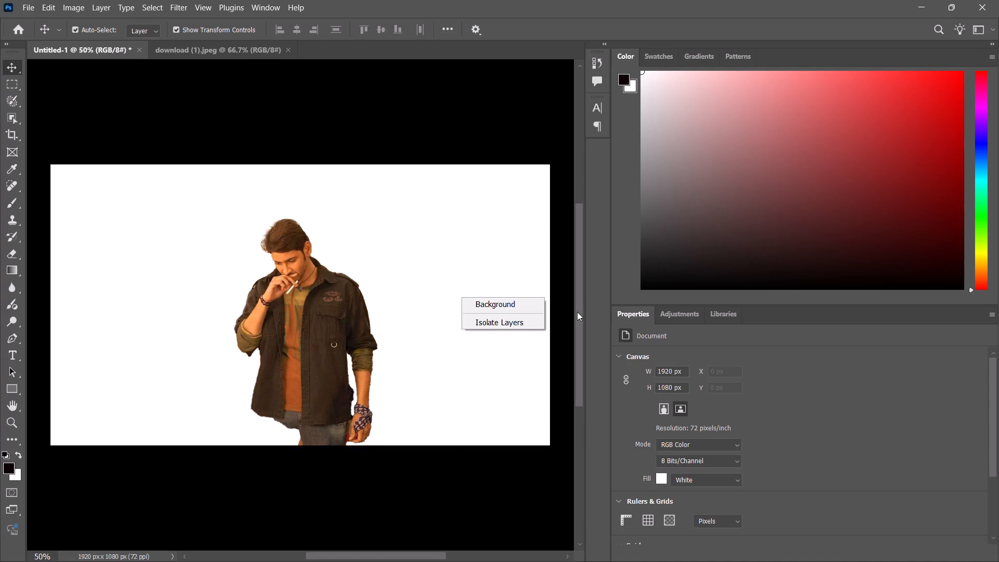
left_click(657, 477)
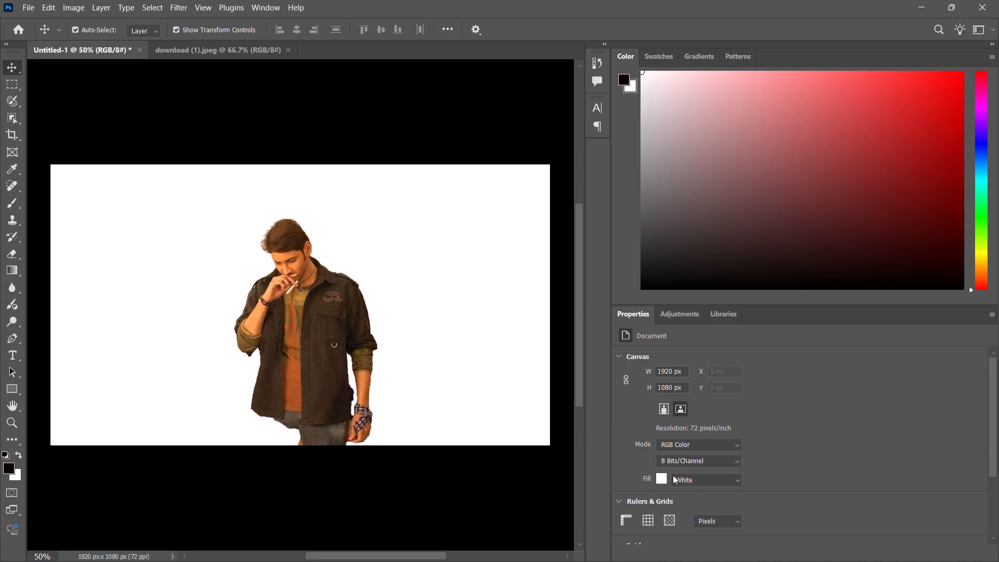
left_click(662, 478)
left_click(450, 251)
left_click_drag(450, 256, 431, 263)
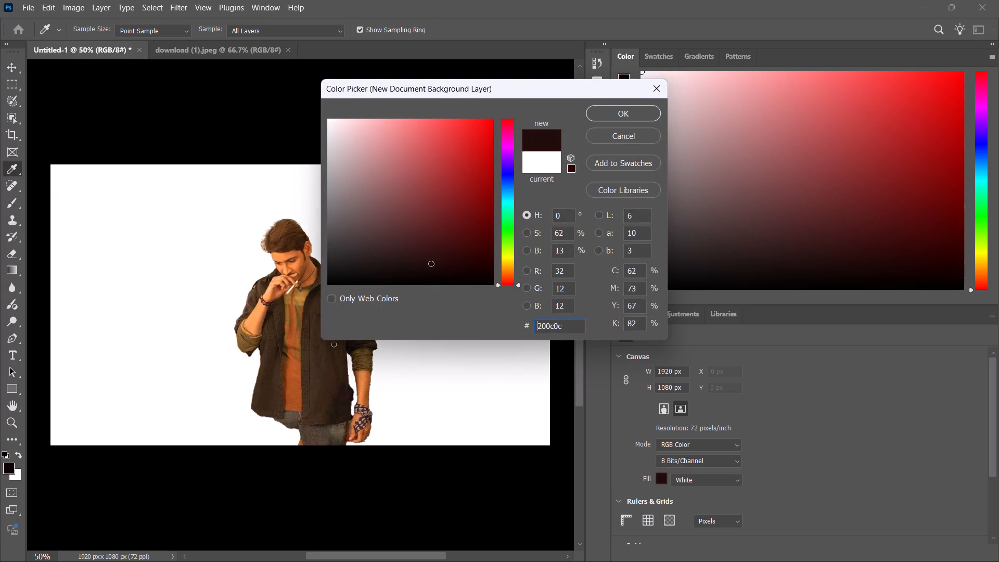
left_click_drag(431, 263, 445, 259)
left_click_drag(448, 259, 484, 273)
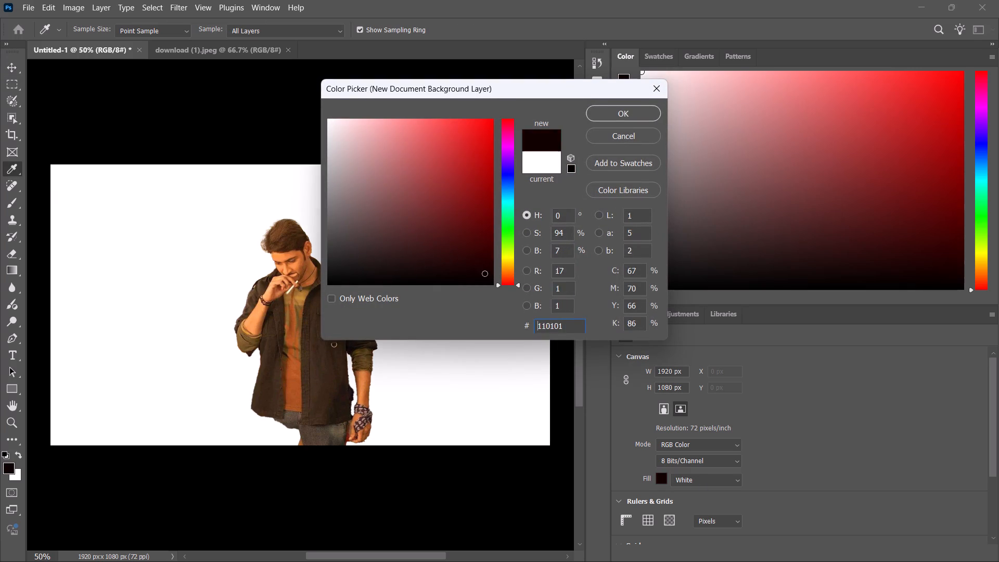
left_click_drag(484, 273, 468, 265)
left_click(607, 117)
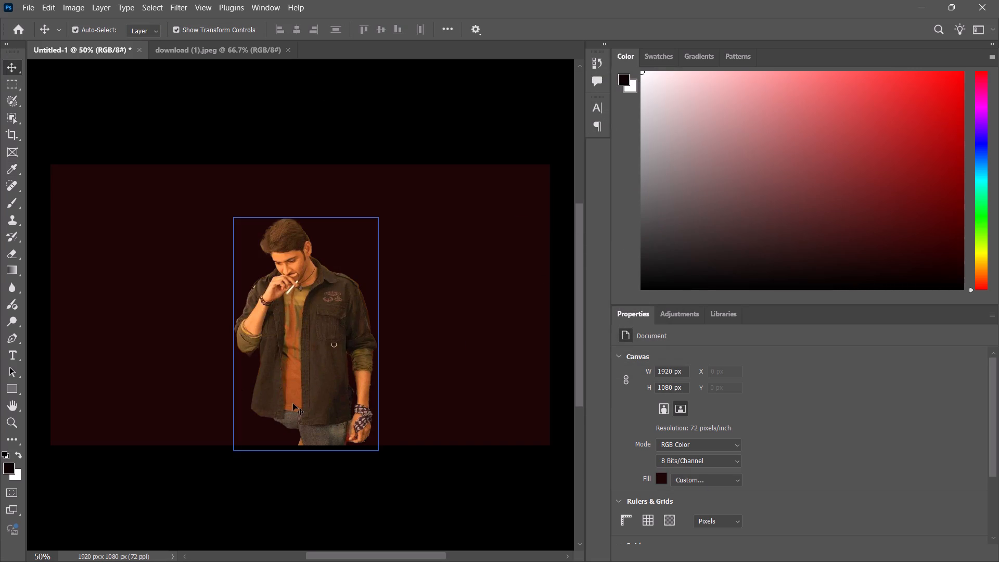
Move the man lower on the canvas, to about X 748 px, Y 292 px.
left_click_drag(293, 403, 309, 428)
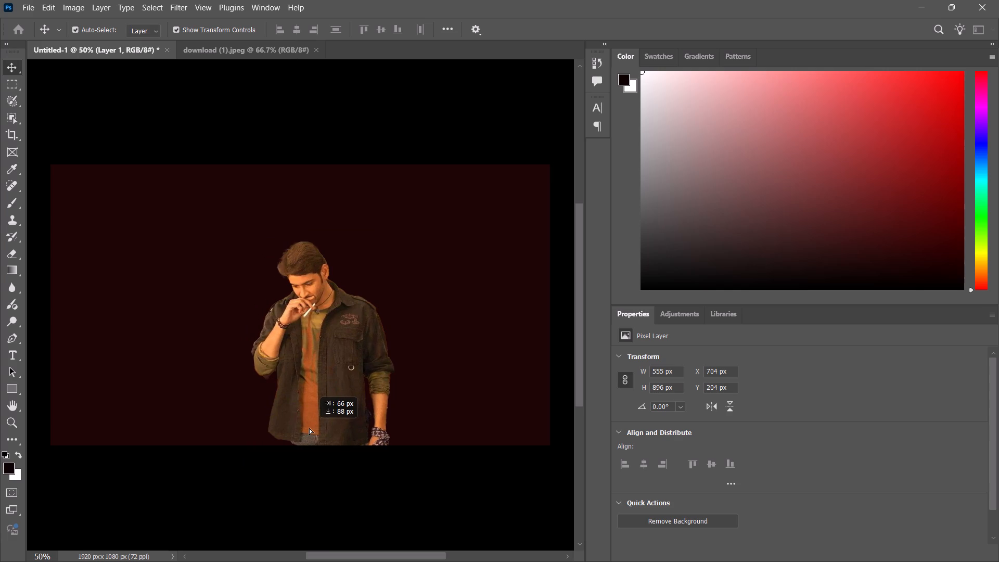
left_click_drag(309, 428, 302, 427)
Target Layer 1 with the man and run Select Subject on it.
right_click(330, 392)
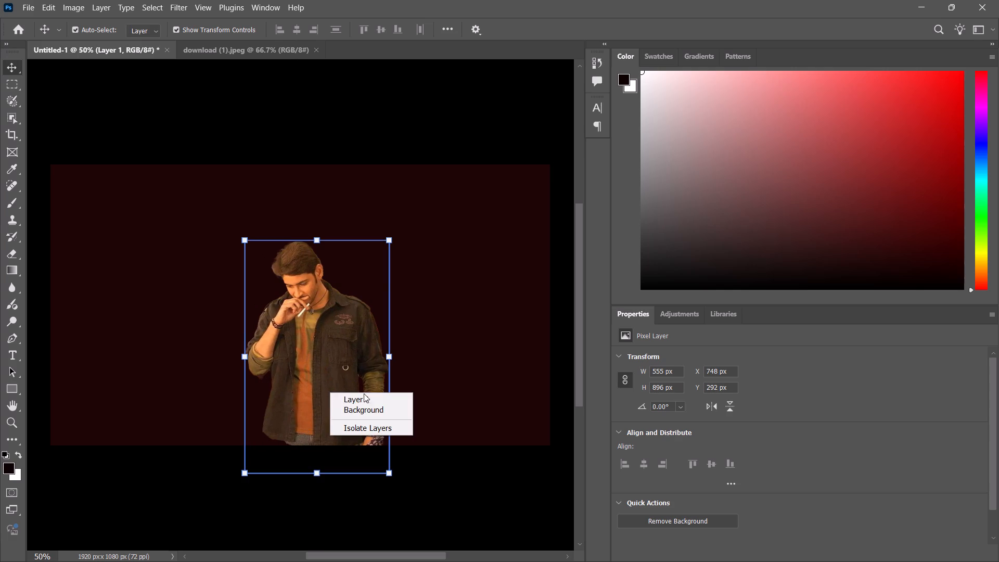
left_click(367, 400)
scroll(735, 436, "down", 3)
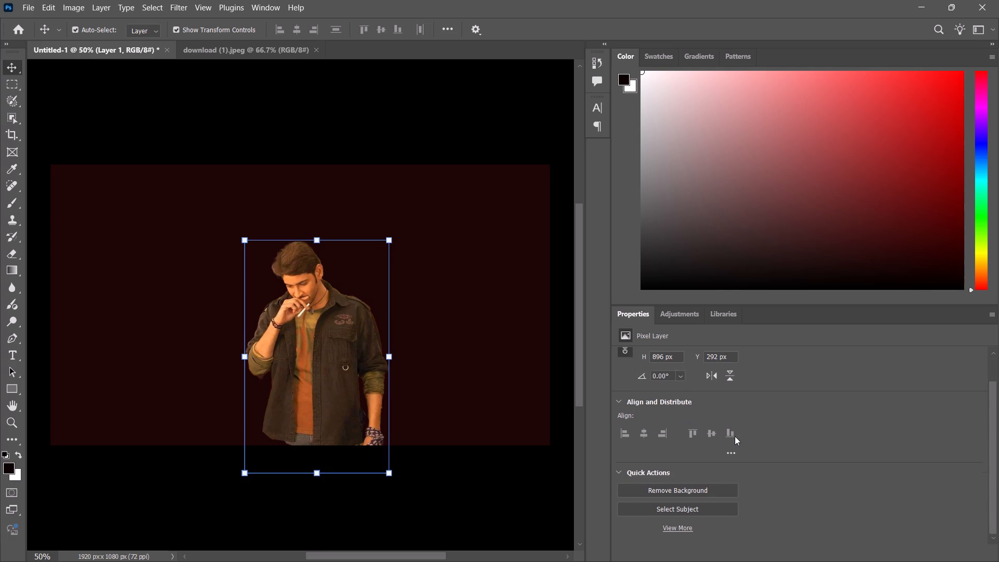
scroll(735, 436, "down", 5)
scroll(728, 388, "up", 4)
scroll(680, 426, "down", 6)
left_click(679, 509)
Stack the last four Portraits adjustment presets over the composite, applying Brighter twice and finishing with the black-and-white one.
left_click(682, 327)
left_click(686, 317)
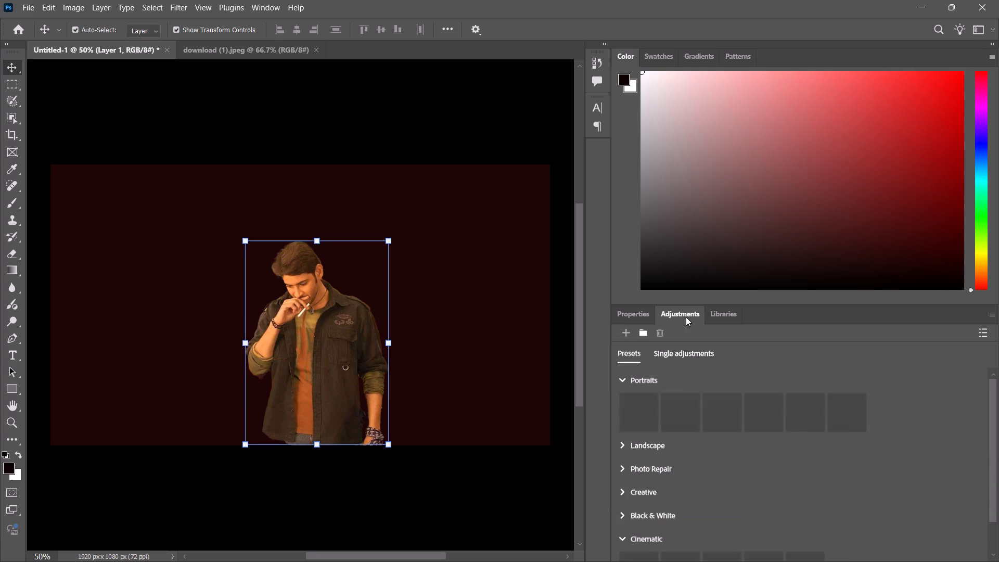
left_click(718, 432)
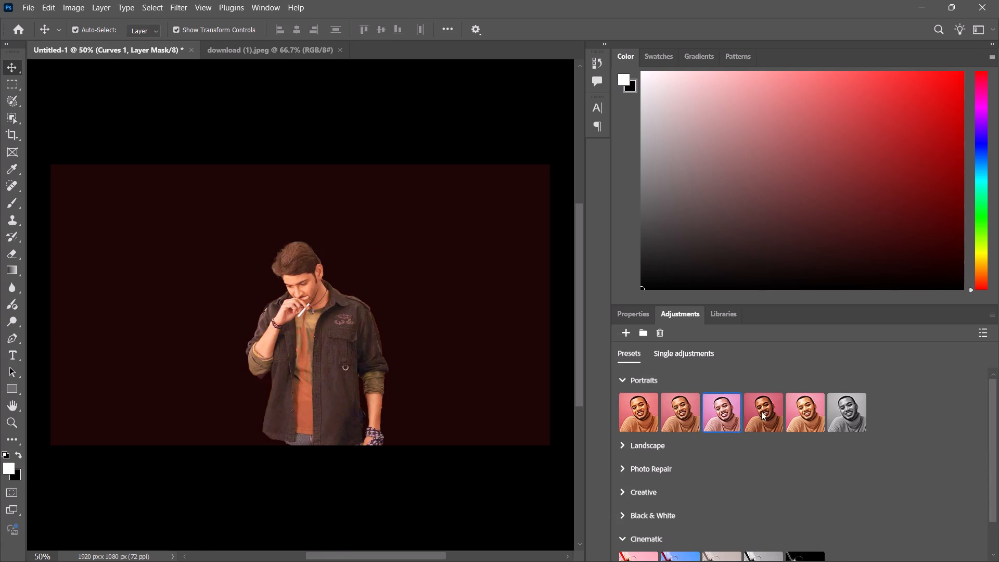
left_click(765, 411)
left_click(798, 415)
left_click(814, 415)
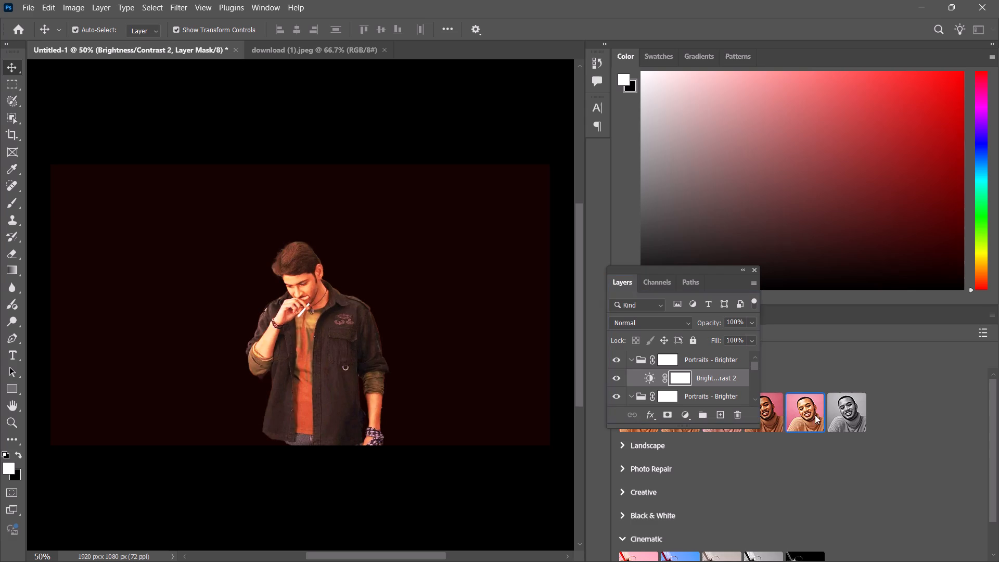
left_click(840, 420)
left_click(862, 389)
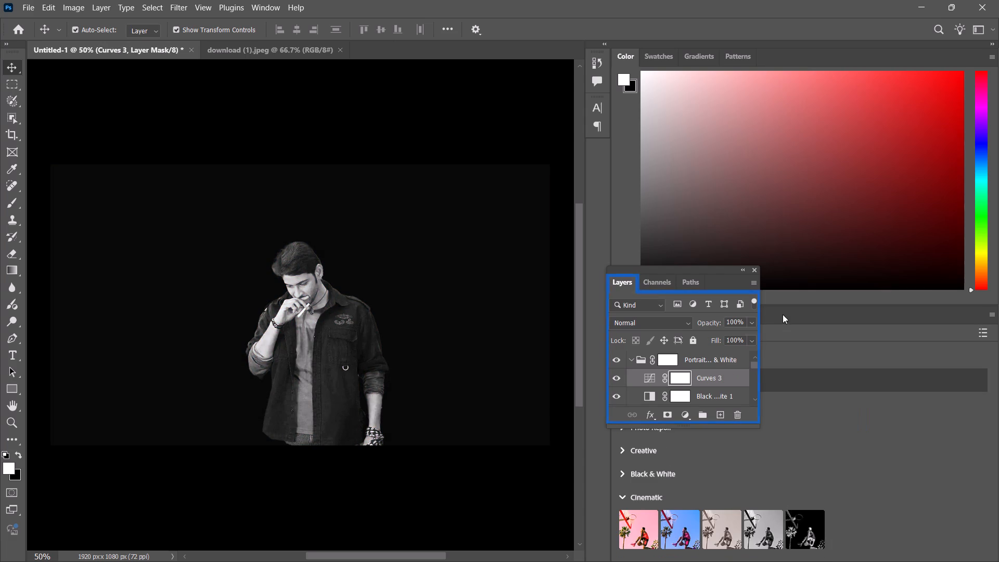
left_click(754, 264)
left_click(756, 271)
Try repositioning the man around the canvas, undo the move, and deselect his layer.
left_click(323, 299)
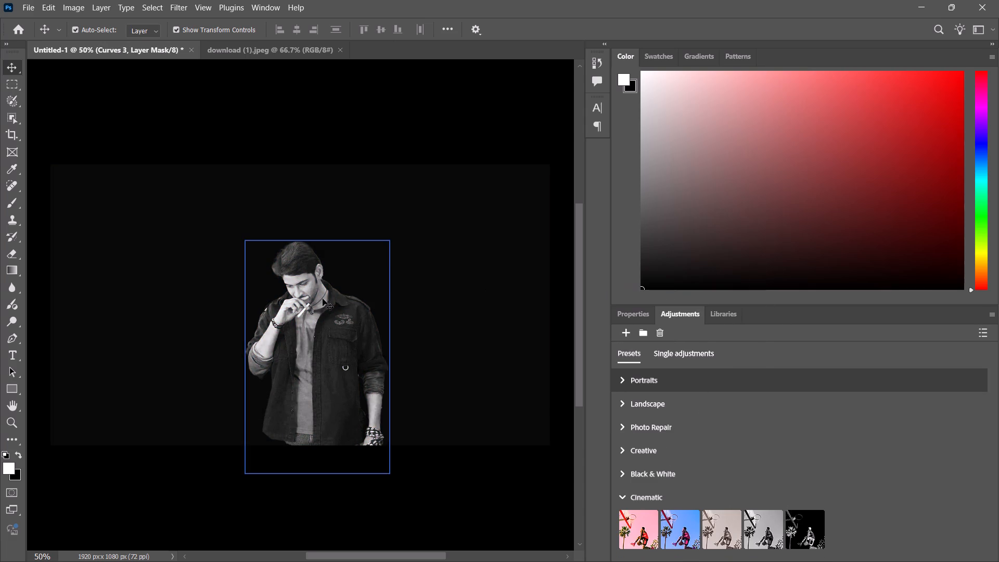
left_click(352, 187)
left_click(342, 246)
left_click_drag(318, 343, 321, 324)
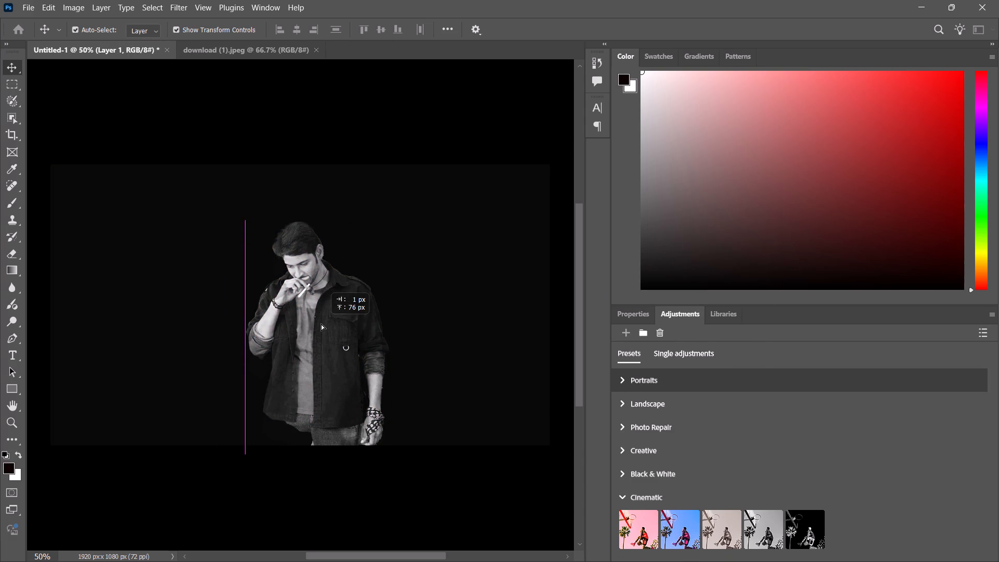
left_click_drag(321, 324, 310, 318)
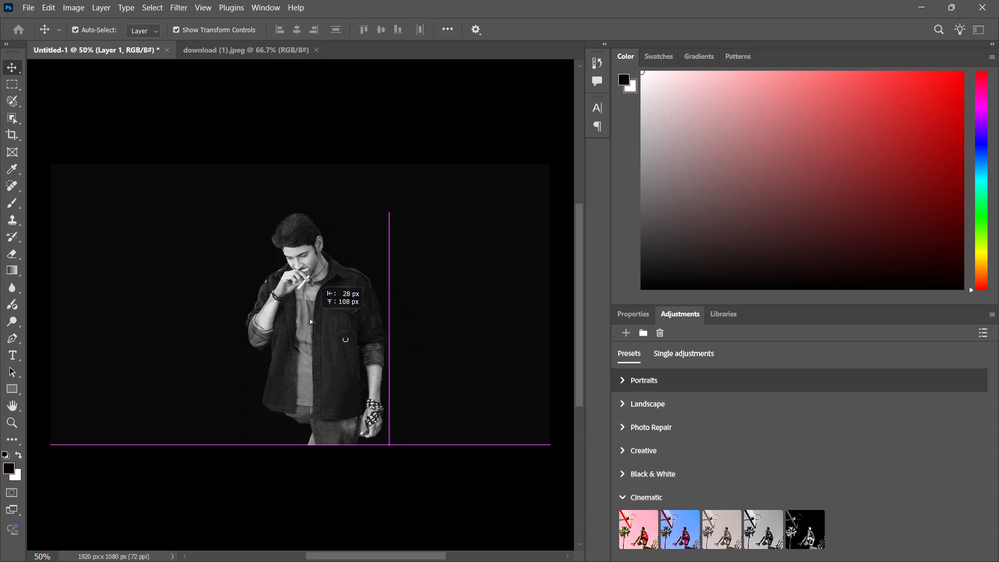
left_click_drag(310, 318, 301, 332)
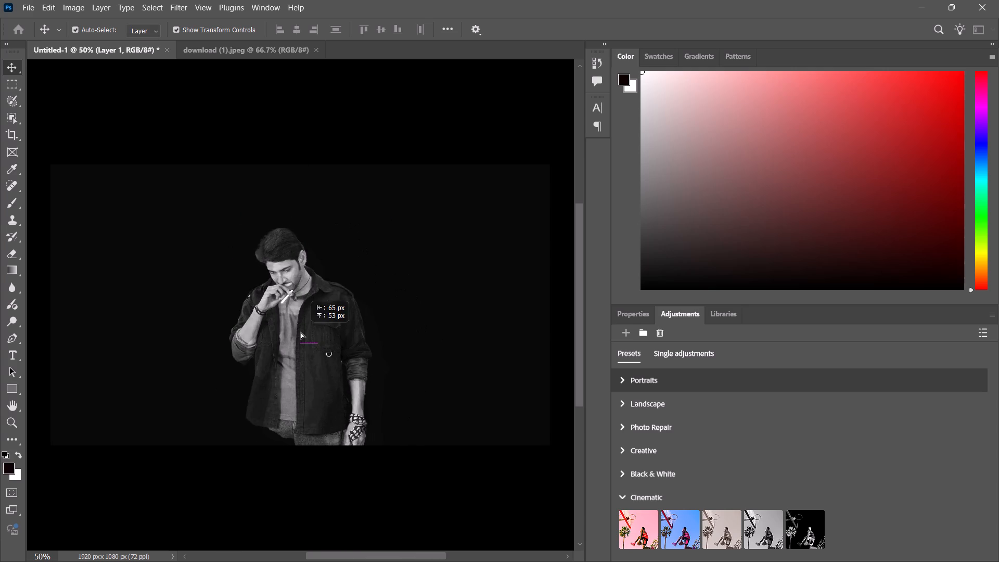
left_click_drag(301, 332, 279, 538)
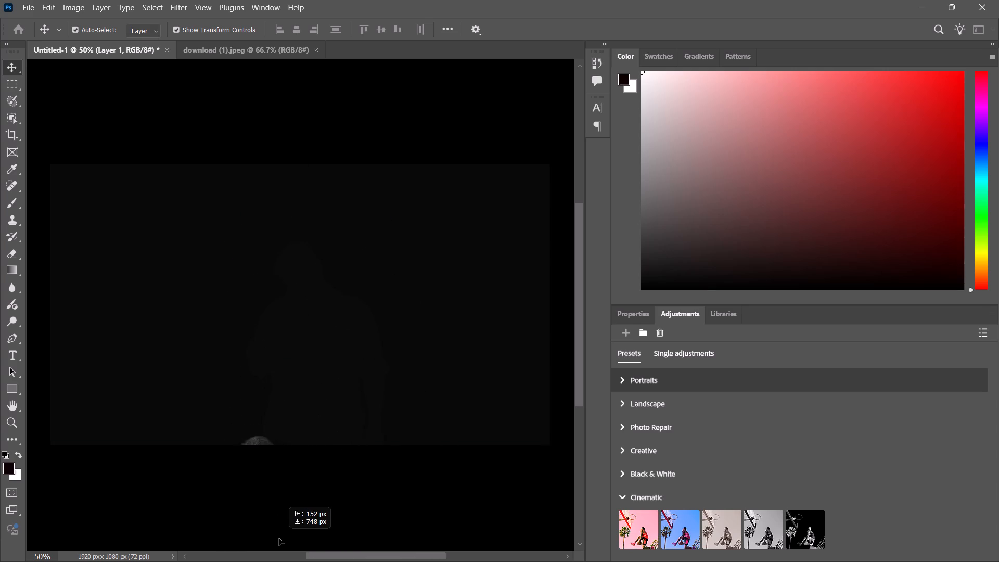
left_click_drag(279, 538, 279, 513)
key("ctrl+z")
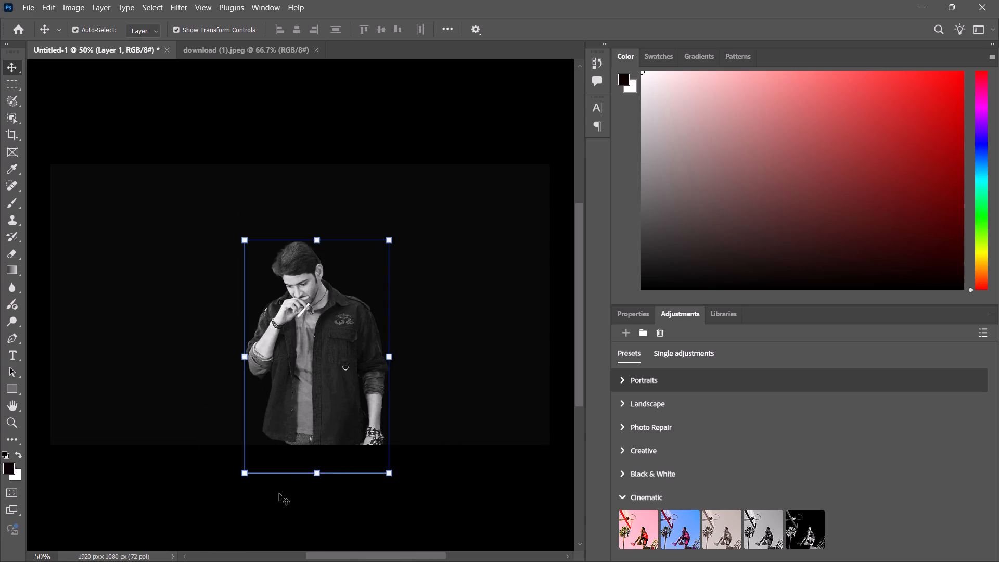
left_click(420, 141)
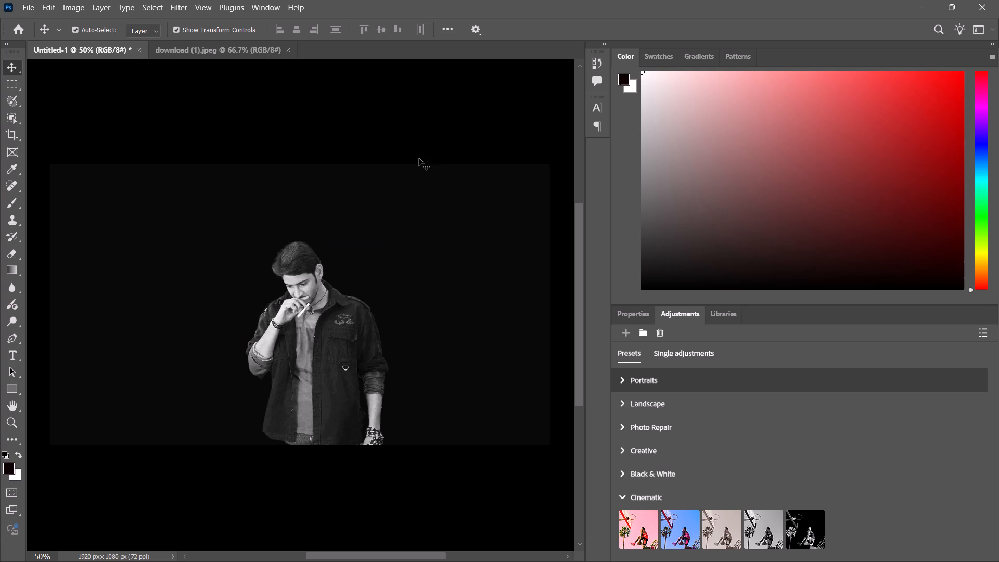
Add the Photo Repair adjustment presets Soft Contrast, Lighten, Darken and Warm Contrast over the composite.
scroll(688, 465, "down", 2)
left_click(623, 428)
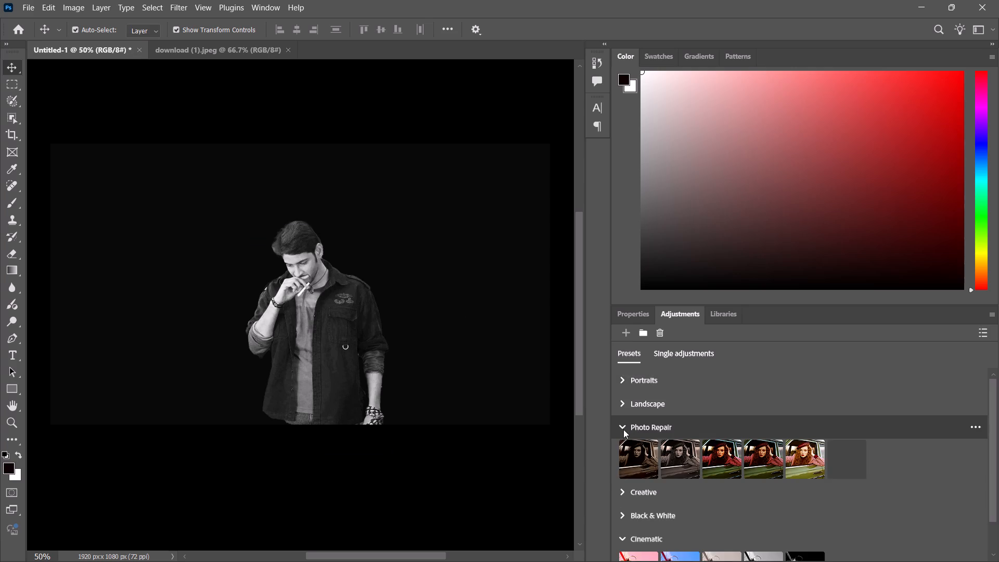
scroll(655, 442, "down", 1)
left_click_drag(802, 411, 800, 415)
left_click(775, 425)
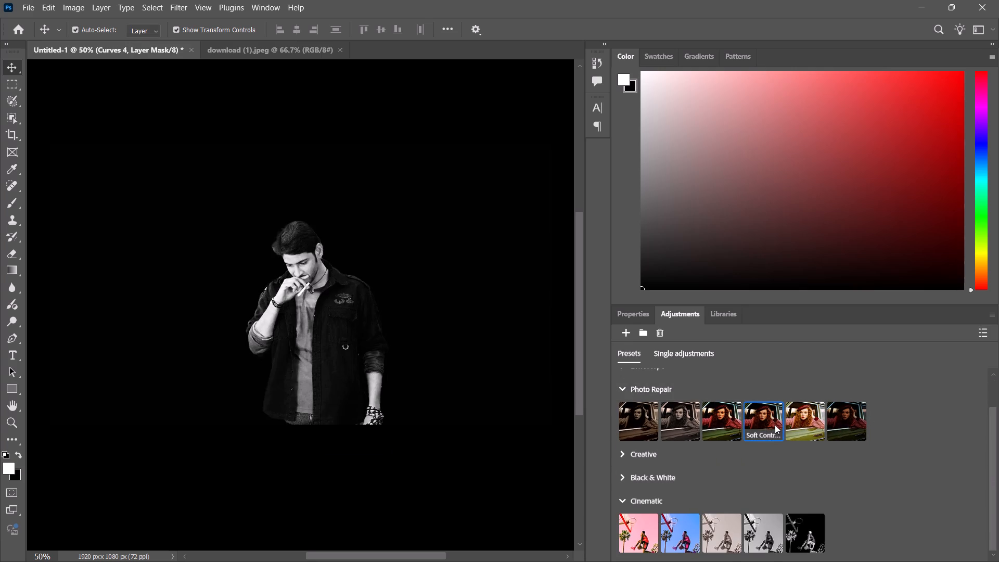
left_click(811, 429)
left_click(843, 432)
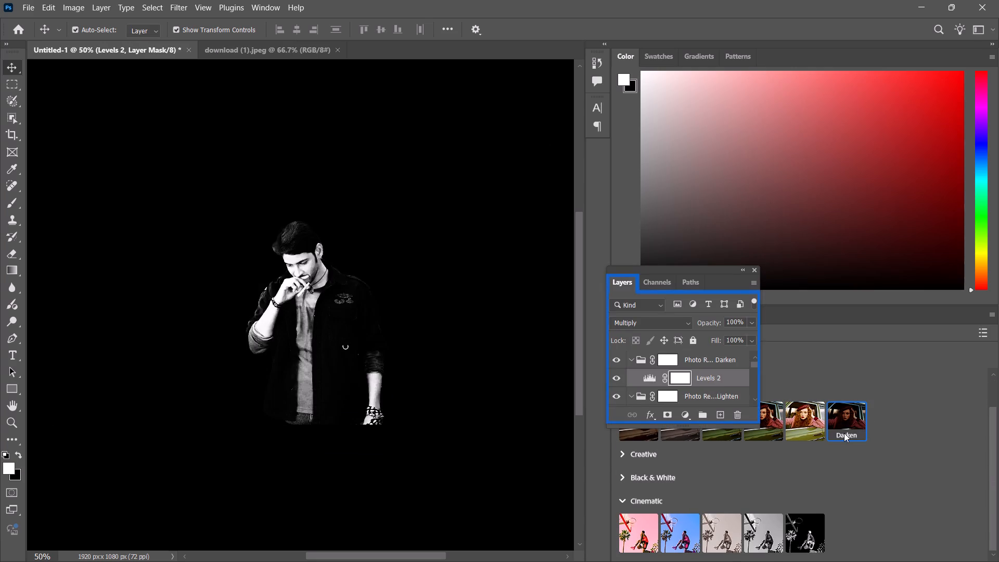
left_click(701, 431)
left_click(686, 435)
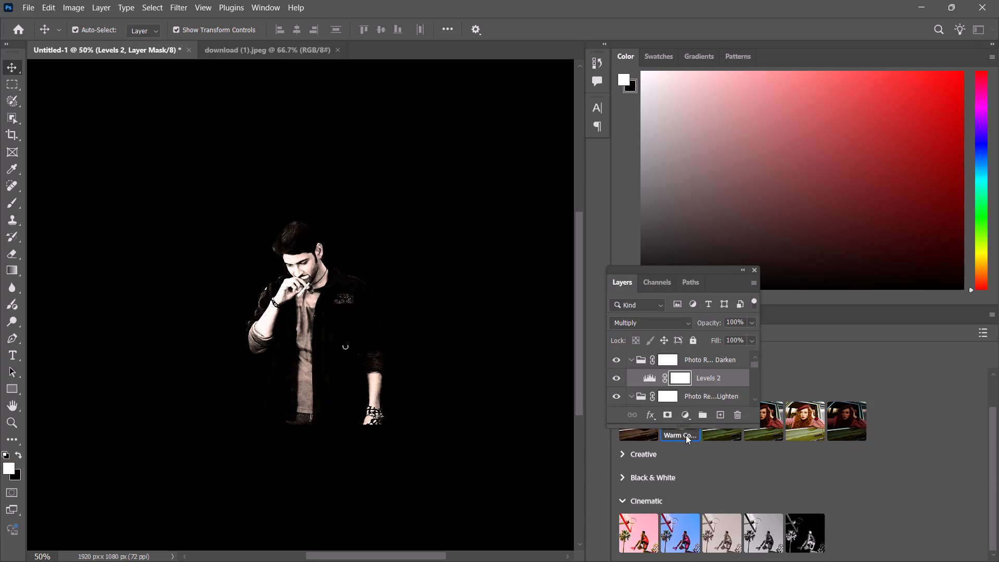
Add the Cinematic sepia and Blue Mood adjustment presets over the composite.
scroll(686, 437, "down", 5)
scroll(726, 517, "down", 1)
left_click(724, 518)
left_click(677, 523)
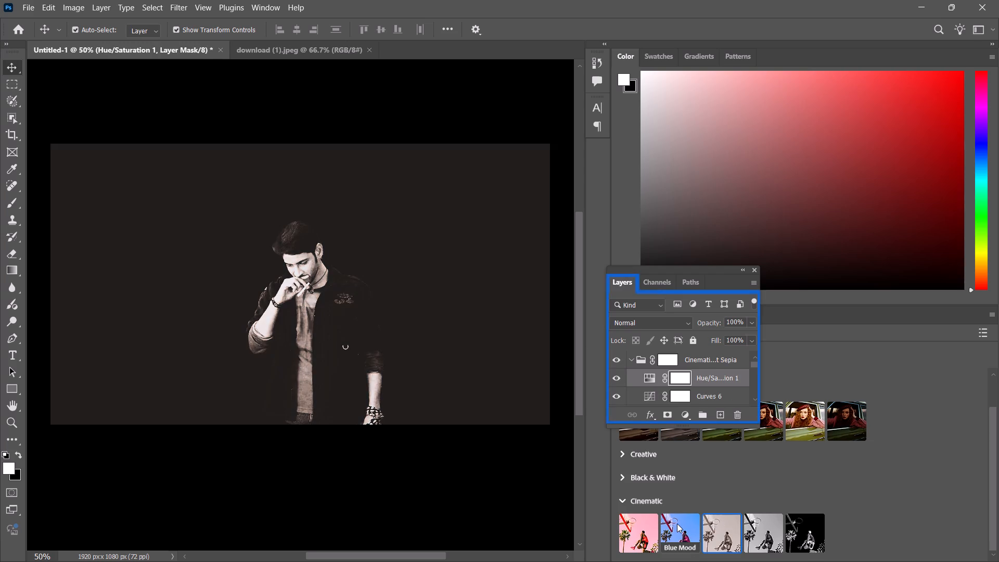
left_click(856, 441)
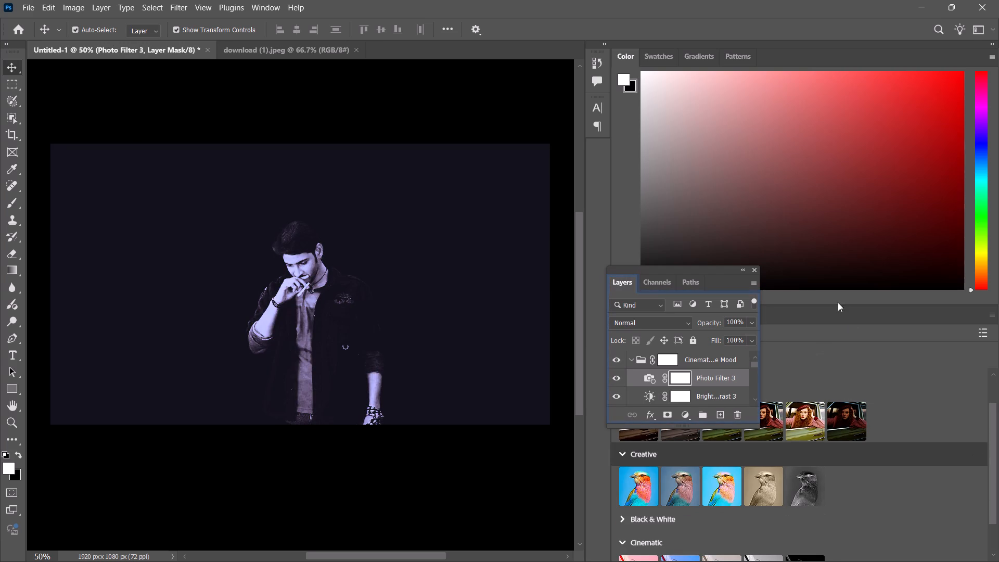
left_click(756, 271)
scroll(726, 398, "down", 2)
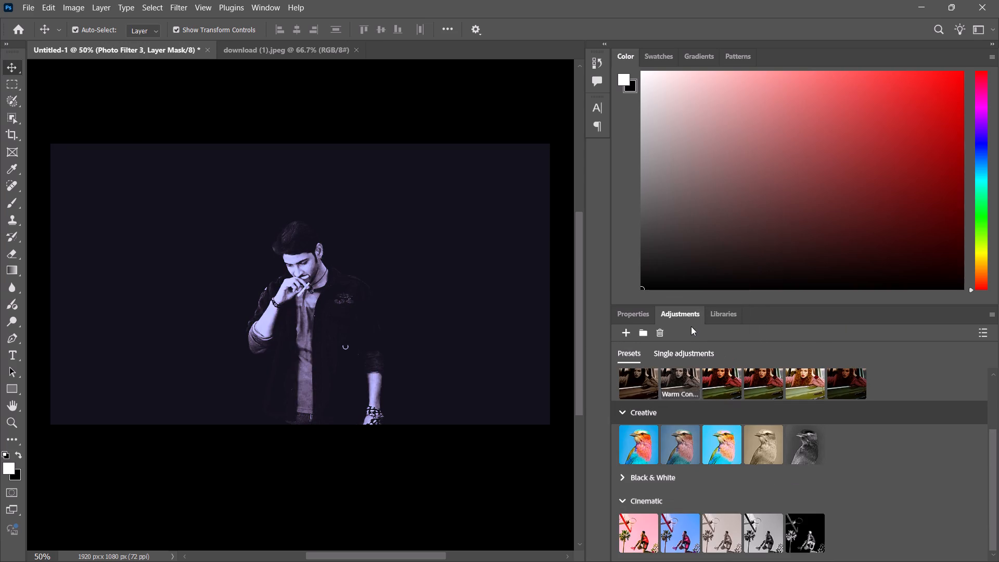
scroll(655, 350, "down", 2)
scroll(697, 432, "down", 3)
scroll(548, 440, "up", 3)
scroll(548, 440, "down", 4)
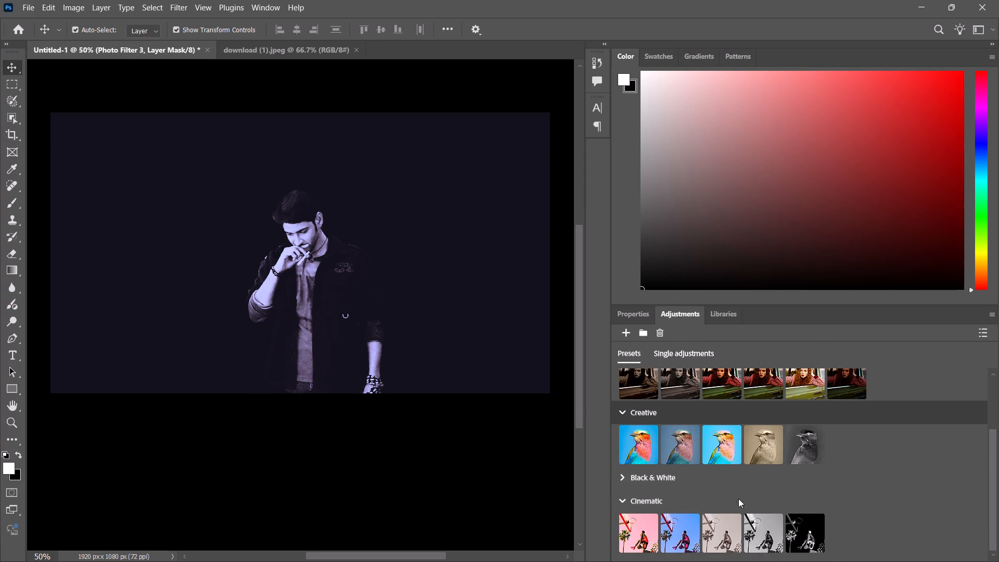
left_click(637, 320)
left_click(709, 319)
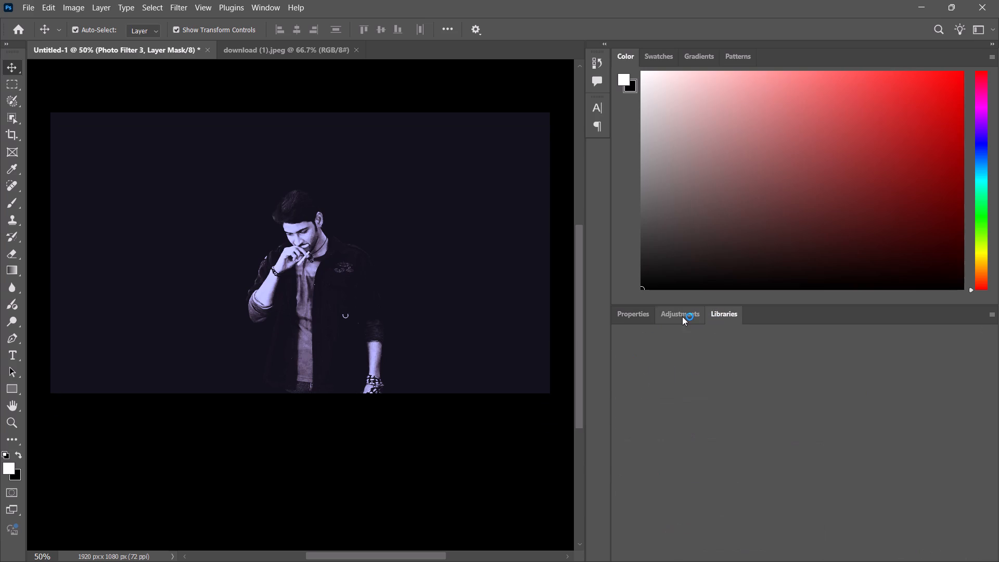
Add the Cinematic presets Blue Mood, Split Tone and X Ray, followed by Dark Mystery twice, over the composite.
left_click(681, 316)
scroll(703, 453, "down", 2)
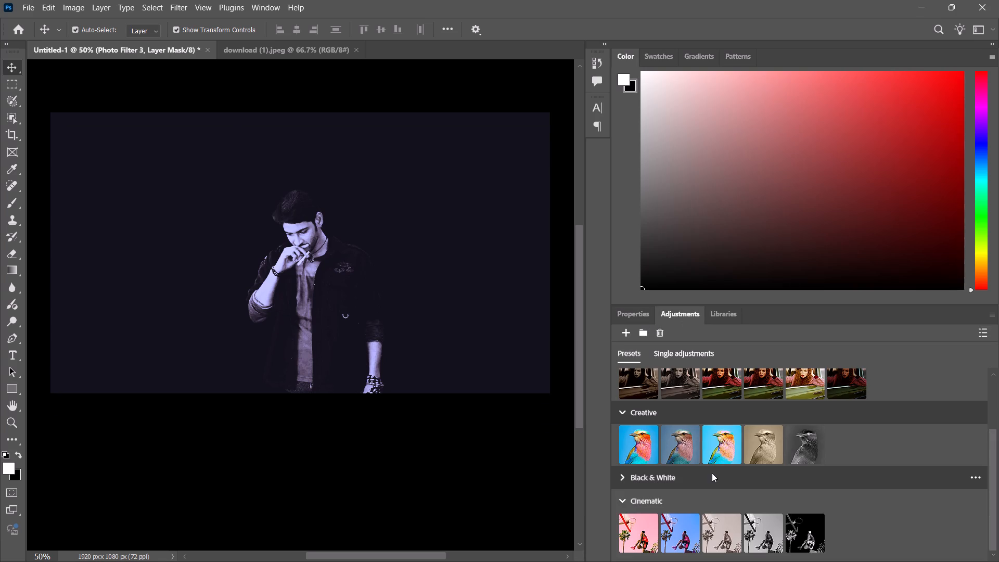
scroll(712, 473, "down", 5)
left_click(702, 534)
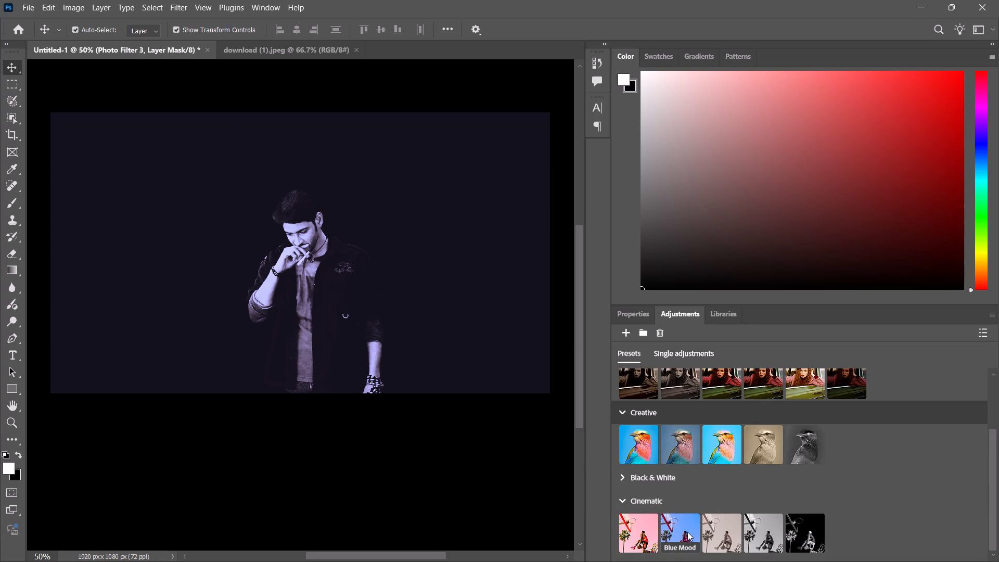
left_click(682, 532)
left_click(657, 529)
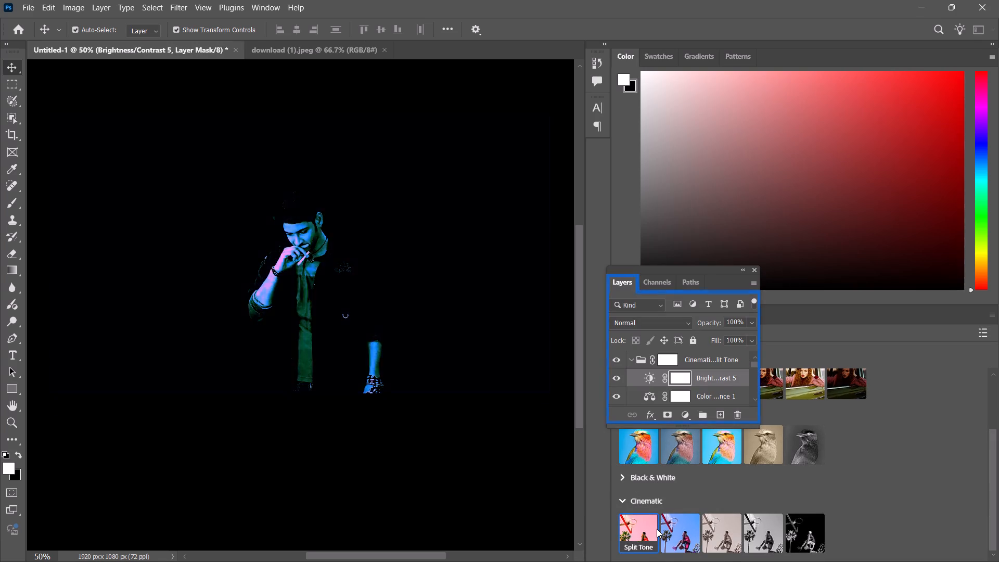
left_click(798, 529)
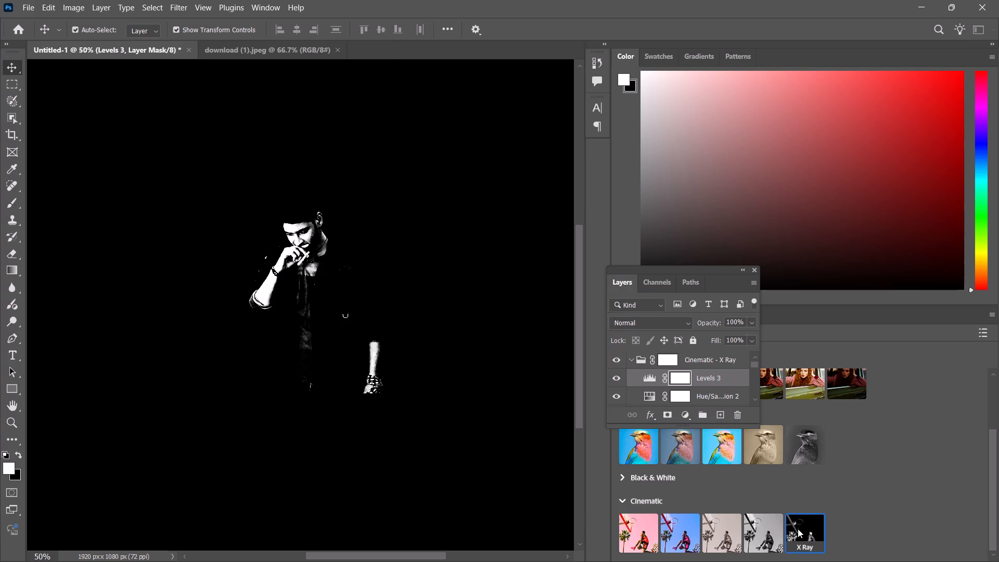
left_click(771, 531)
left_click(771, 531)
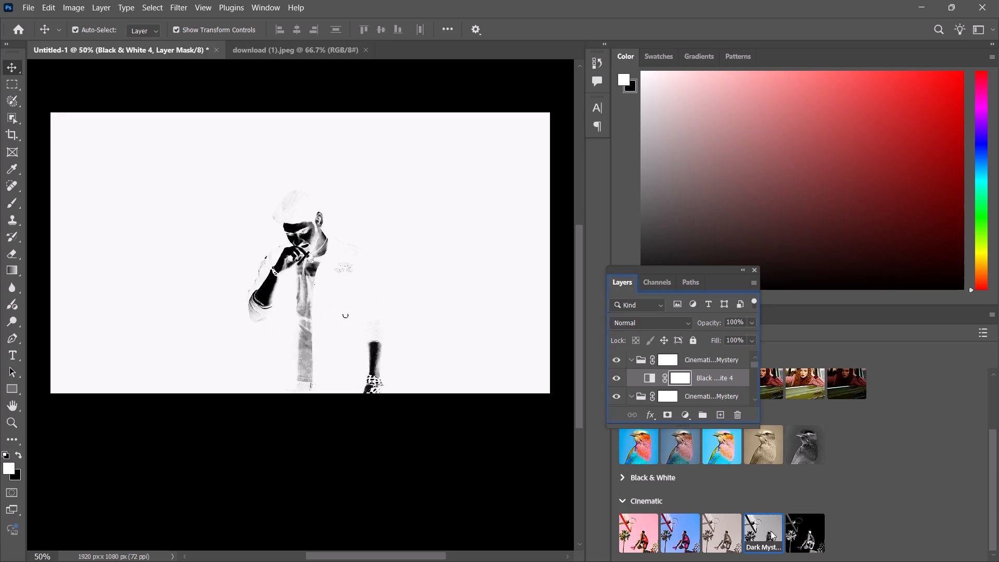
left_click(755, 271)
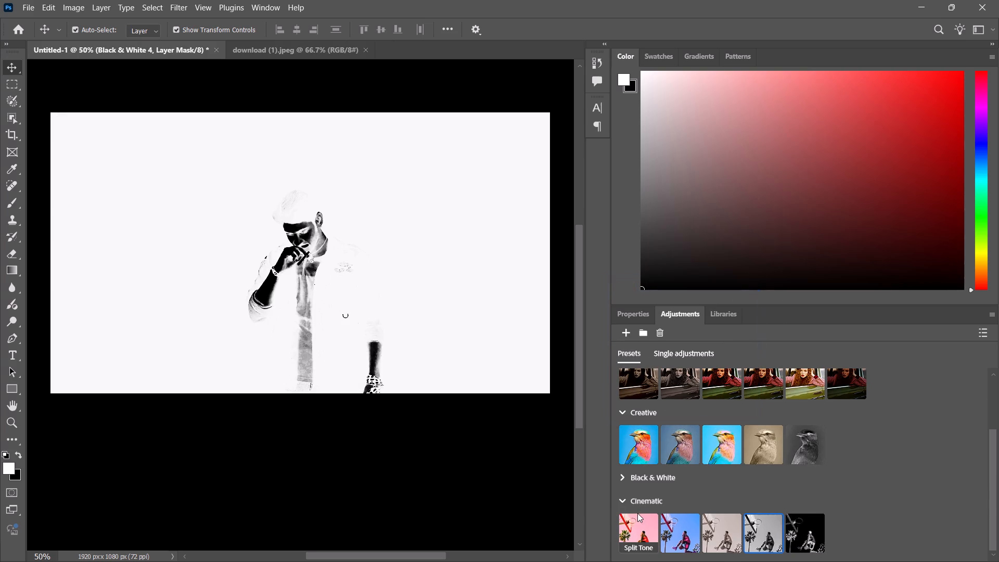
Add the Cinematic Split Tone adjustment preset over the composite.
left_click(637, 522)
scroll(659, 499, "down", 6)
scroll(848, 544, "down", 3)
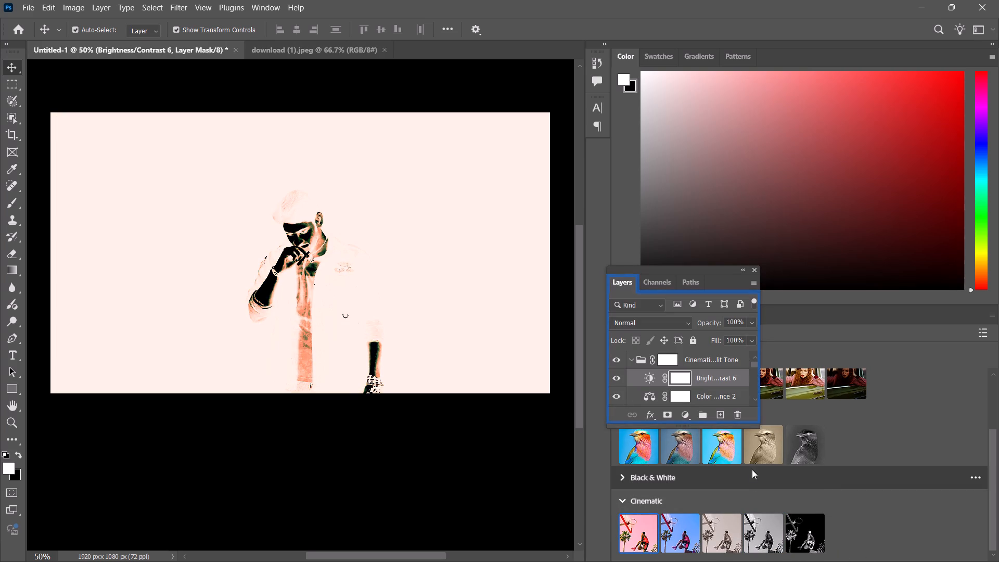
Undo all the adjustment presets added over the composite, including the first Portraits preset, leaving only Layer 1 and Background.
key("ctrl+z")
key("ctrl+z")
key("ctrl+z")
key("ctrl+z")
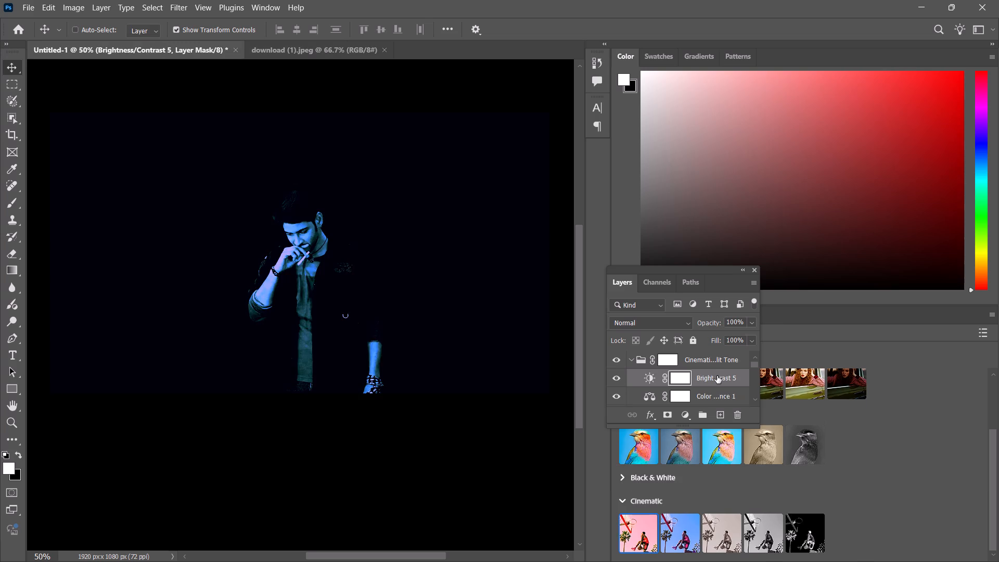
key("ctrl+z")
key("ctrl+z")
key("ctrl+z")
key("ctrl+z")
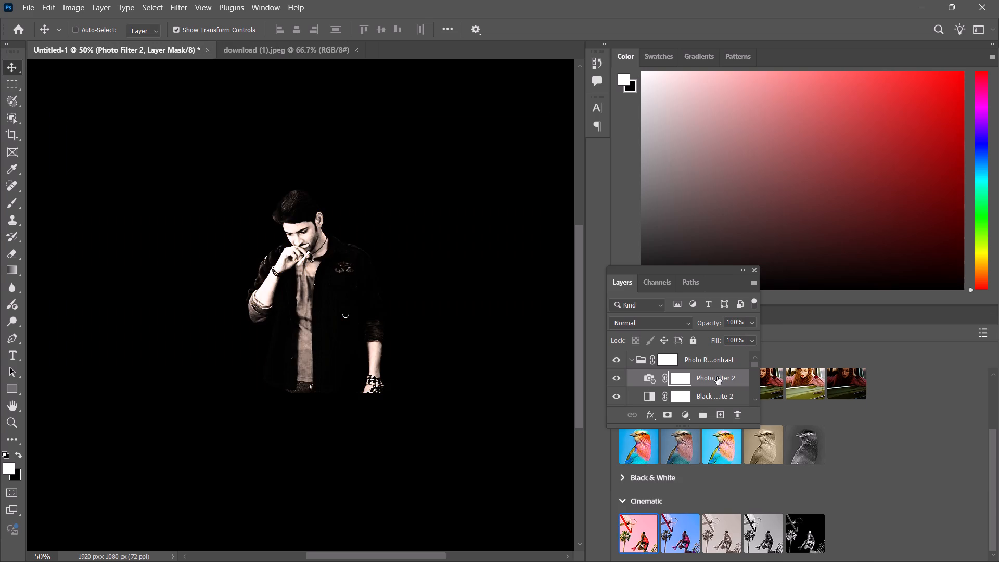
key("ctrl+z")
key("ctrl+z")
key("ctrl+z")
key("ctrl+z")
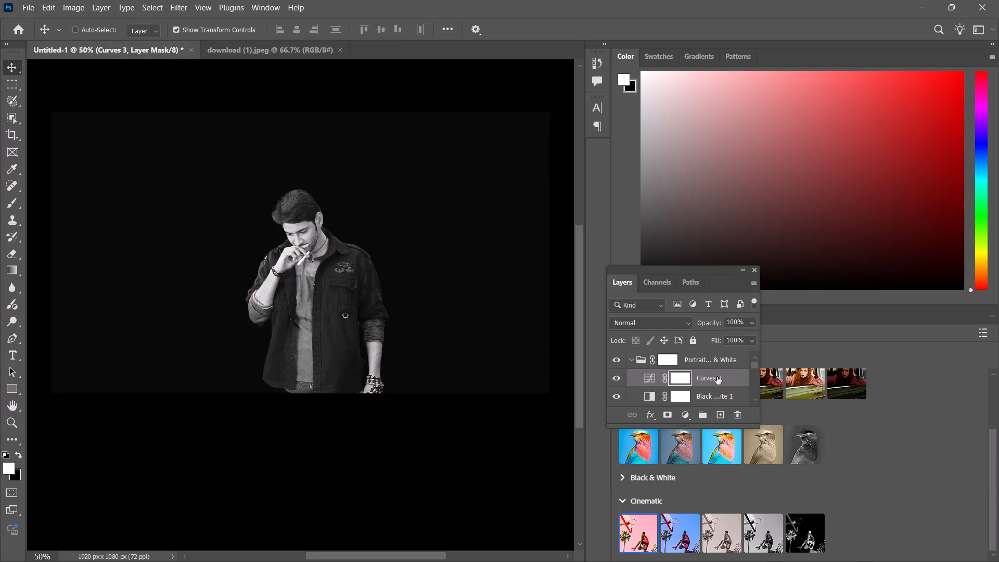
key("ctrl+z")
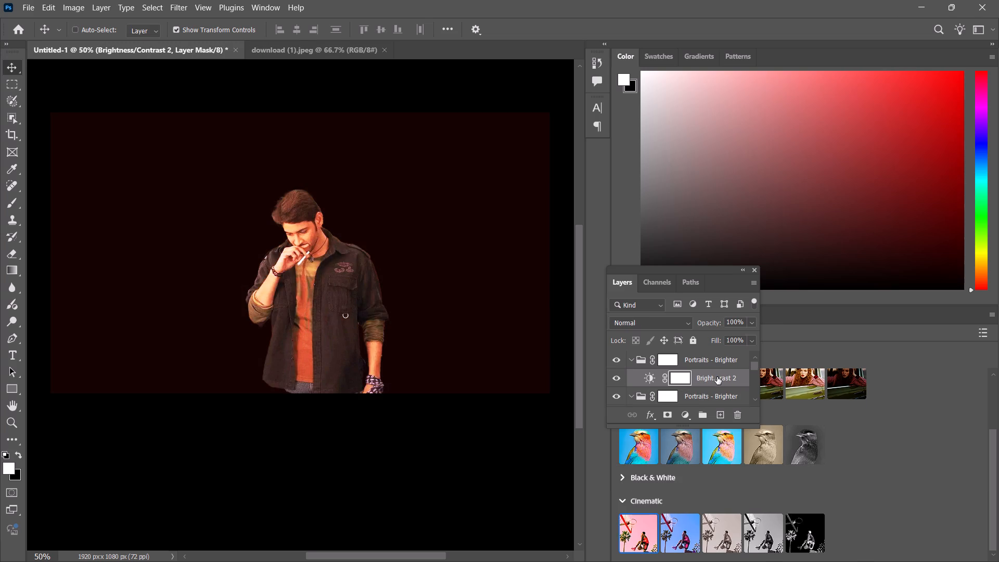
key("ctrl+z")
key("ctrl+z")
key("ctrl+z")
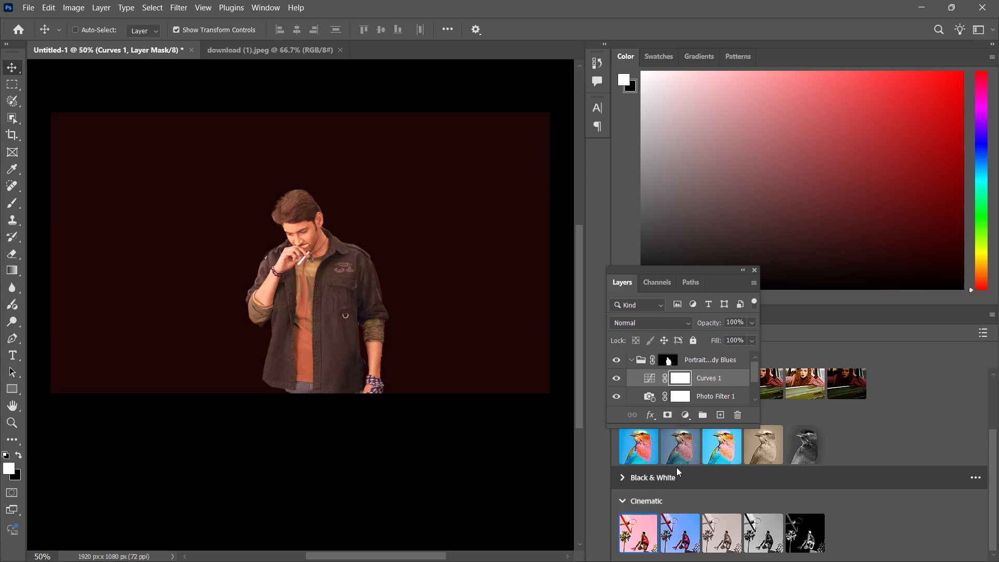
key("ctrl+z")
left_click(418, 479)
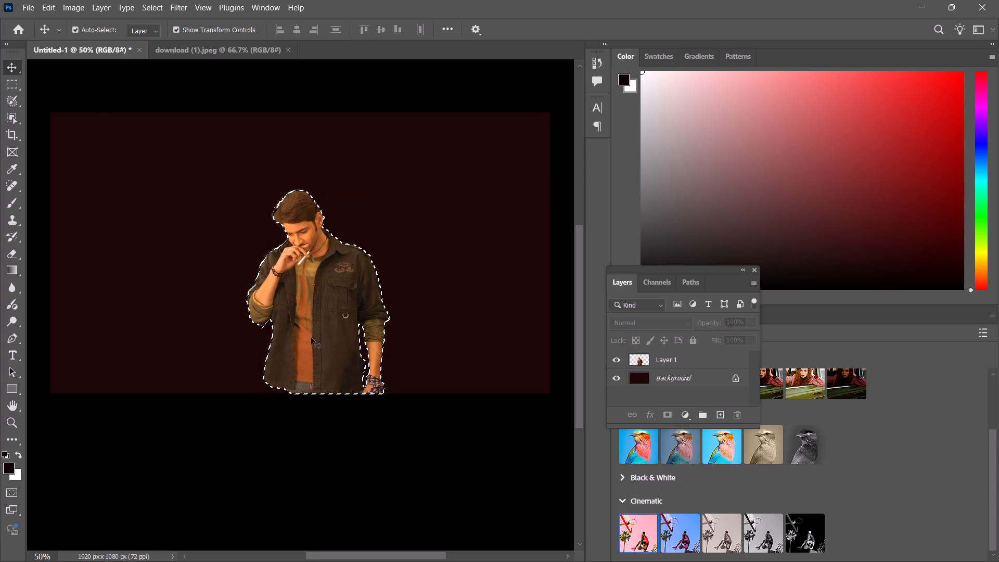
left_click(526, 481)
Change the canvas background fill colour to black (#000000).
left_click(673, 380)
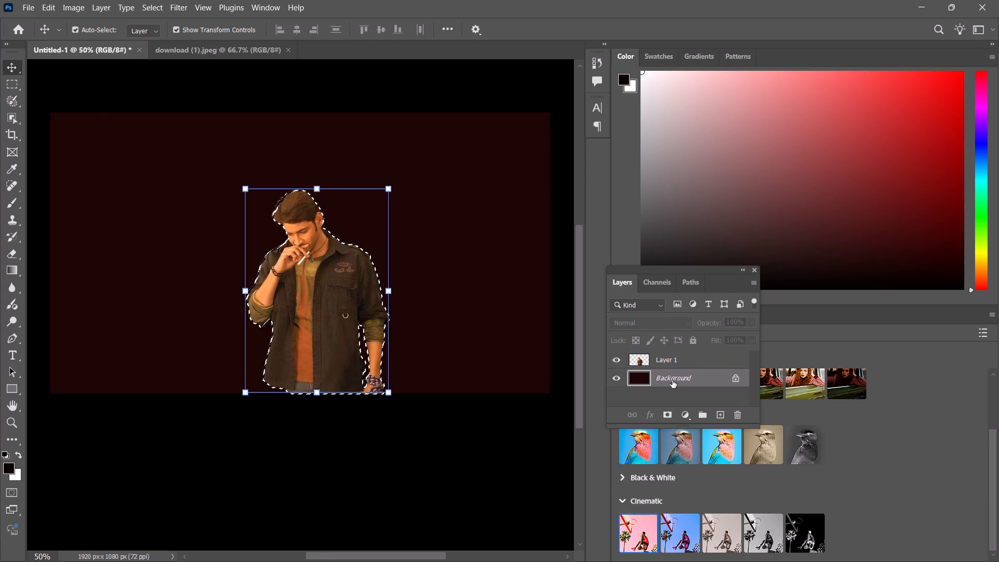
left_click(689, 412)
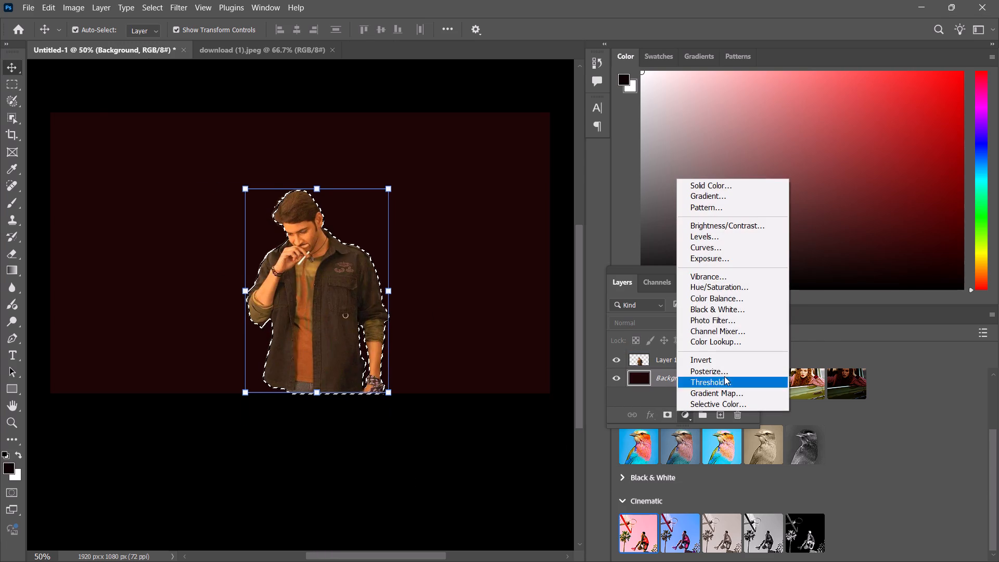
left_click(822, 331)
left_click(752, 274)
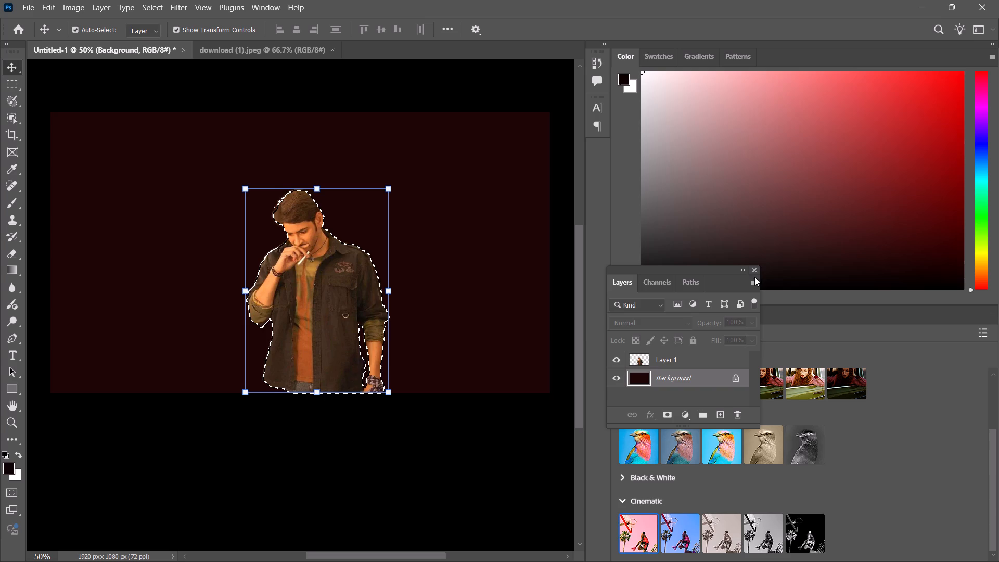
left_click(754, 272)
scroll(780, 451, "down", 9)
scroll(780, 452, "up", 5)
left_click(627, 317)
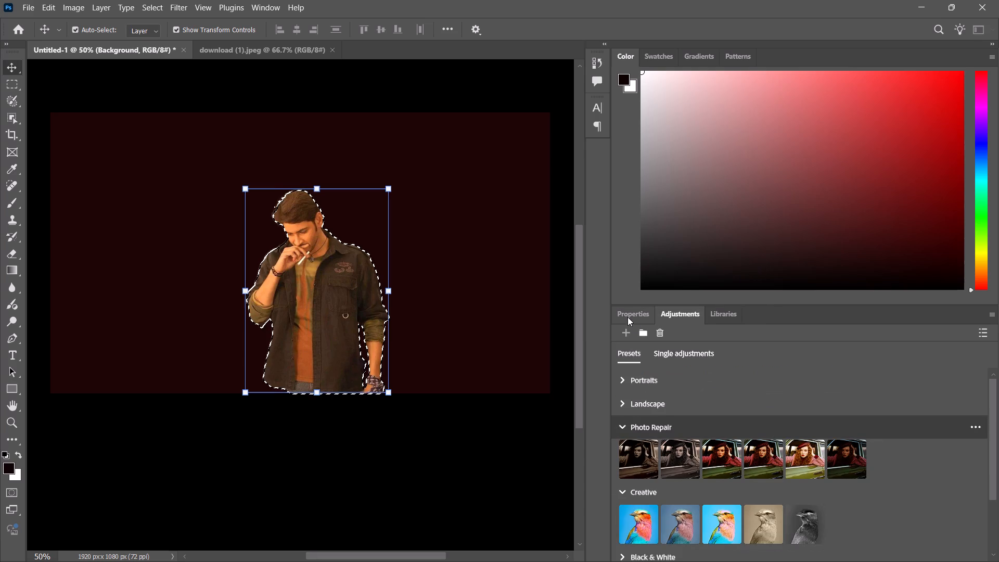
scroll(710, 401, "down", 7)
left_click(454, 341)
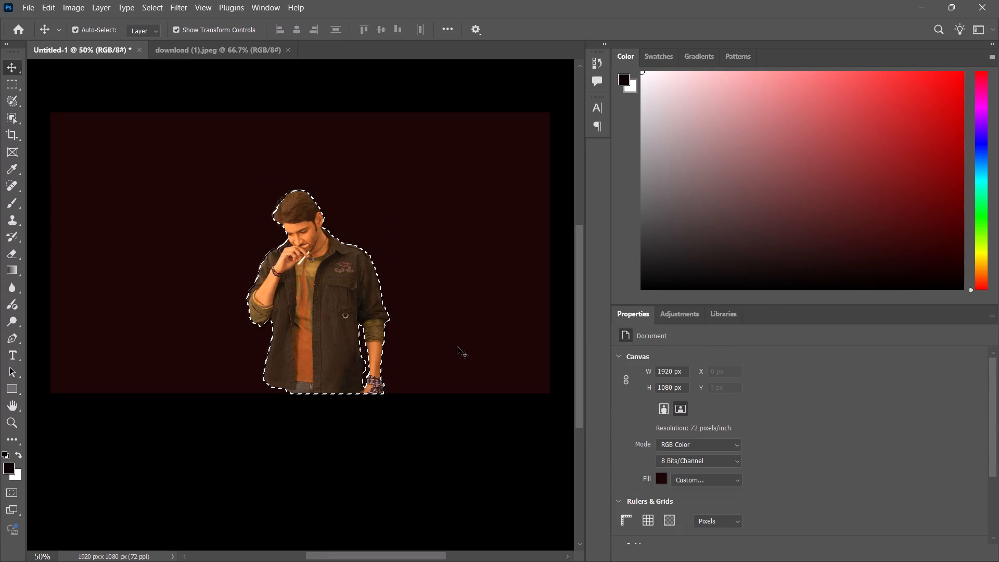
left_click(661, 480)
left_click_drag(464, 266, 462, 271)
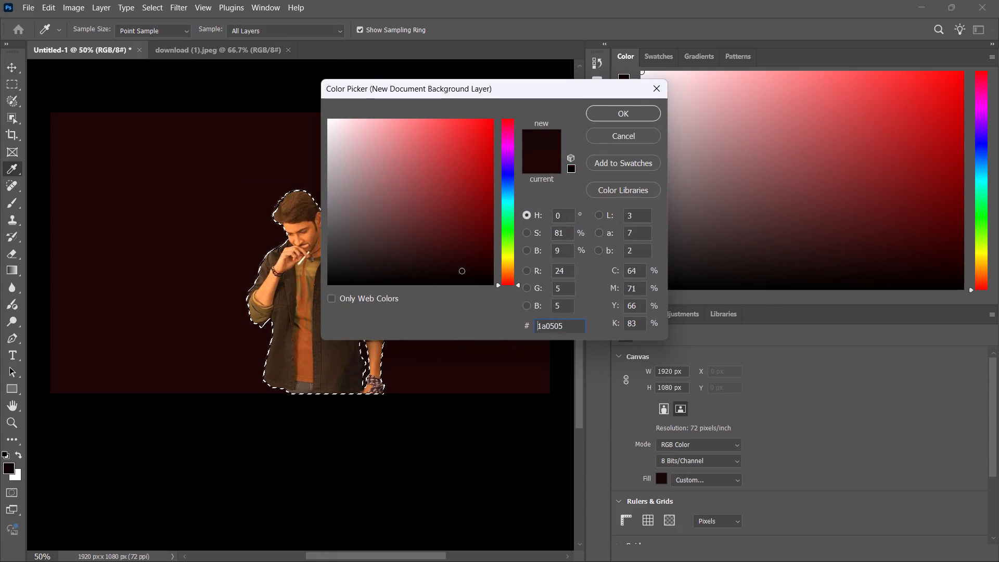
left_click_drag(462, 271, 469, 297)
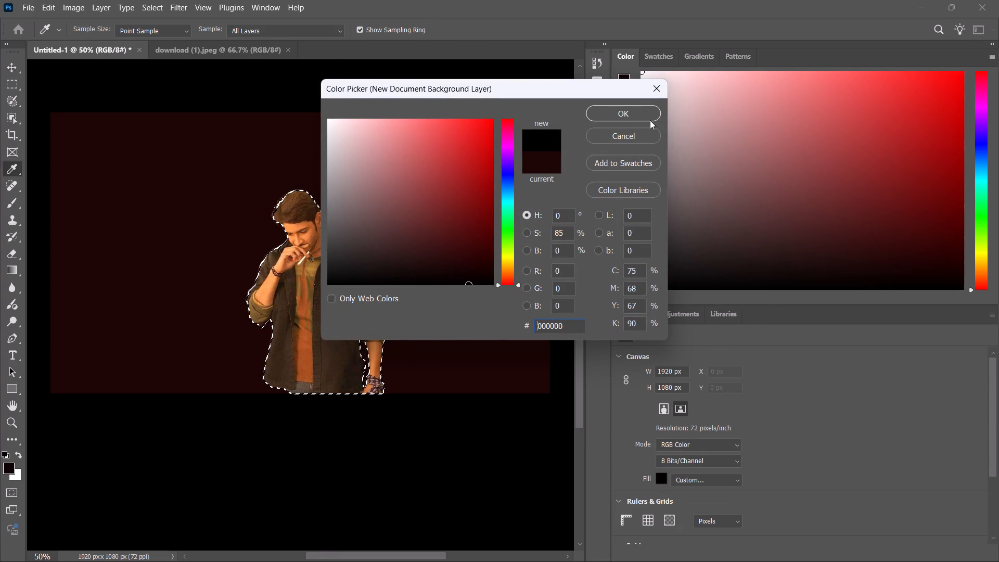
left_click(646, 118)
left_click(441, 491)
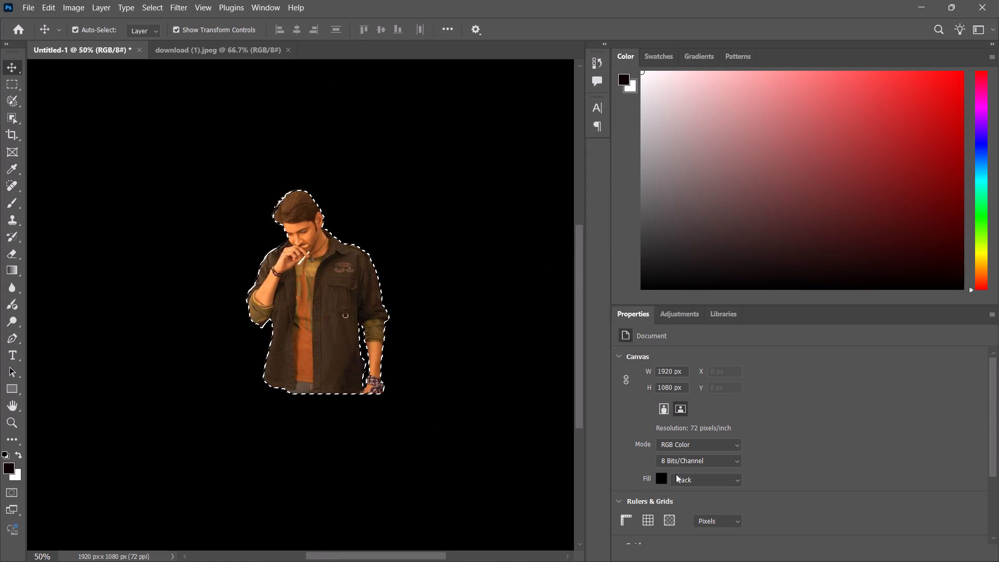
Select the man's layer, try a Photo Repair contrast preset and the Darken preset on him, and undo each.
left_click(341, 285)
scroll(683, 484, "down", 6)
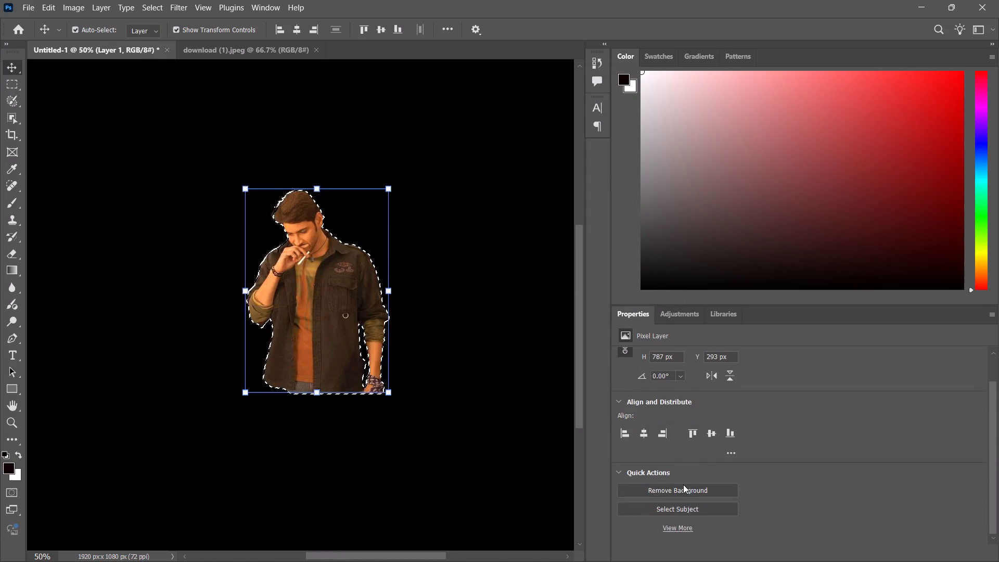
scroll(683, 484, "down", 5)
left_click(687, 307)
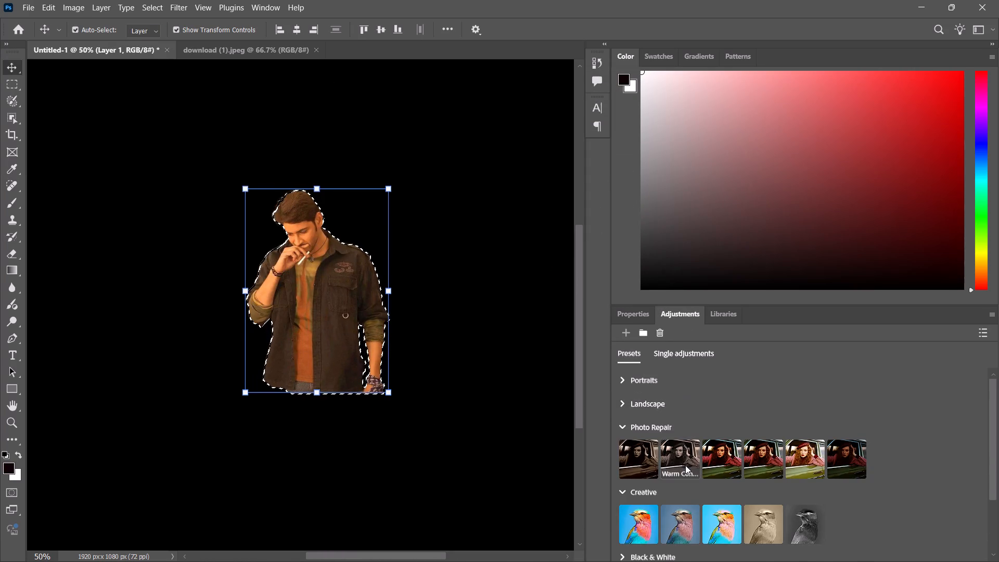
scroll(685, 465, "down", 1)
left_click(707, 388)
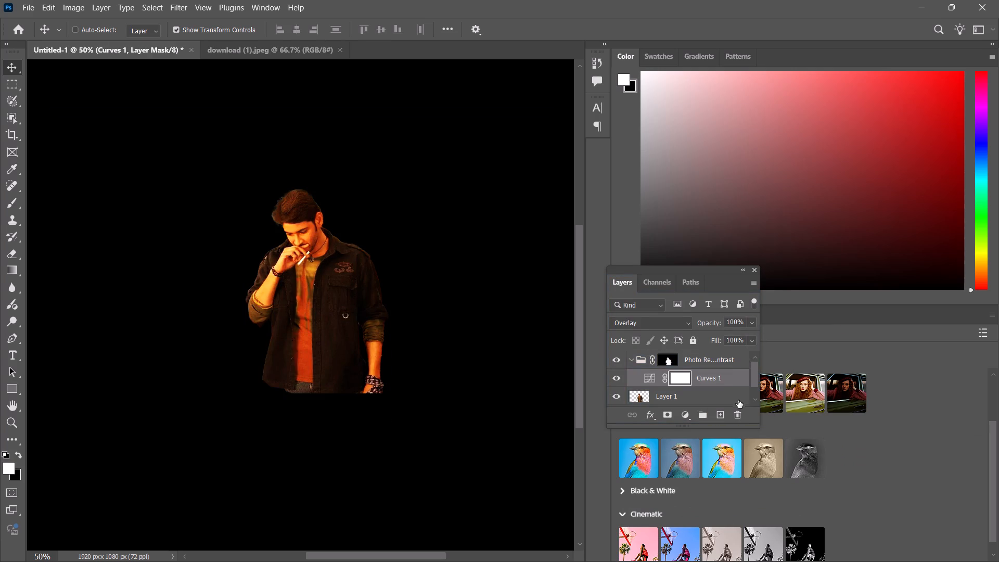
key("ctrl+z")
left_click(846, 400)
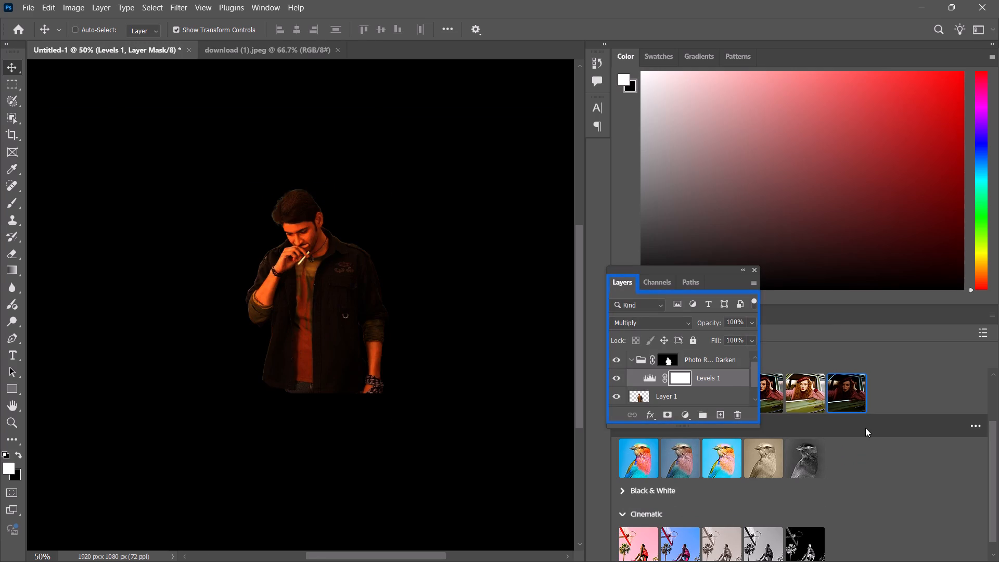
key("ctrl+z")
Apply the Photo Repair Sepia adjustment preset to the selected man, close the floating layer list, and leave his layer deselected.
left_click(864, 433)
left_click(366, 441)
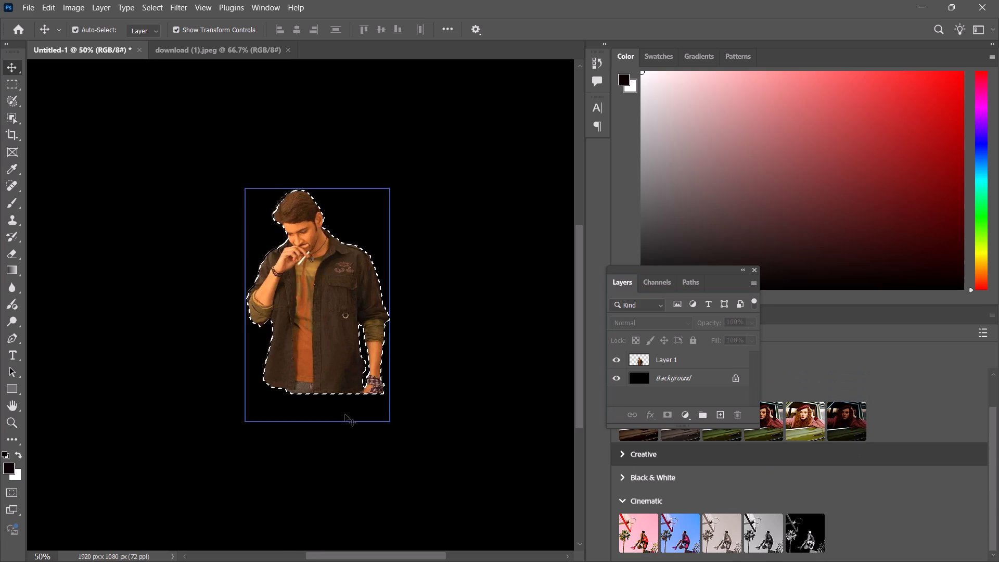
left_click(343, 428)
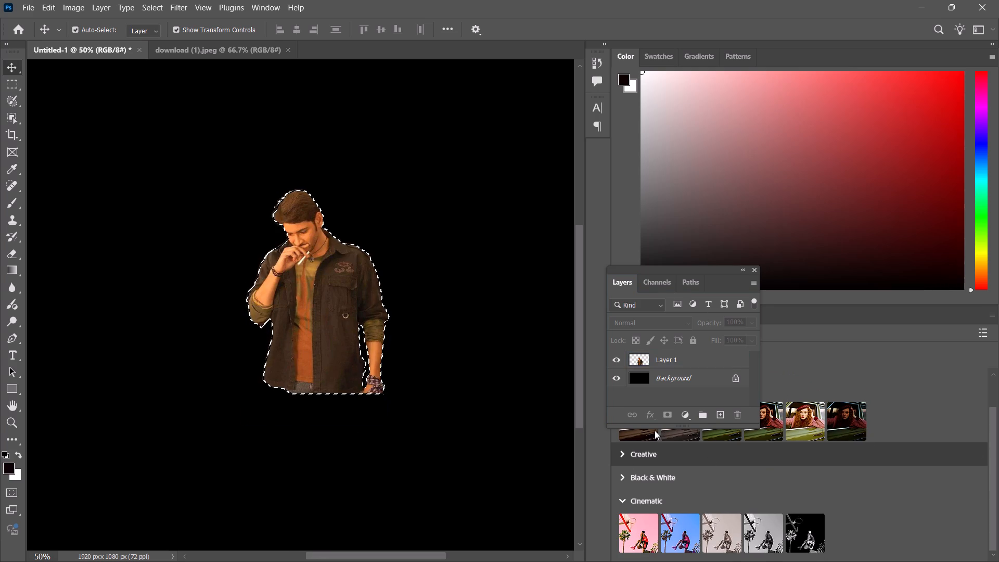
left_click(645, 435)
left_click(398, 441)
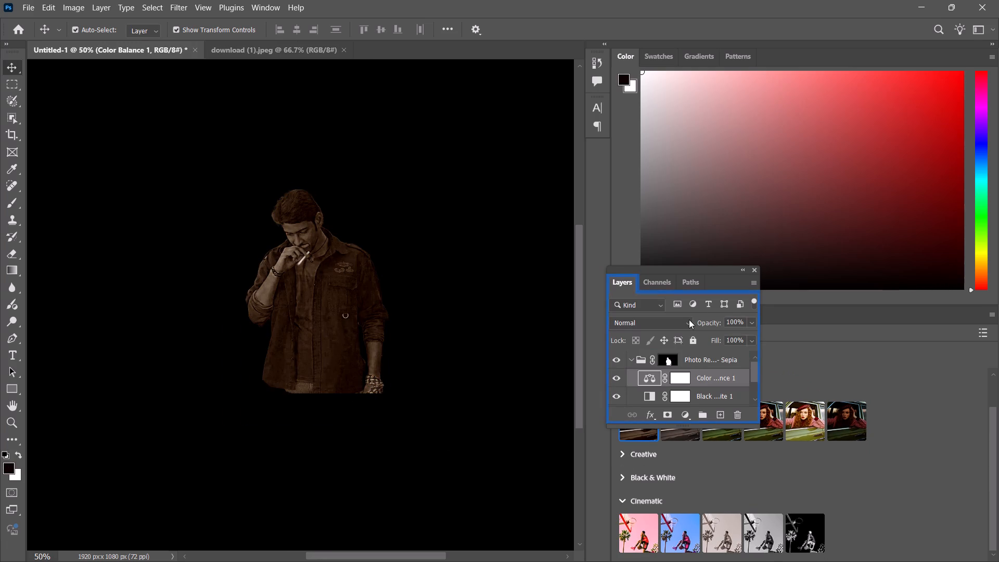
left_click(752, 270)
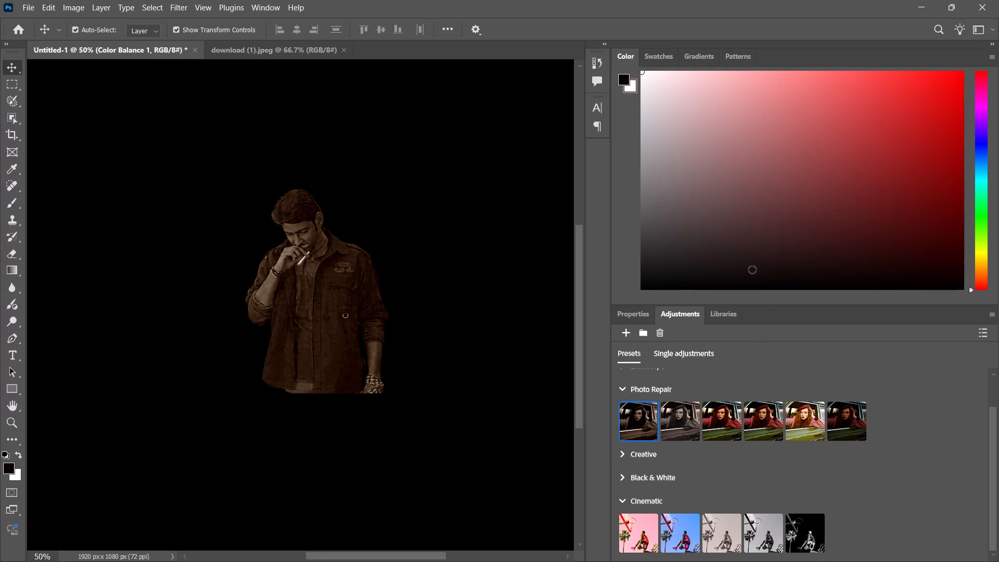
left_click(352, 333)
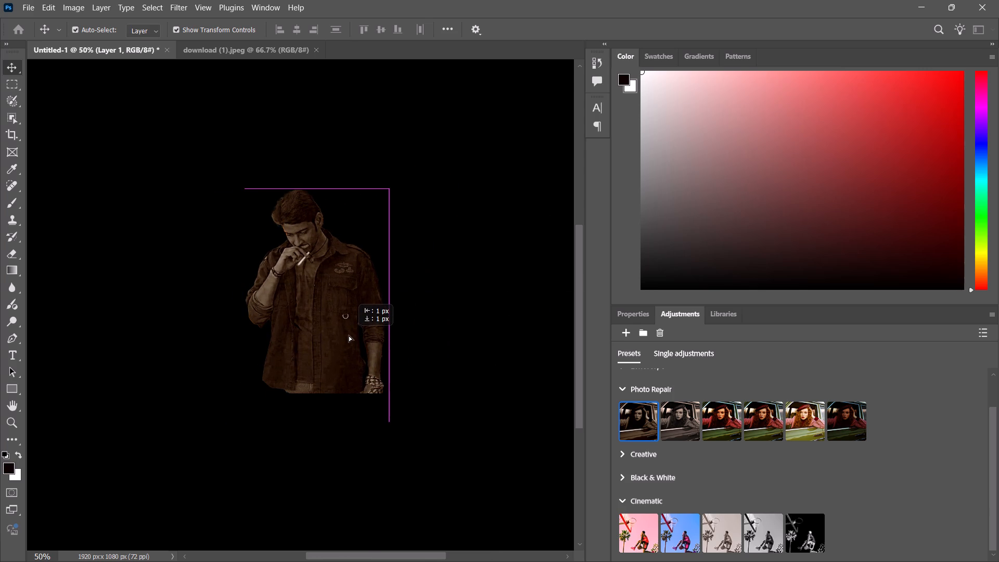
left_click(336, 442)
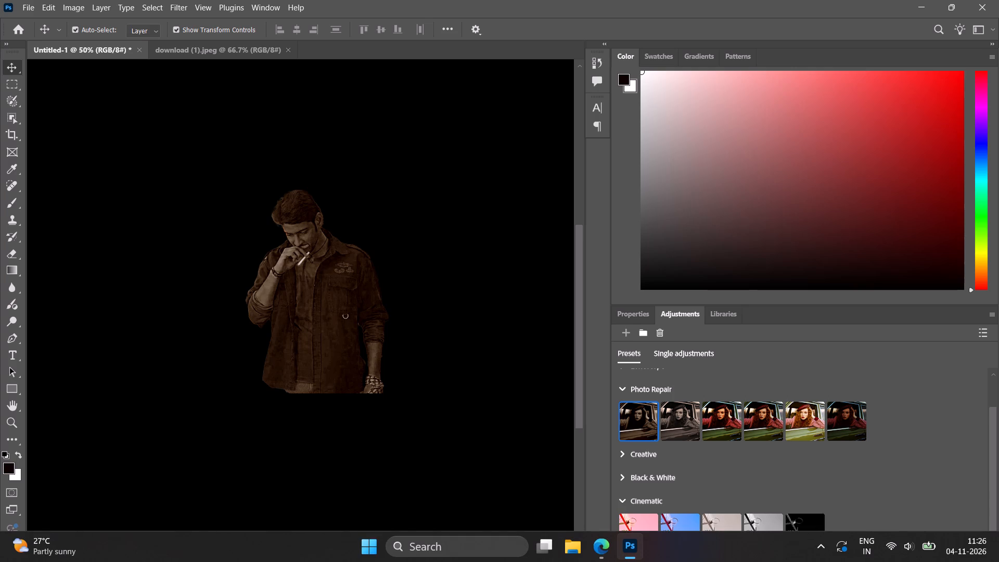
Switch to Microsoft Edge and search Google Images for "pokiri title".
left_click(605, 555)
left_click(596, 4)
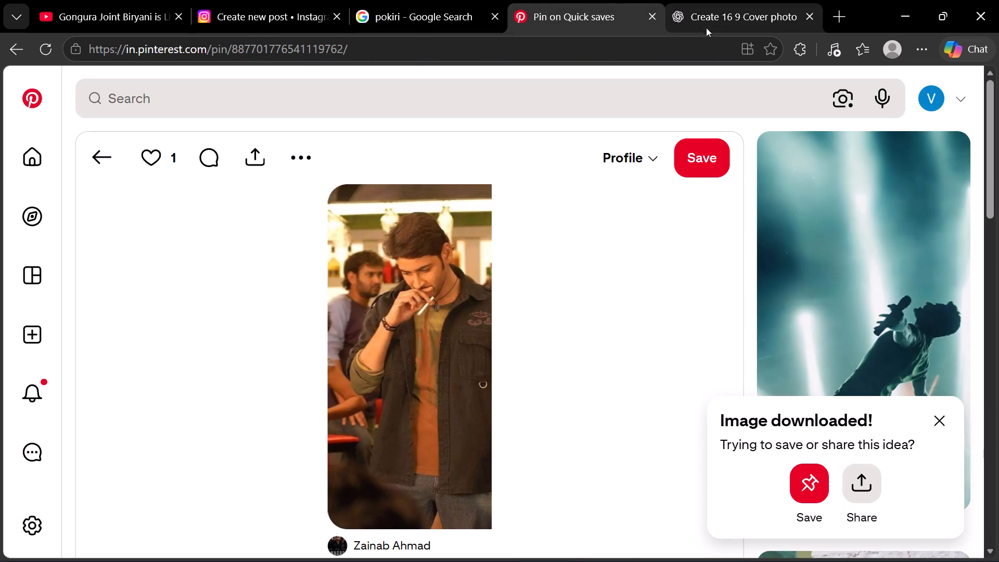
left_click(710, 21)
left_click(567, 0)
left_click(404, 7)
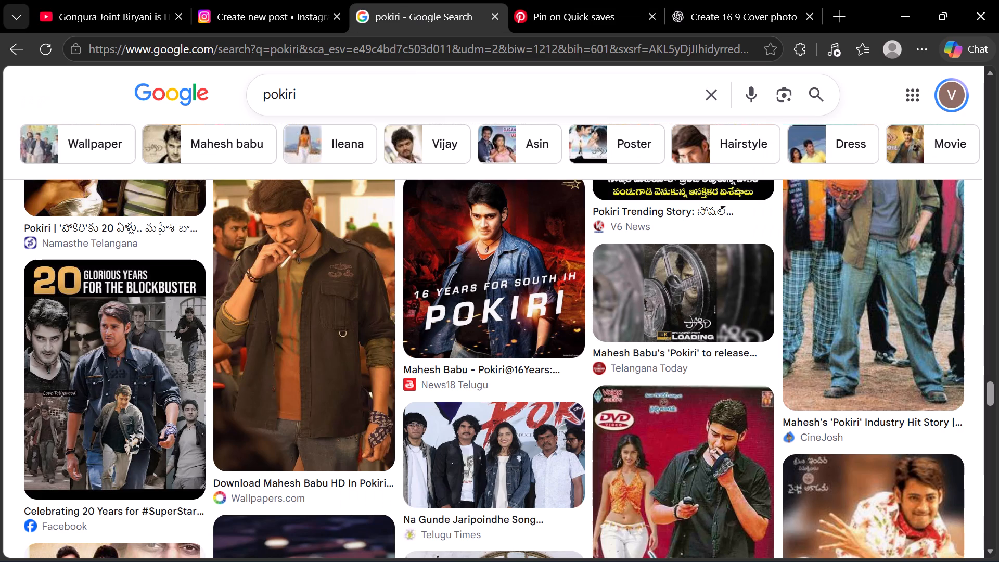
scroll(335, 211, "up", 12)
left_click(370, 100)
key("space")
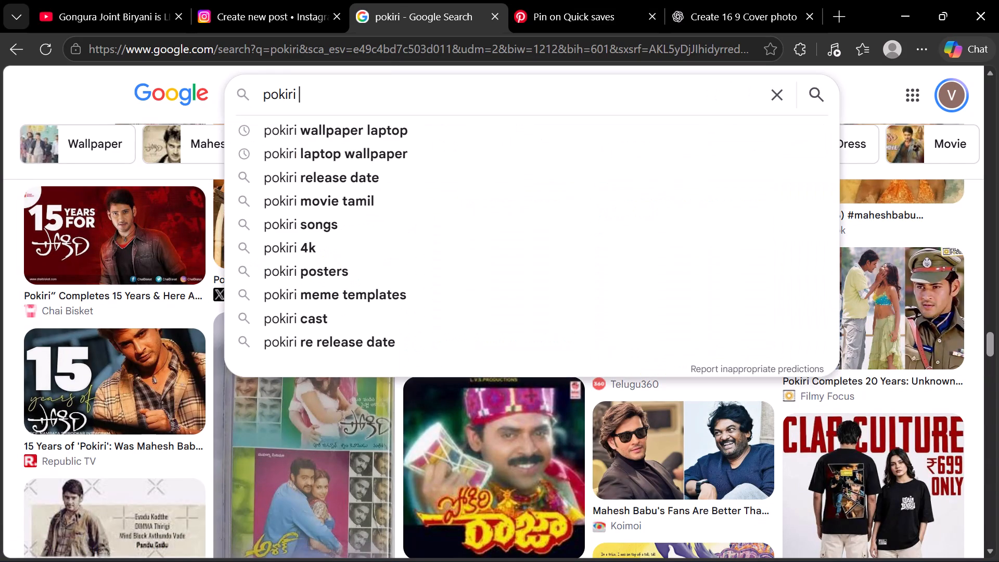
type("title")
key("Return")
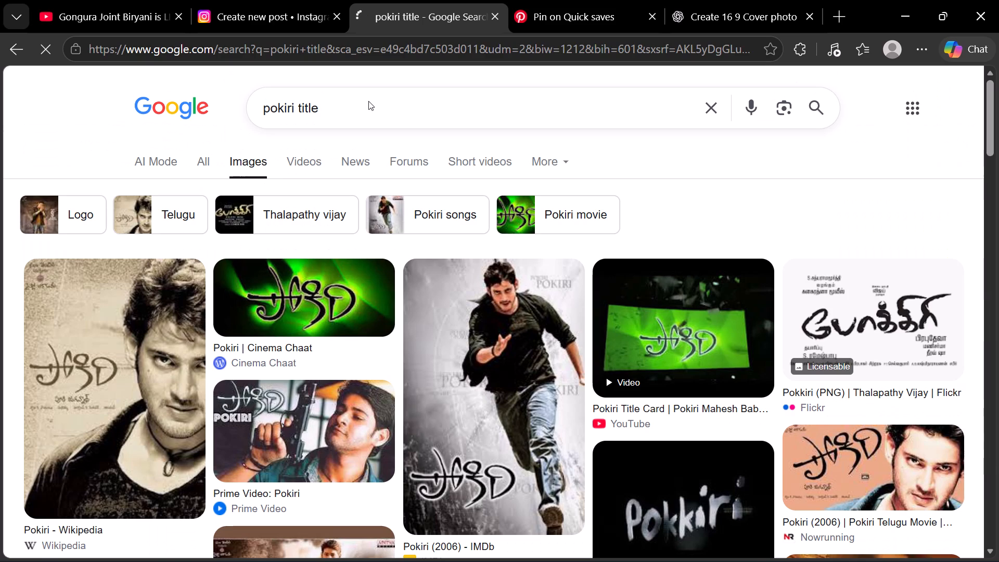
Open the green Pokiri title image from Cinema Chaat and try to get a copy of it for the cover.
left_click(333, 317)
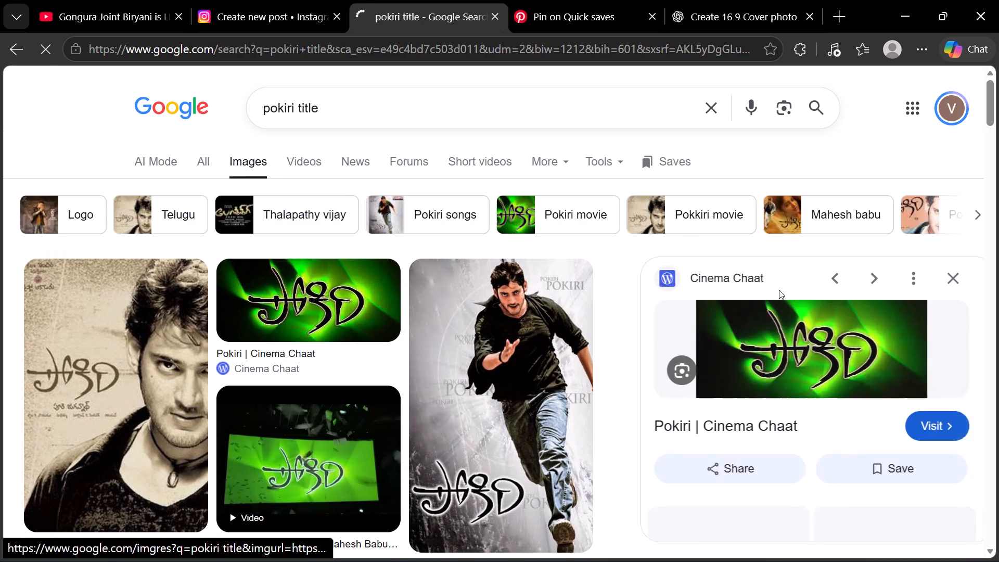
right_click(828, 342)
left_click(642, 352)
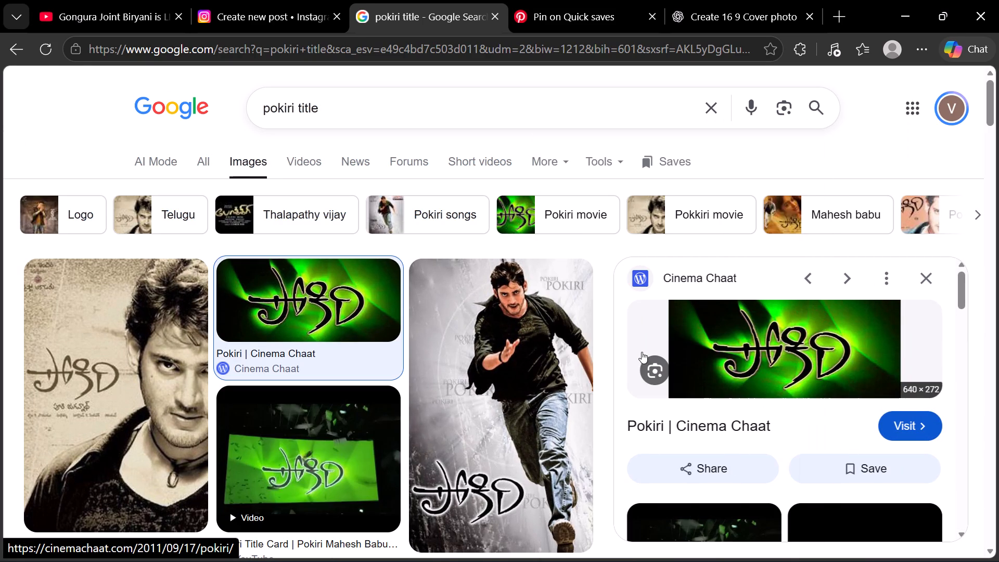
left_click(63, 207)
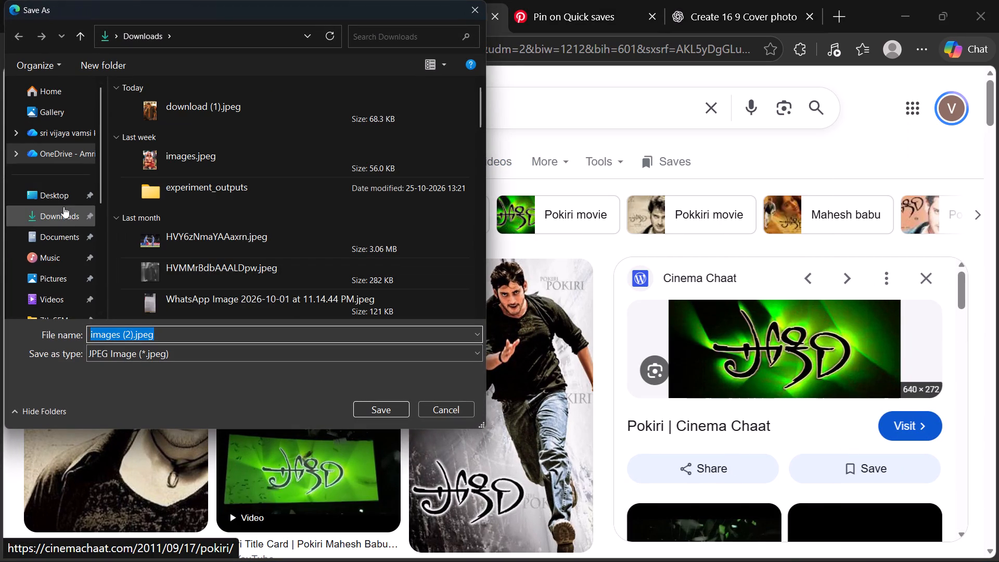
Save the green Pokiri title image to Downloads as images (2).jpeg and open the saved file in Photos.
left_click(388, 410)
left_click(678, 133)
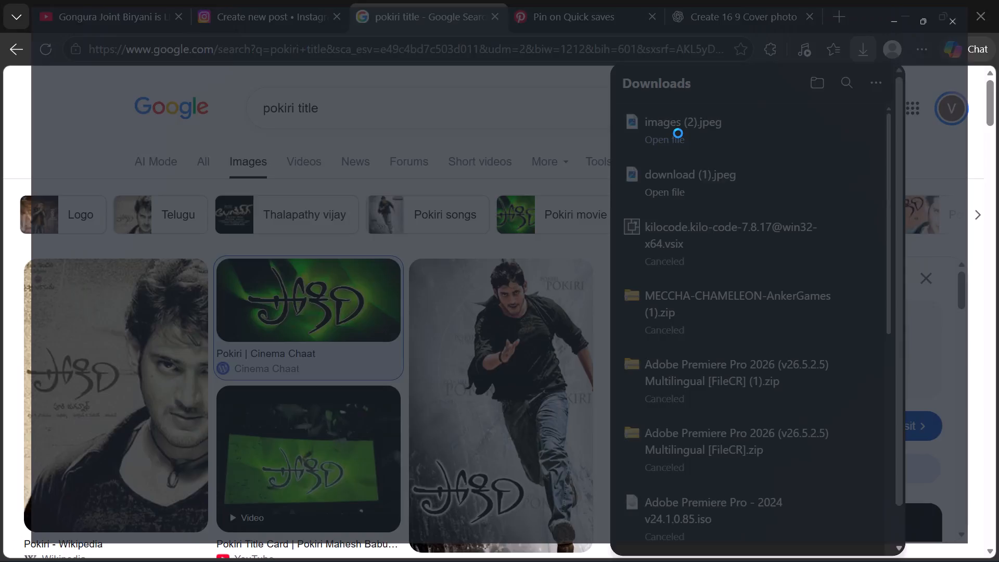
right_click(497, 331)
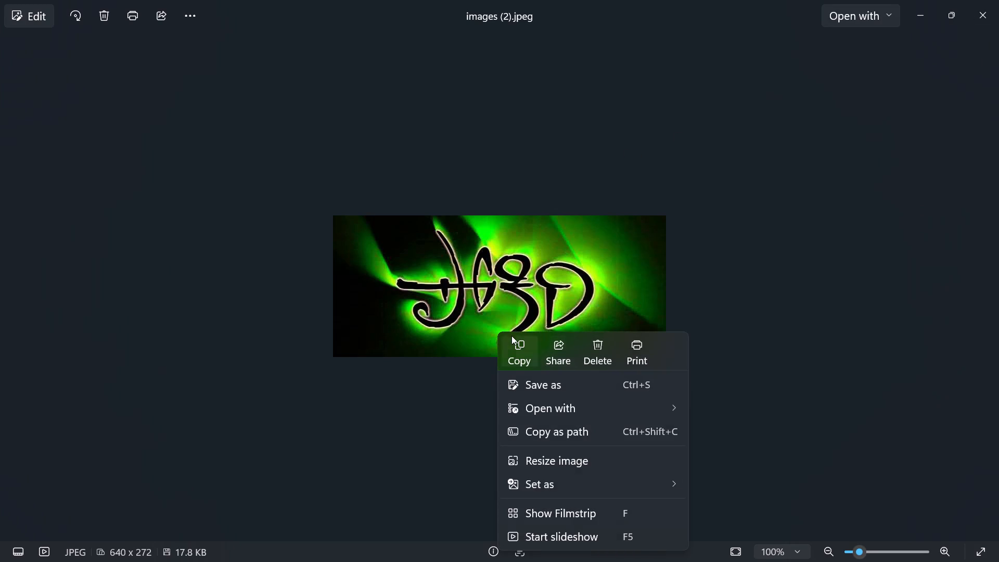
Close the Pinterest pin window and switch to Photoshop with the Untitled-1 cover document.
key("alt+Tab")
key("alt+Tab")
key("alt+Tab")
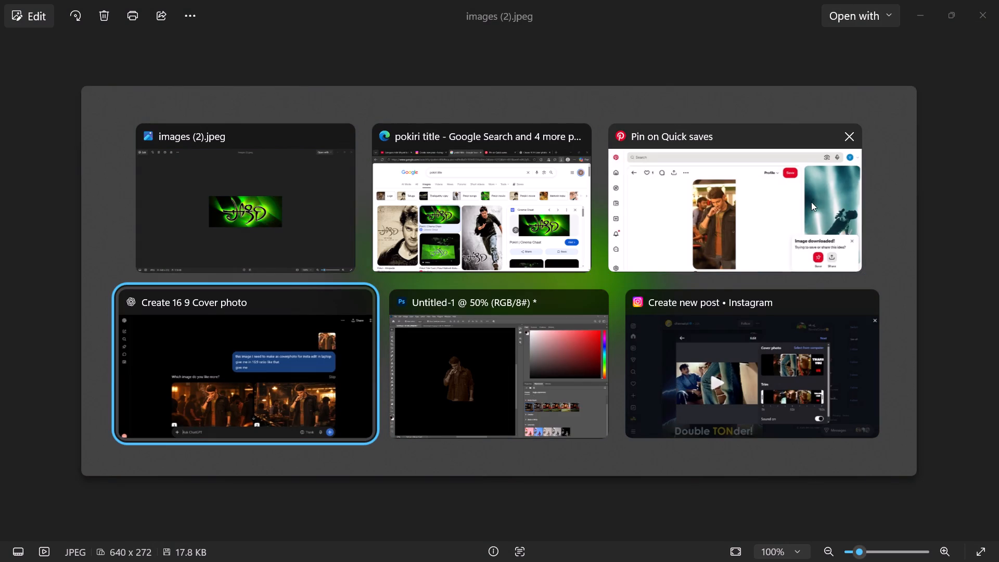
left_click(855, 132, "alt")
key("alt+Tab")
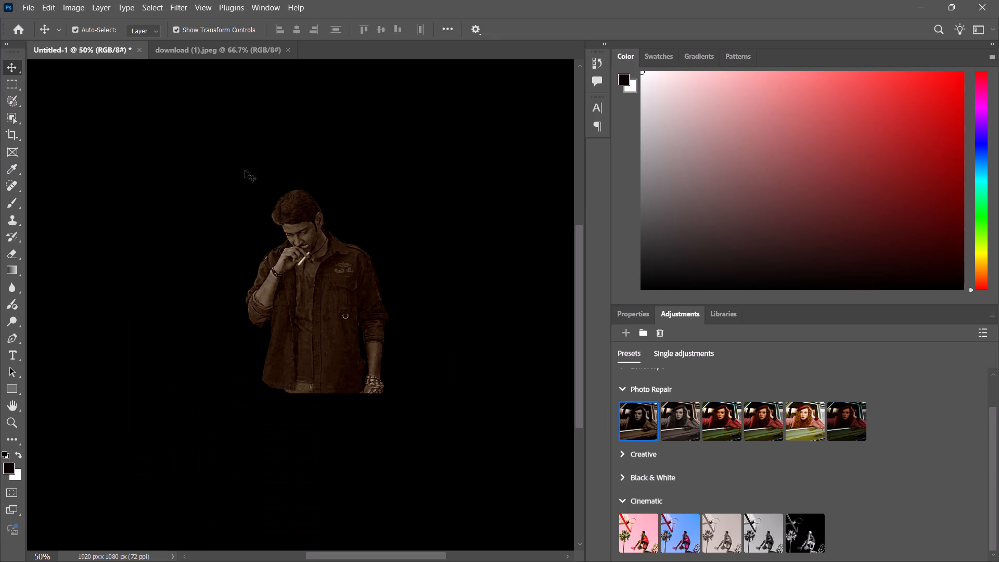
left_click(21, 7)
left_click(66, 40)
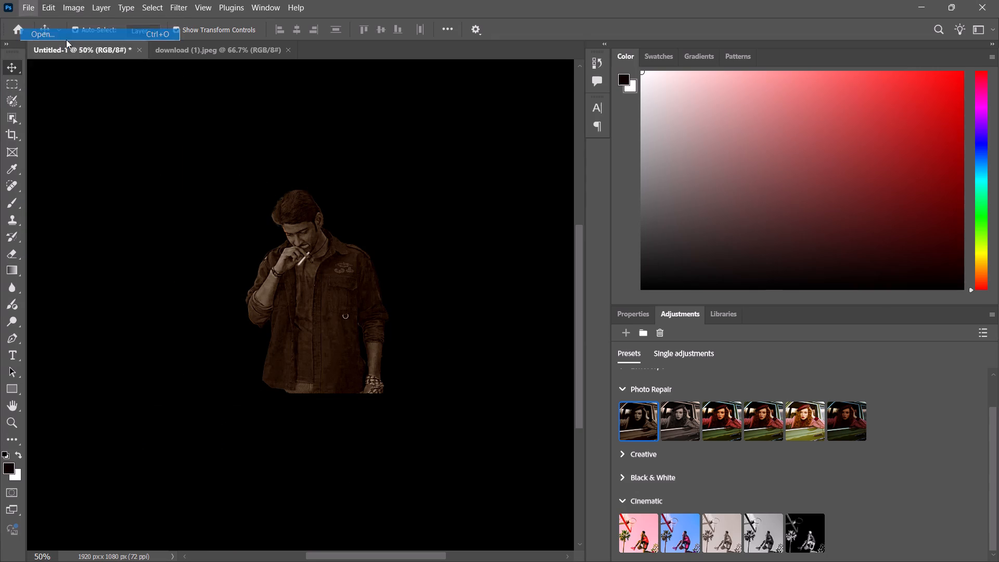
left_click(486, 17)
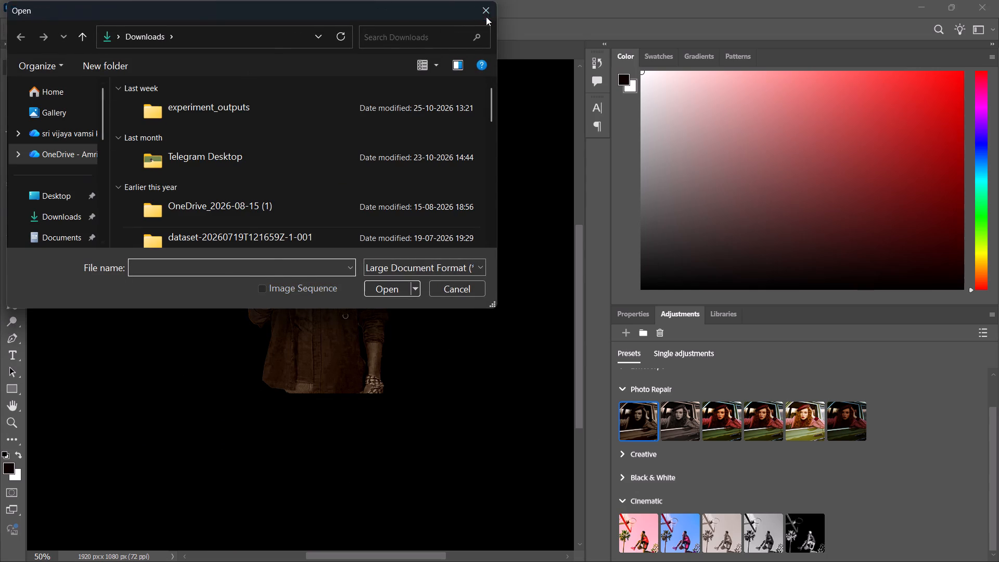
Start creating a new document in Photoshop for the Pokiri title image.
left_click(22, 2)
left_click(57, 25)
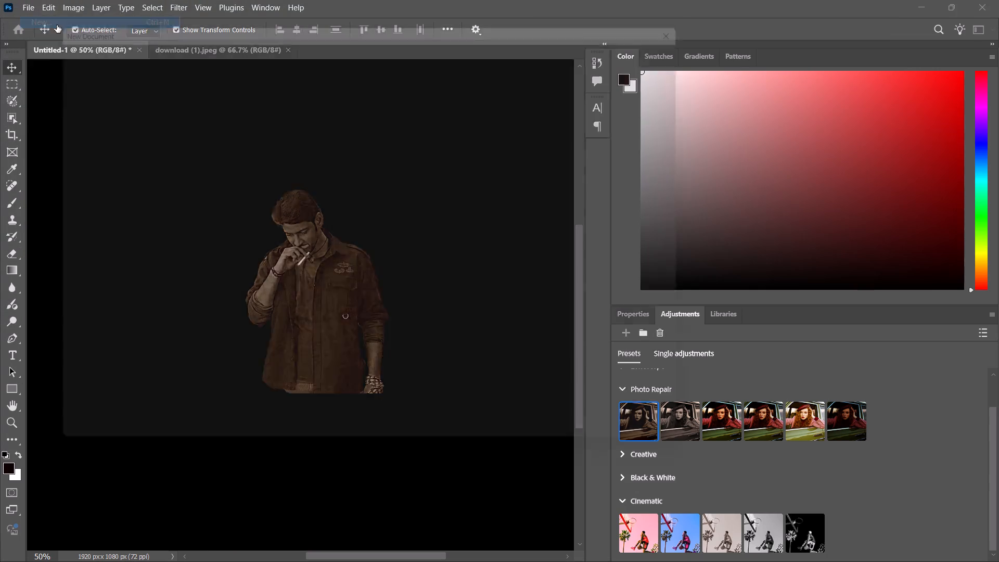
Switch back to Photoshop and close the download (1).jpeg document, keeping the cover composite open with nothing selected.
left_click(706, 439)
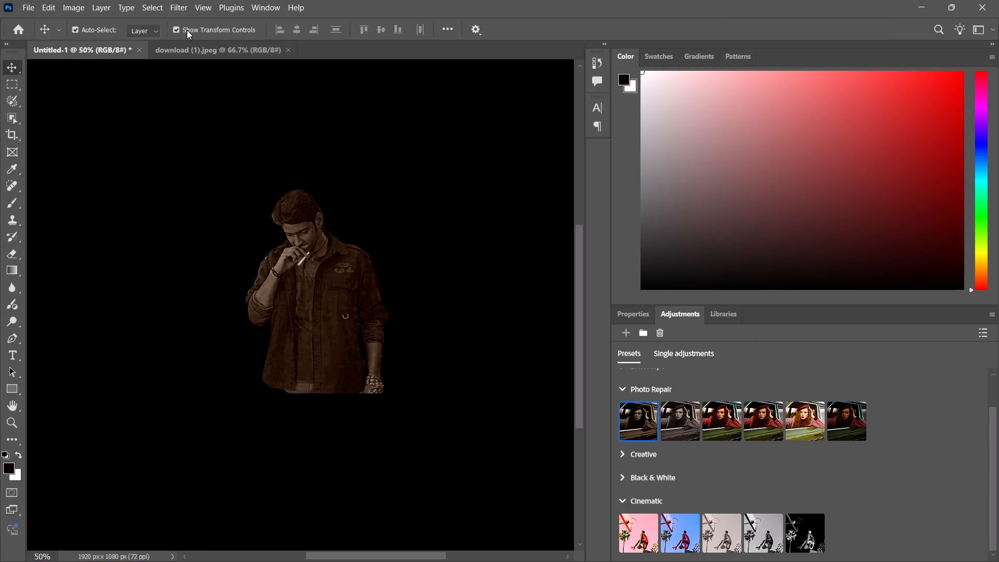
left_click(219, 48)
left_click(111, 50)
left_click(290, 49)
left_click(315, 263)
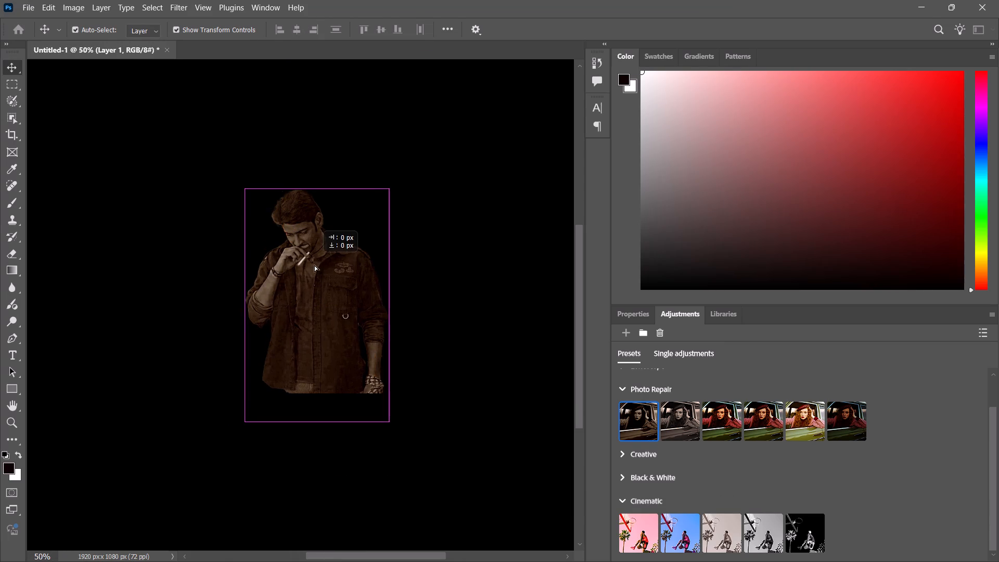
left_click(317, 473)
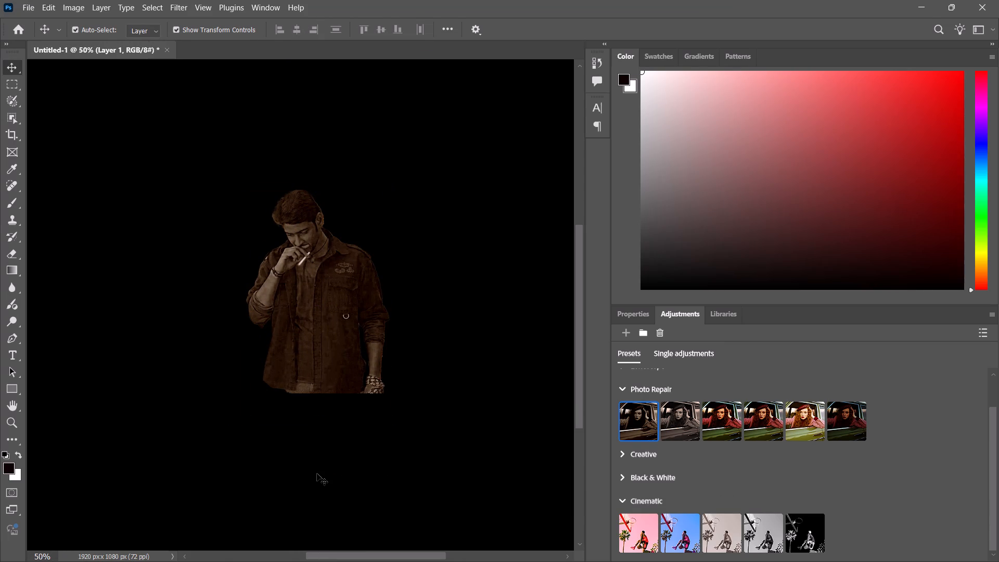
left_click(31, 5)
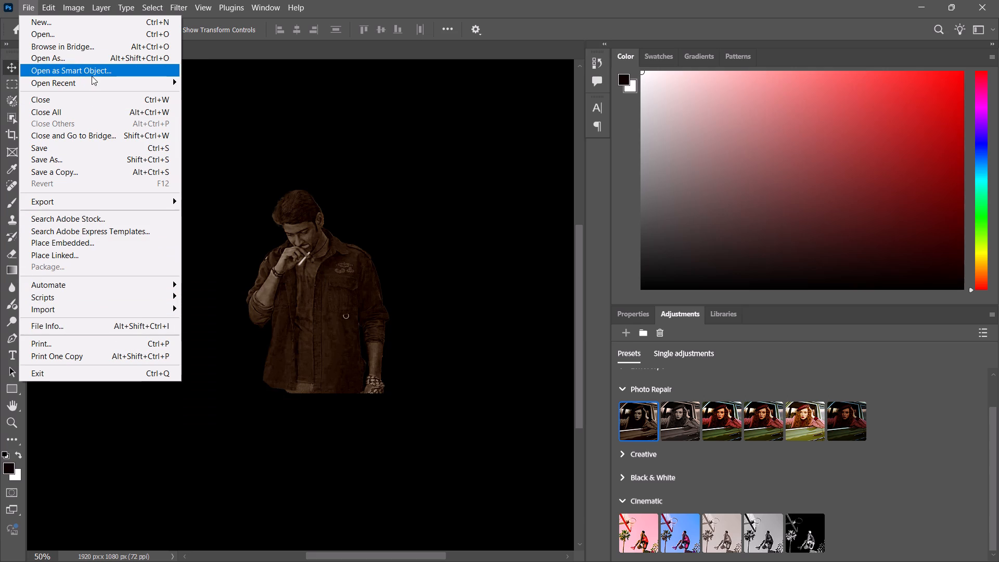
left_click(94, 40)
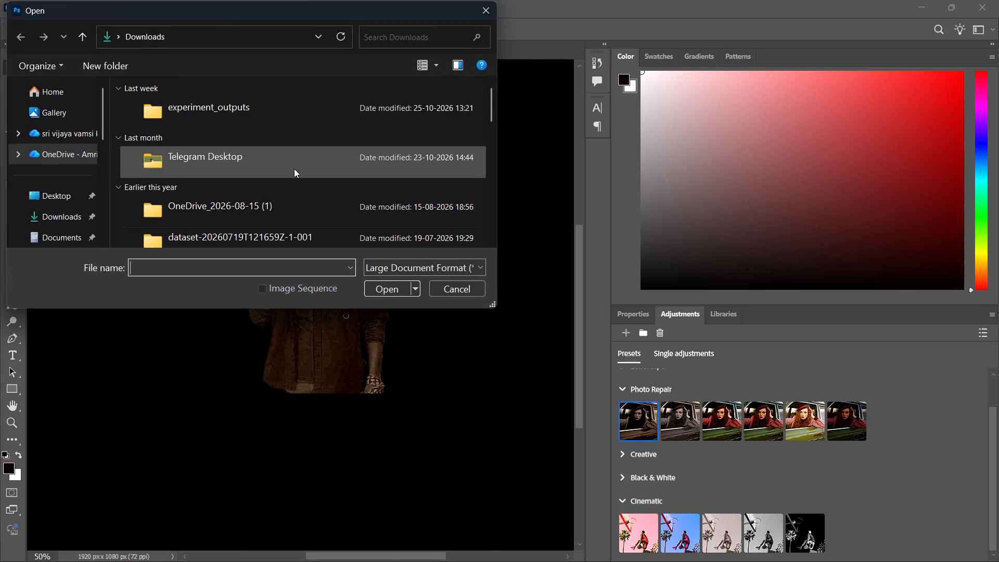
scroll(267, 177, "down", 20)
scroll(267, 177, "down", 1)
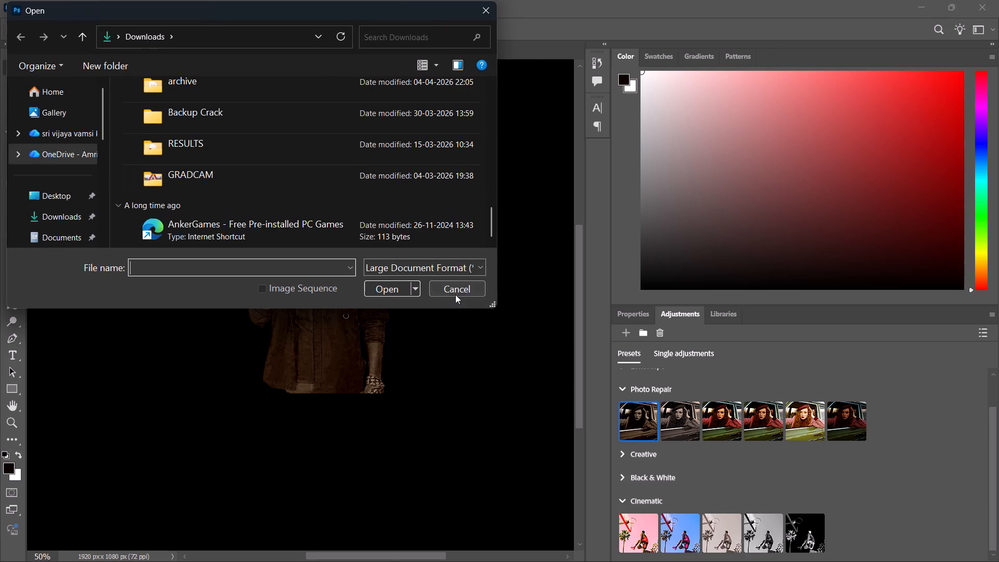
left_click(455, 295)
Minimise the Photoshop window.
left_click(924, 0)
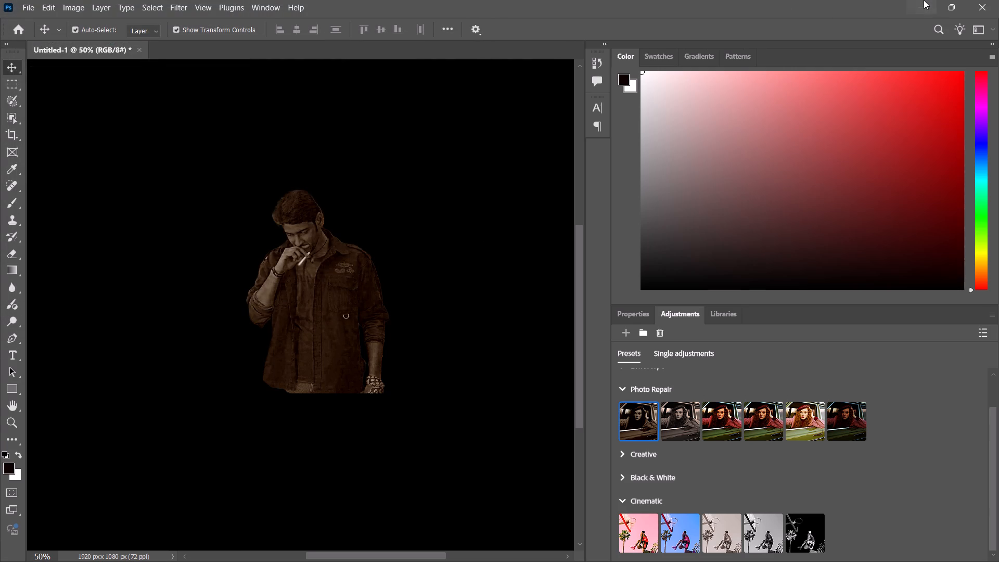
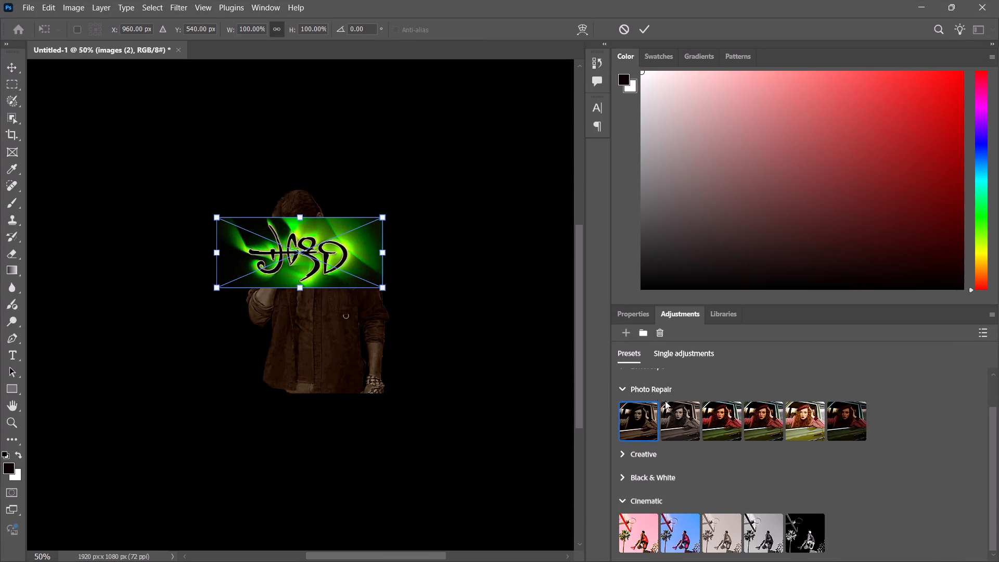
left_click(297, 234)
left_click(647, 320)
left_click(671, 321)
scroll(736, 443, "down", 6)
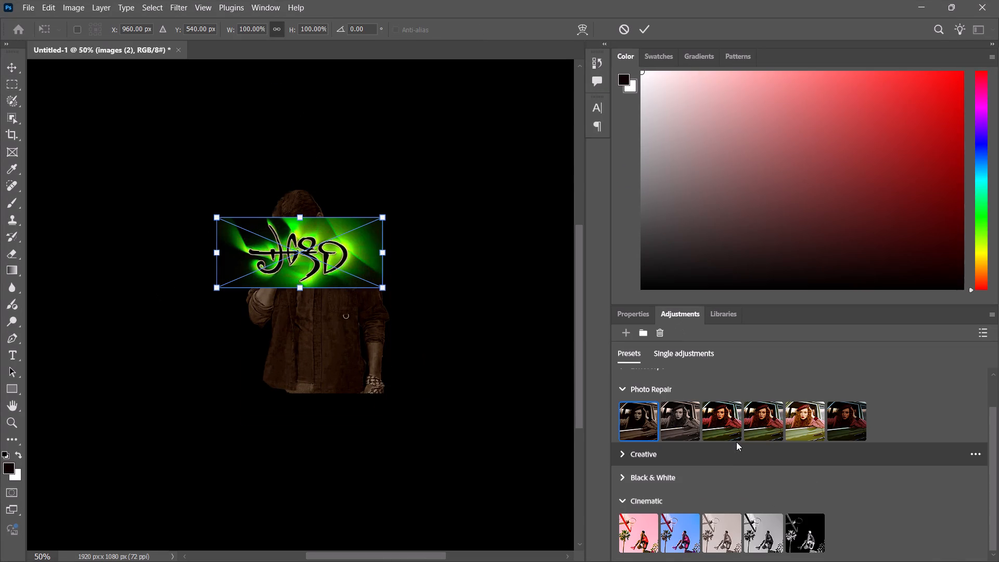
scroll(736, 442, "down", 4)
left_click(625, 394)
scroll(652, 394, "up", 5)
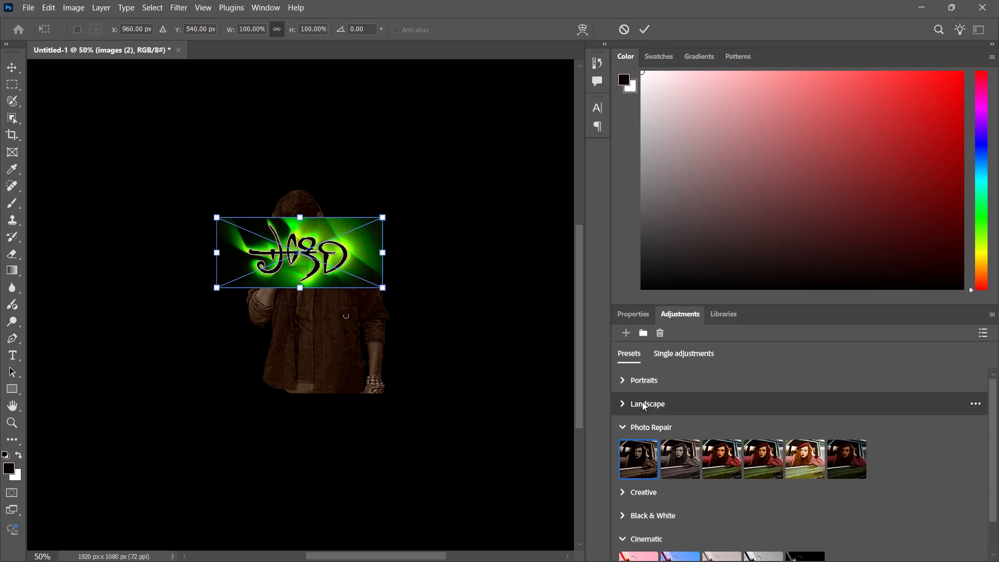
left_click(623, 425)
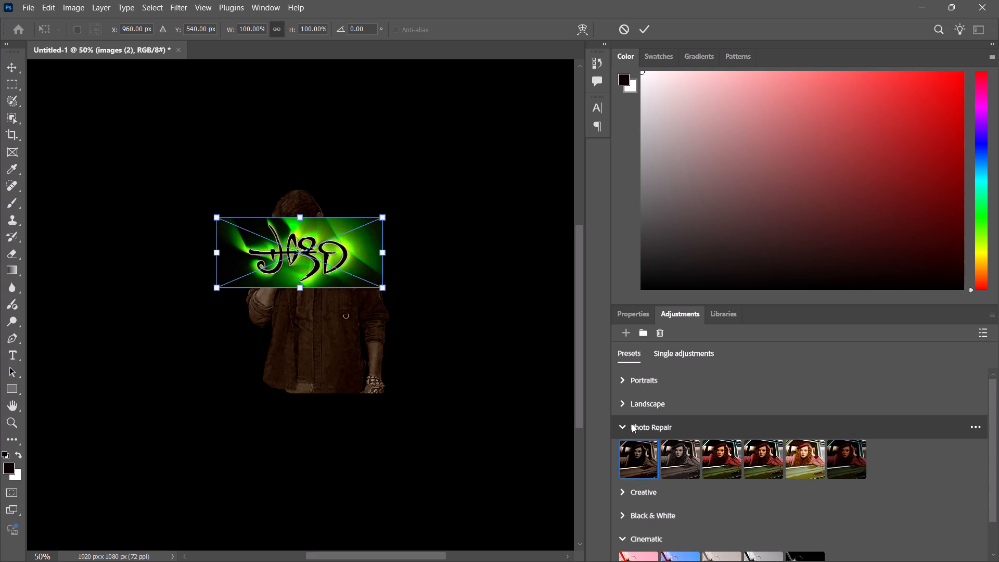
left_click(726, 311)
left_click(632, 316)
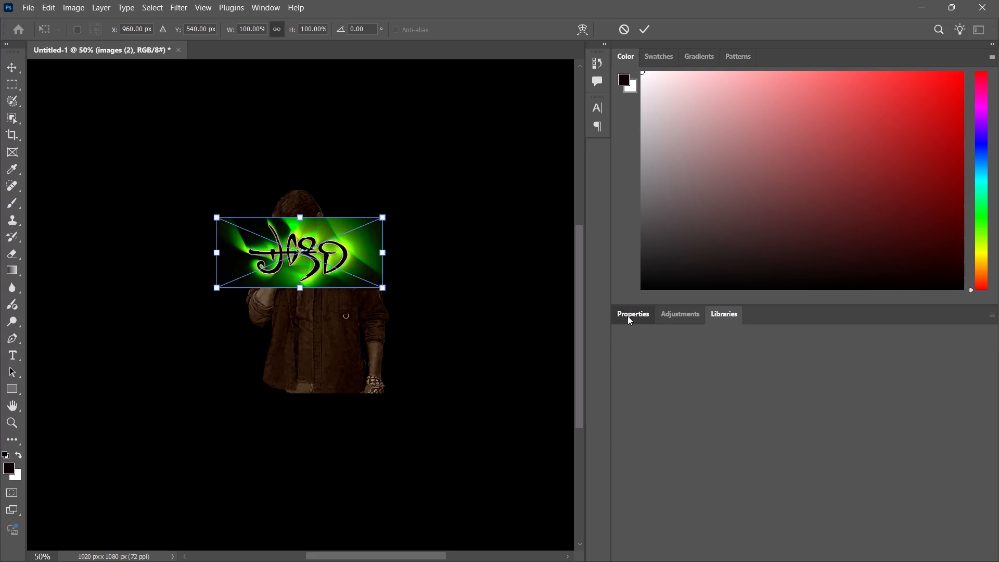
Commit the placement of the green Pokiri title image on the canvas and keep it selected.
left_click(92, 445)
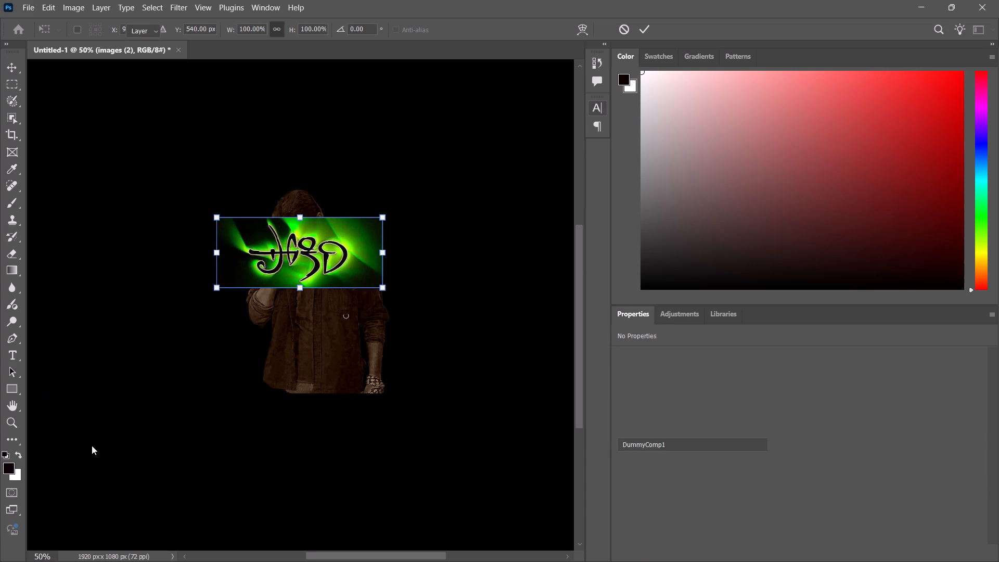
left_click(255, 284)
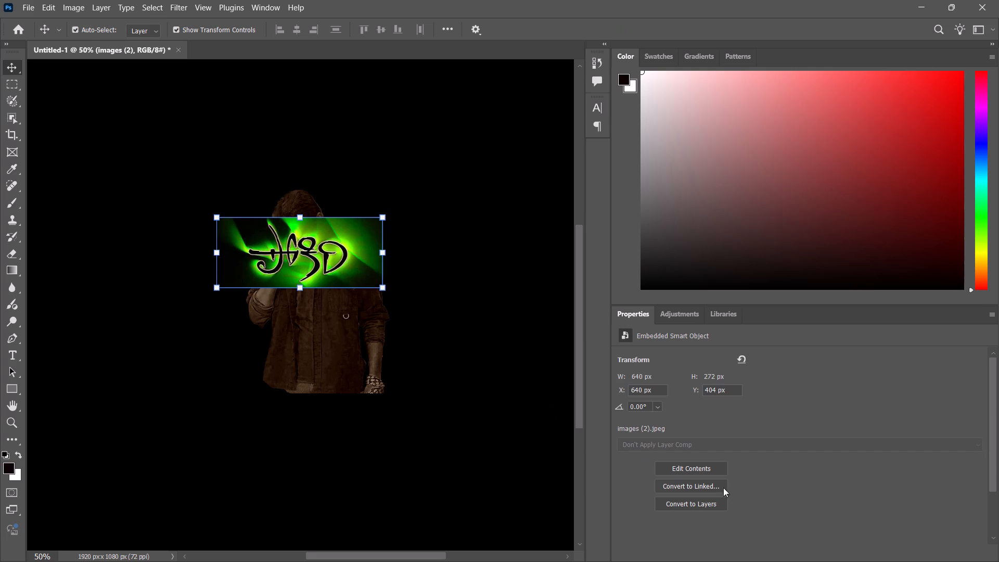
Select the Background layer beneath the title image and run Remove Background on it.
right_click(262, 257)
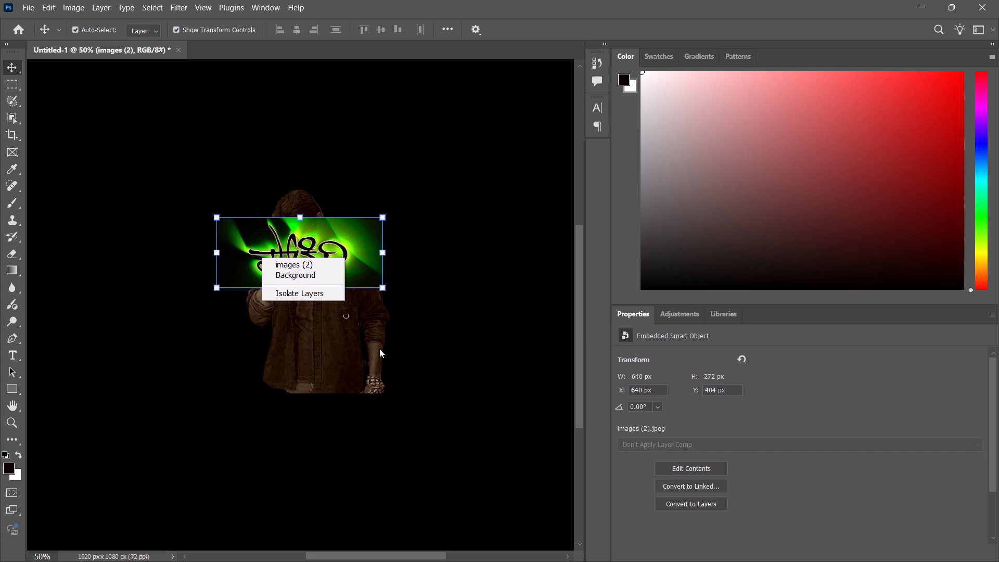
left_click(315, 277)
left_click(676, 517)
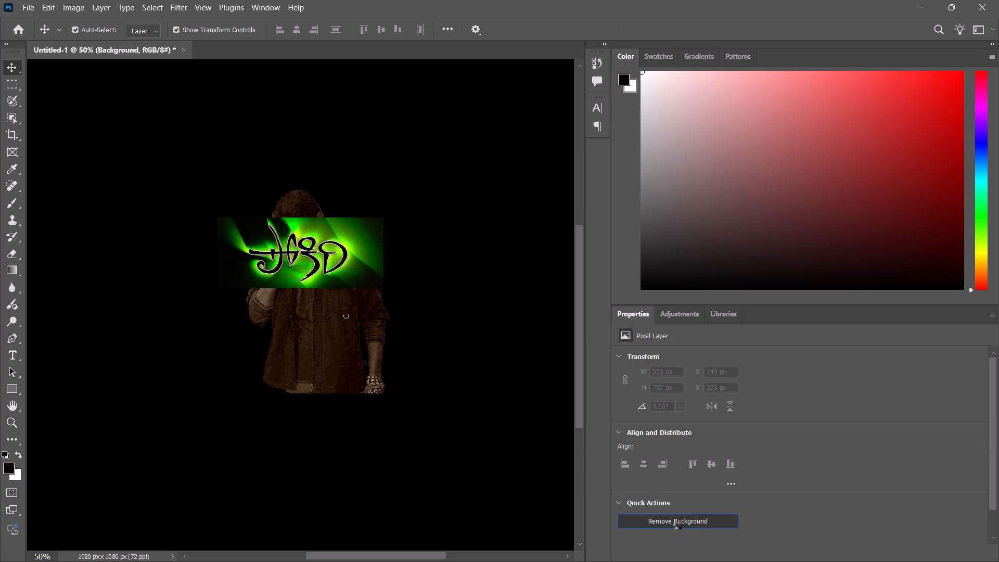
left_click(486, 223)
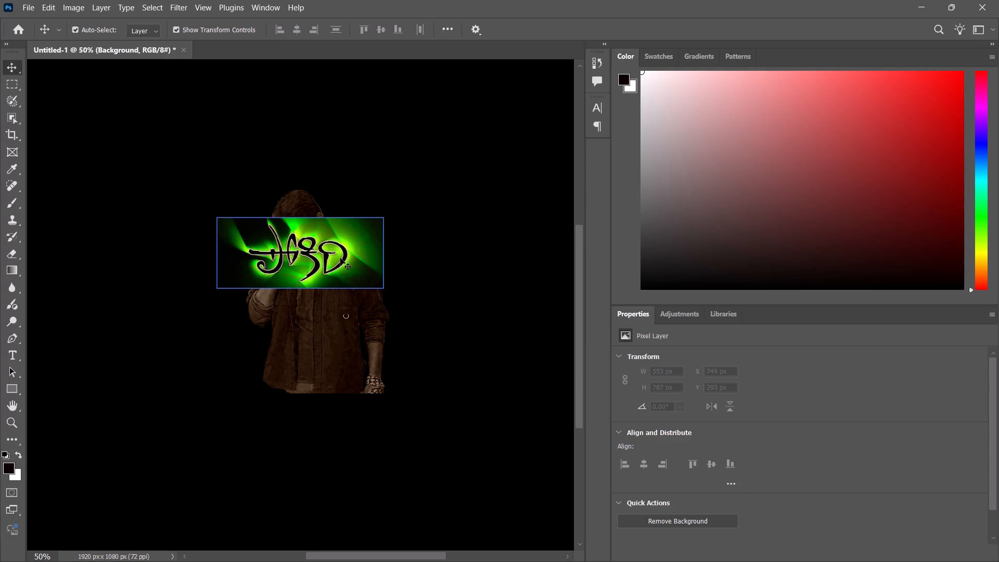
Scale the green title image proportionally to about 200.6% and place it over the man's upper body.
left_click_drag(340, 258, 330, 295)
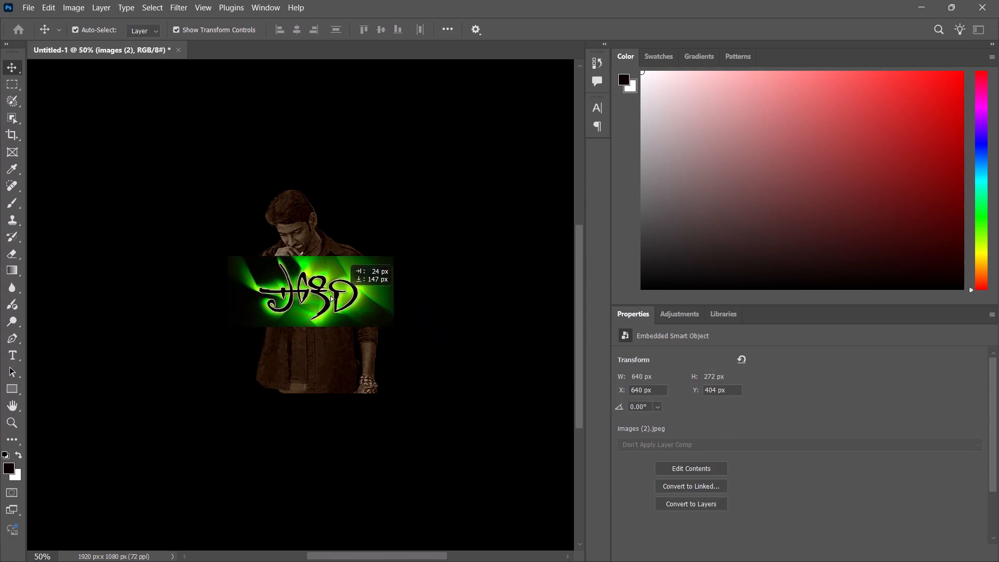
left_click_drag(330, 295, 325, 274)
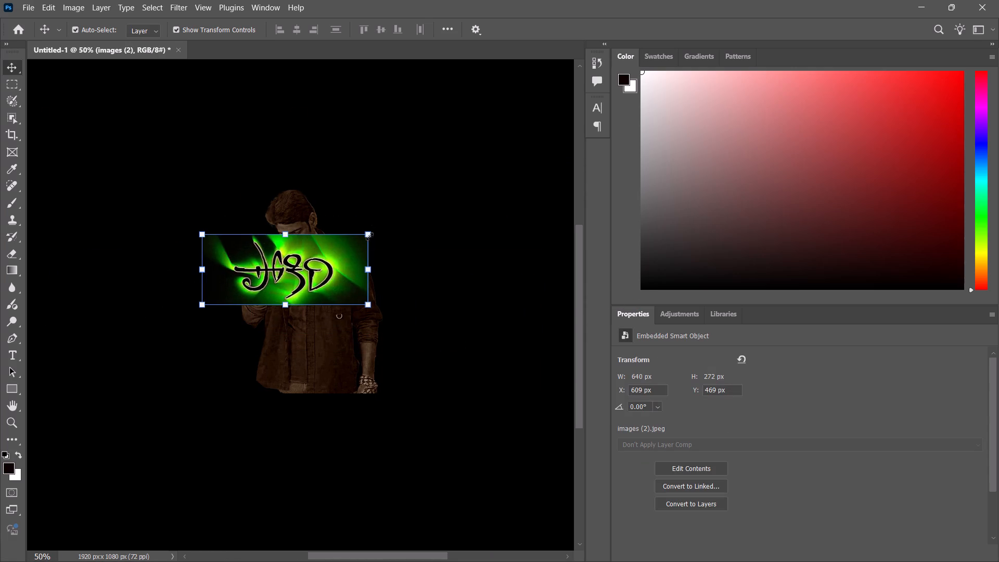
left_click_drag(367, 234, 552, 203)
left_click_drag(437, 238, 395, 280)
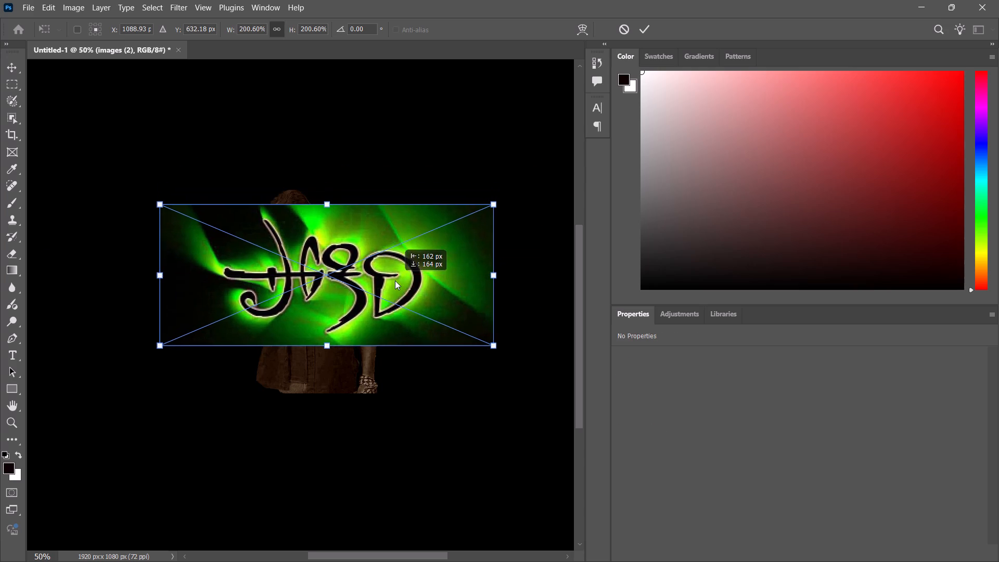
left_click_drag(395, 280, 382, 278)
right_click(368, 288)
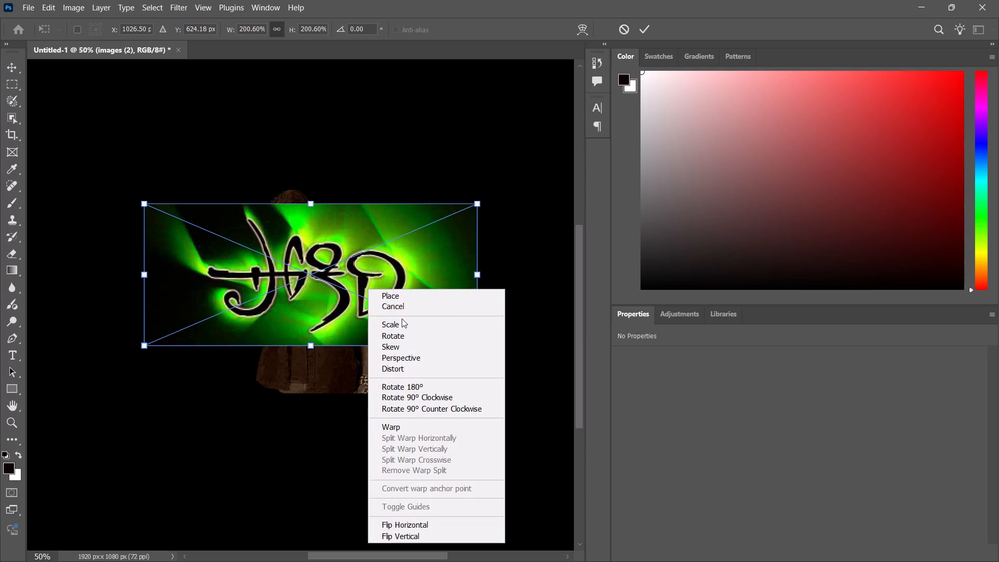
left_click(406, 299)
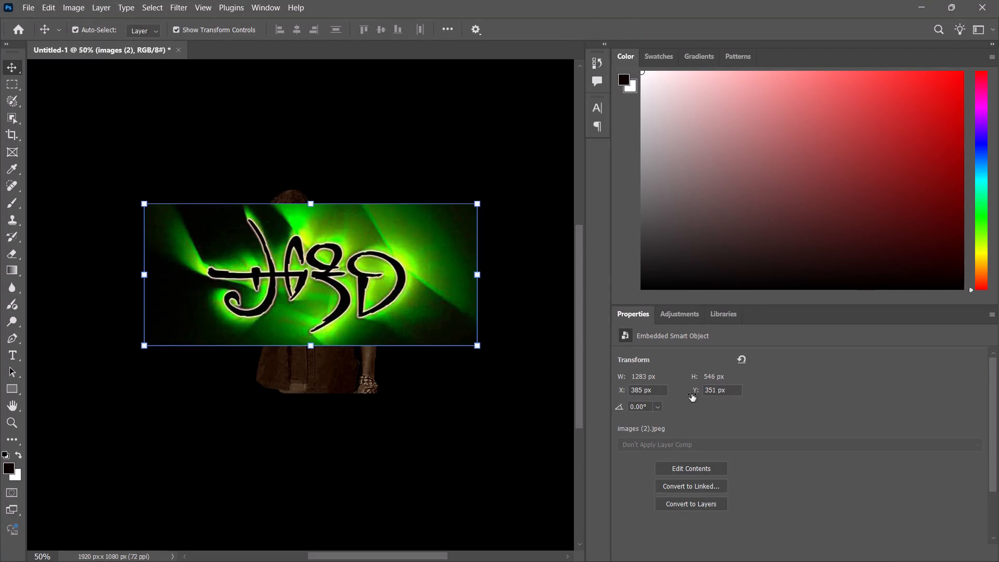
Convert the title image's smart object to layers, retaining its transforms.
left_click(707, 505)
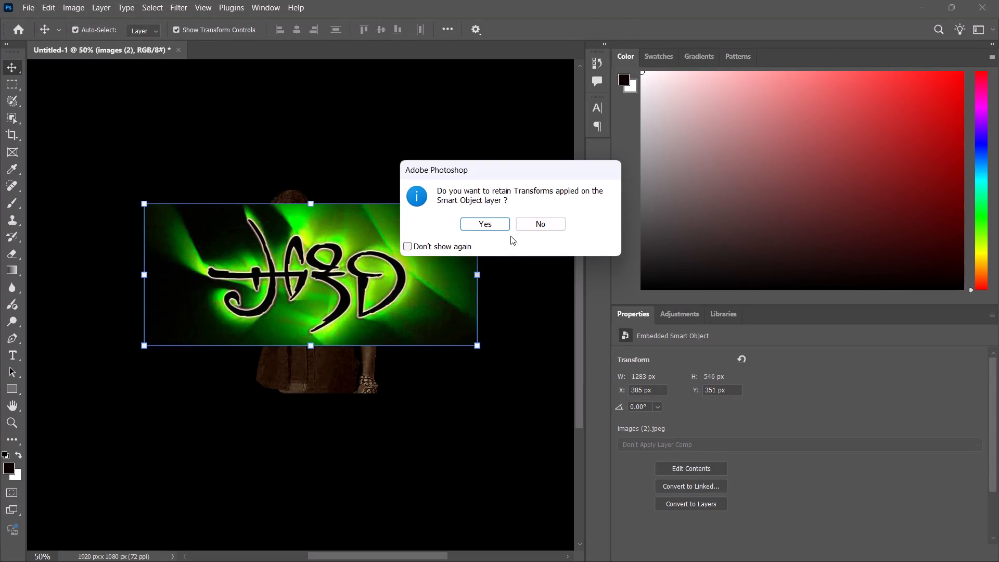
left_click(491, 231)
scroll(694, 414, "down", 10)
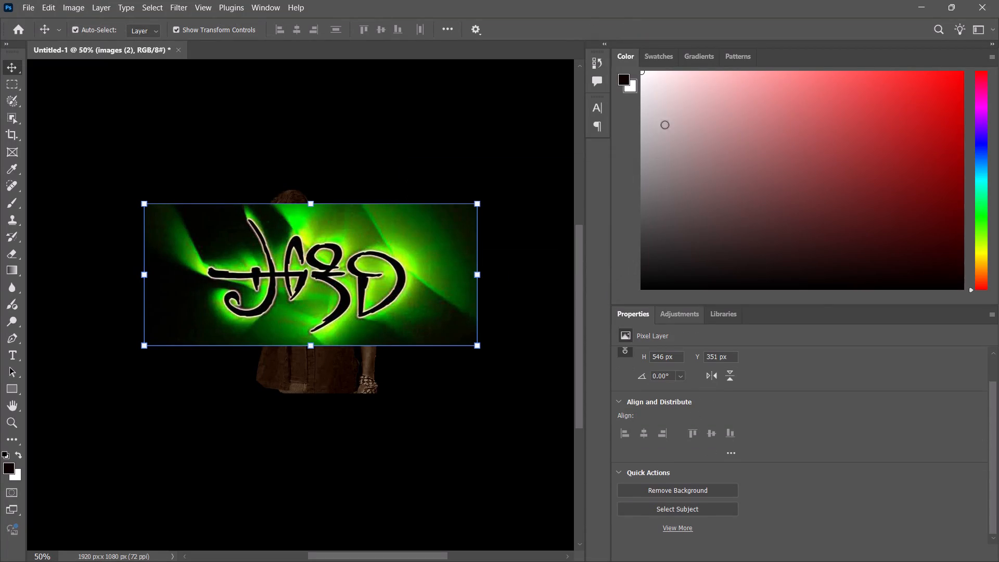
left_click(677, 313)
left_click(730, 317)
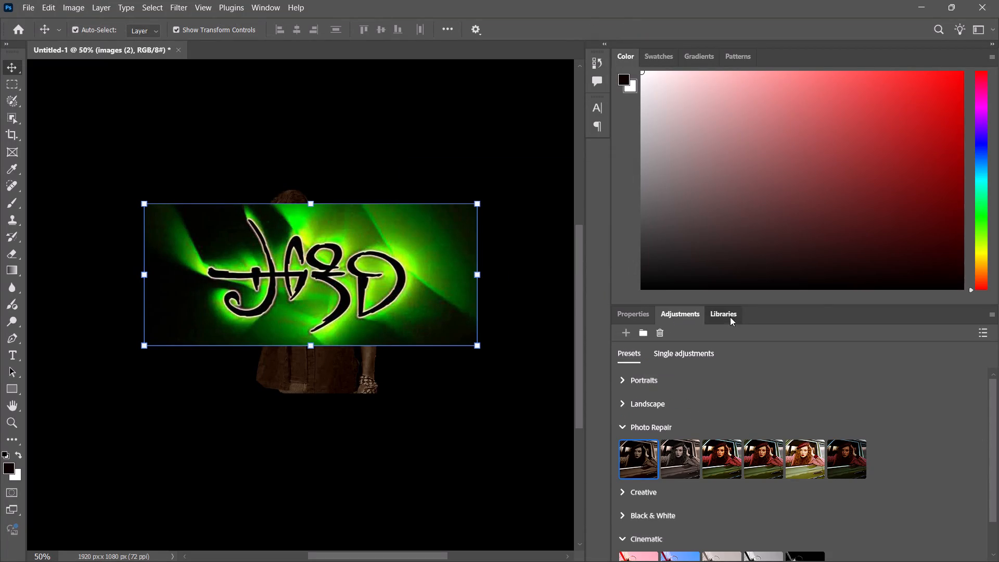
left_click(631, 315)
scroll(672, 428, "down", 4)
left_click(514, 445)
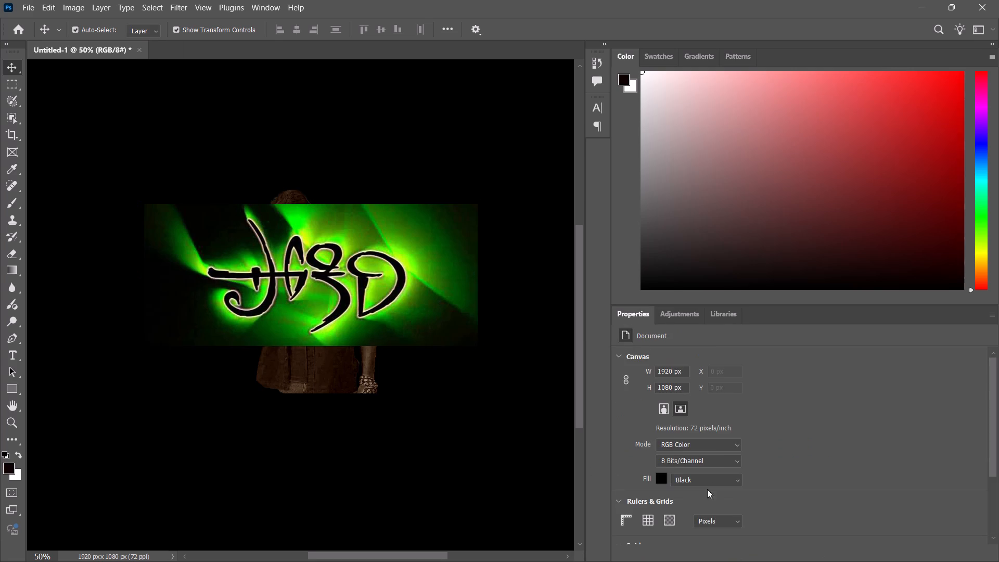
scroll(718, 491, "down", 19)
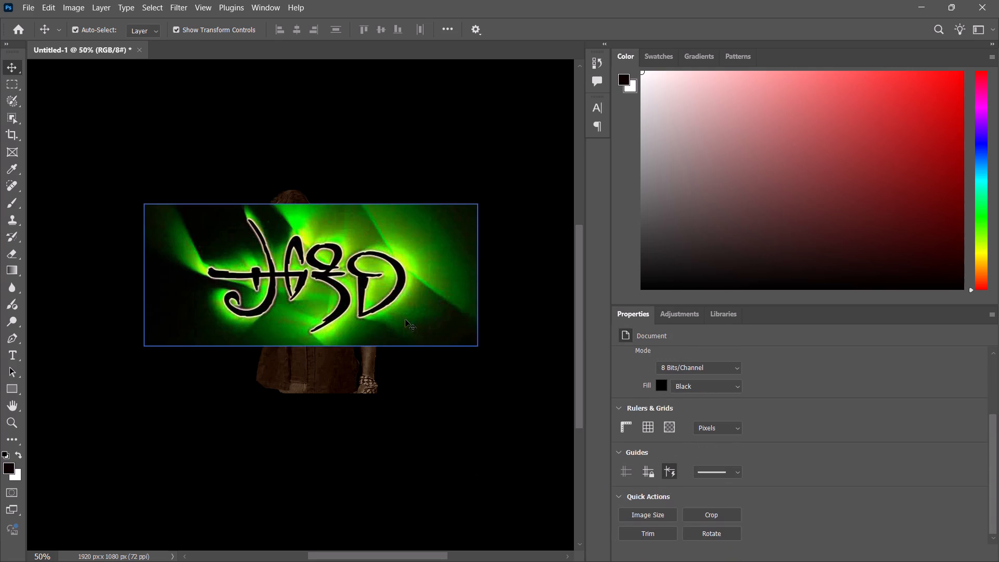
Move the title image higher, enlarge it to about 130.87% and centre it horizontally on the canvas at X 960 px.
left_click_drag(407, 309, 429, 93)
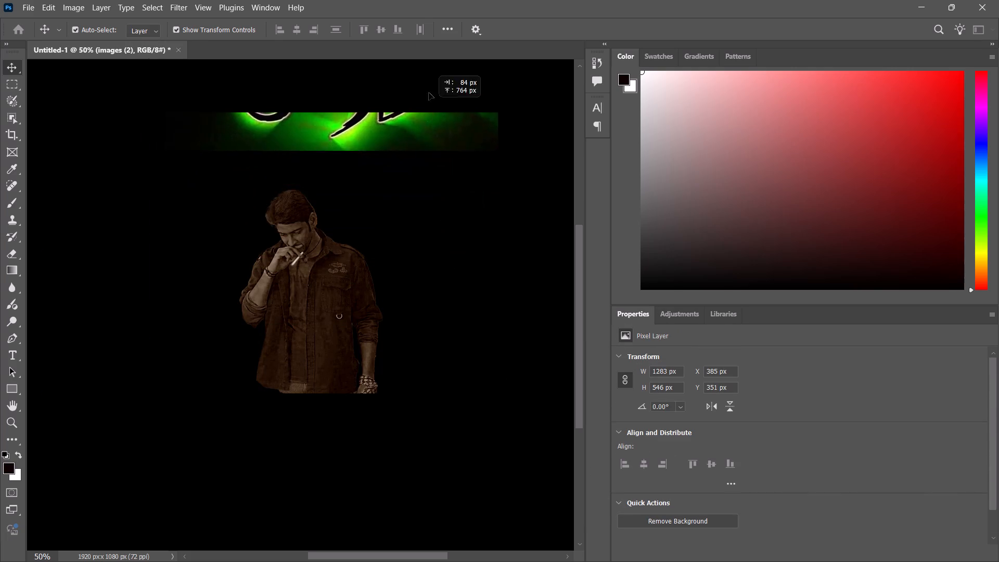
left_click_drag(429, 93, 381, 215)
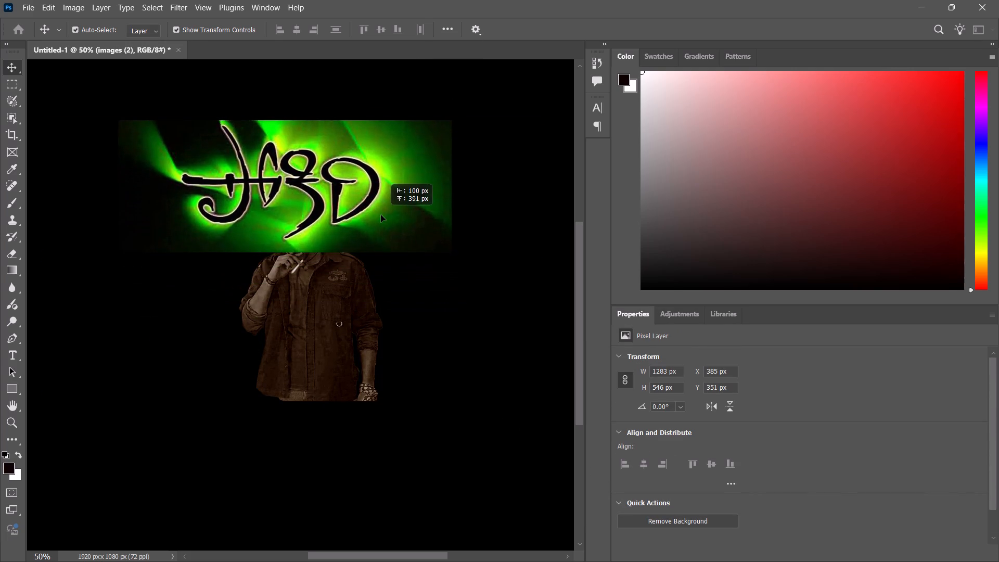
left_click_drag(381, 215, 388, 266)
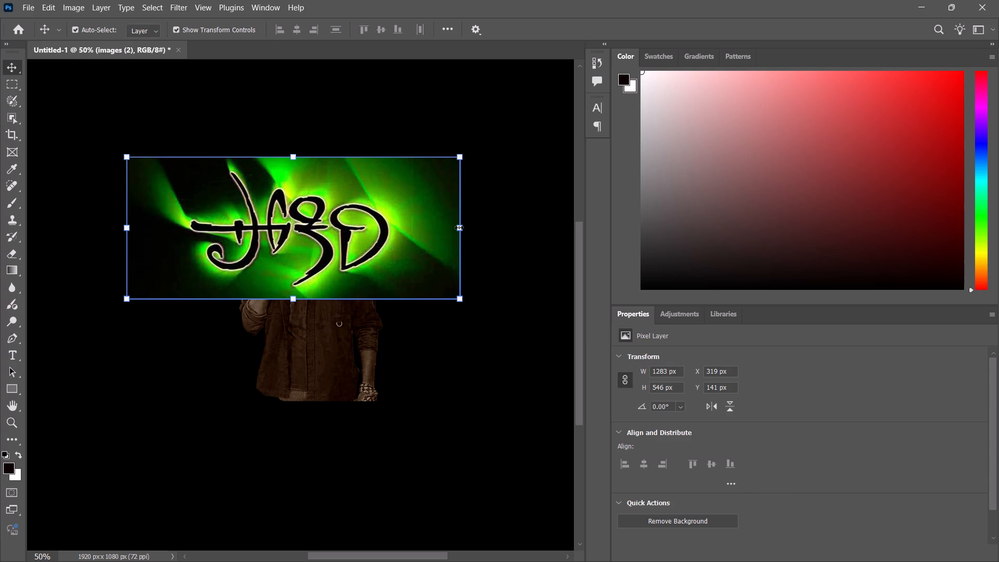
left_click_drag(460, 227, 563, 235)
left_click_drag(402, 264, 361, 287)
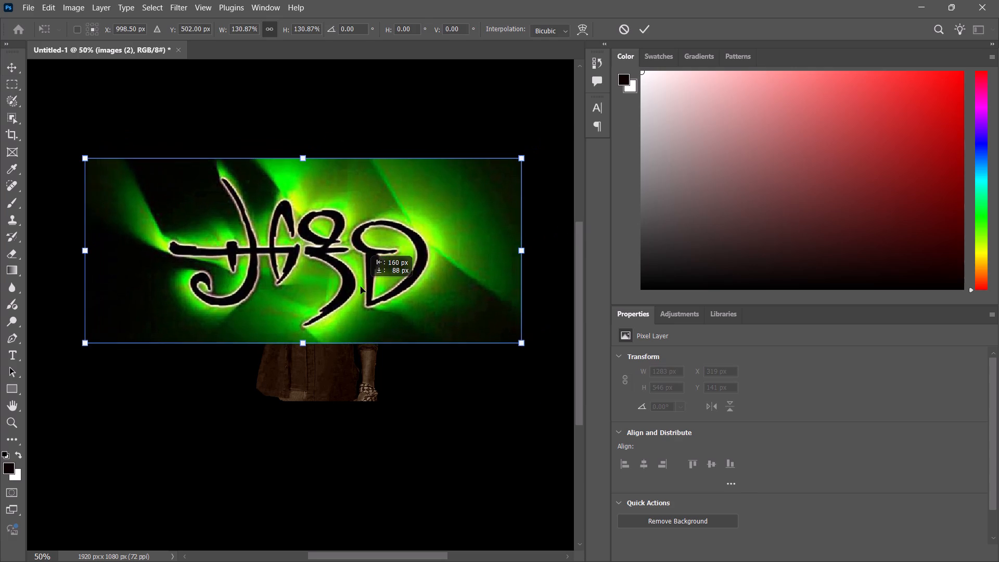
left_click_drag(361, 287, 347, 289)
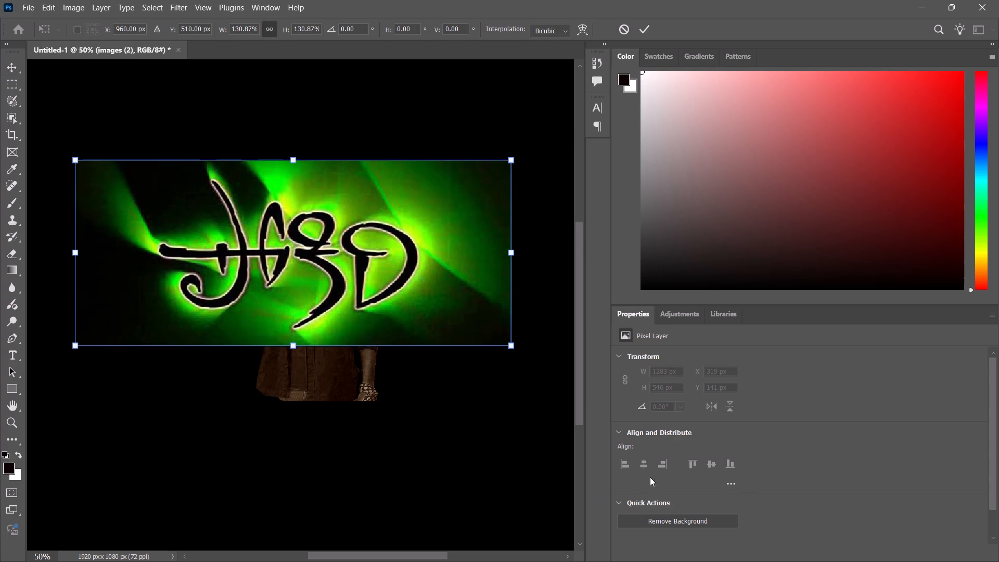
Look through the title layer's properties, its quick actions and the document's history states.
scroll(640, 403, "down", 9)
left_click(685, 528)
scroll(690, 494, "down", 5)
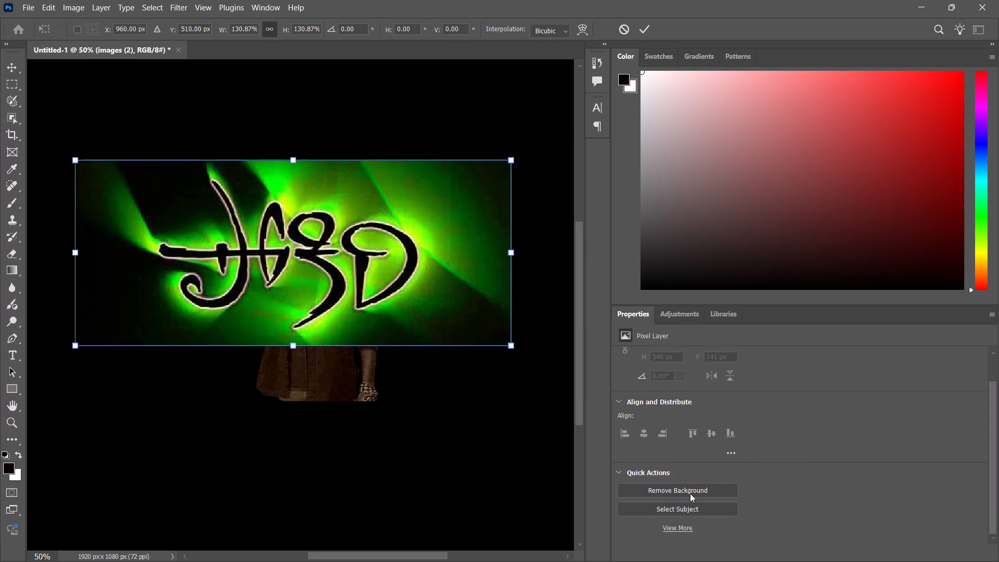
scroll(690, 473, "up", 4)
left_click(596, 62)
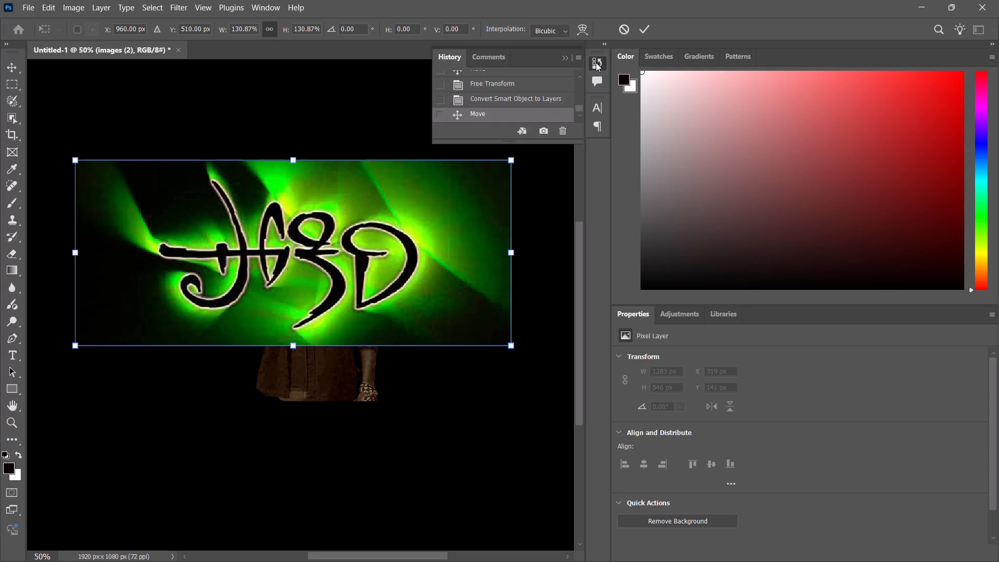
scroll(485, 116, "up", 5)
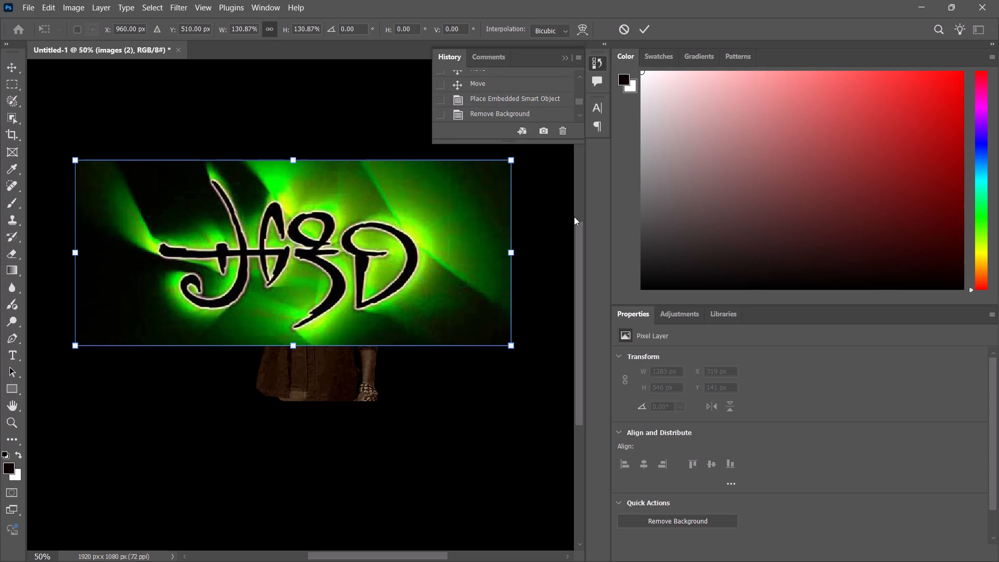
left_click(574, 216)
scroll(545, 389, "down", 20)
scroll(545, 389, "down", 15)
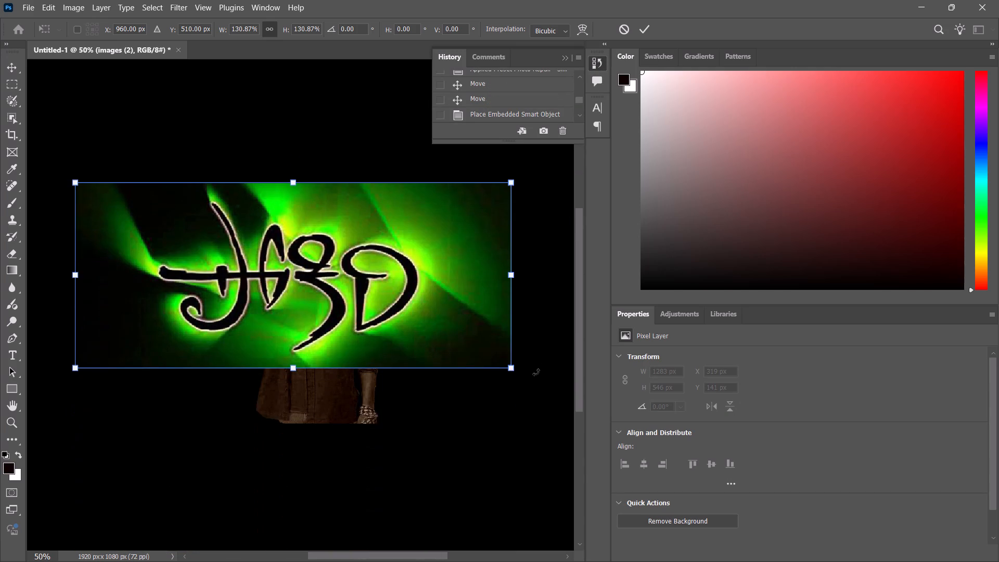
scroll(536, 372, "down", 3)
left_click(621, 357)
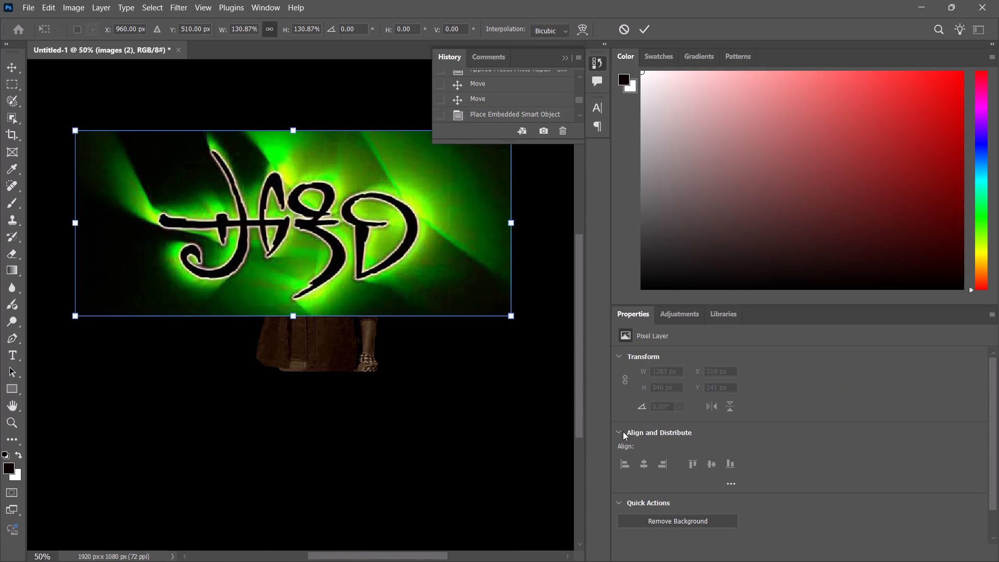
left_click(623, 431)
left_click(653, 467)
Commit the title image's enlargement and leave nothing selected.
left_click(560, 536)
left_click(482, 512)
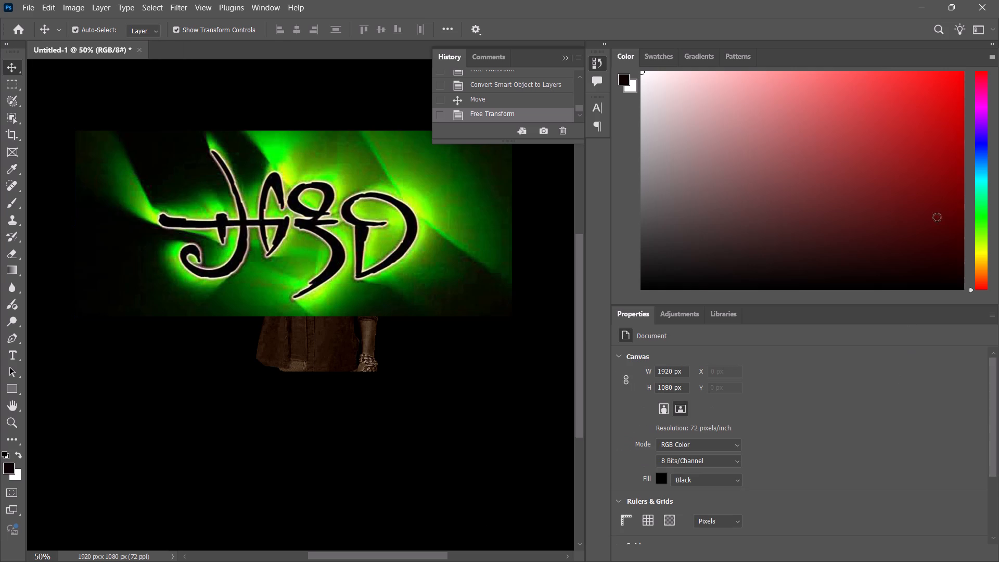
Switch the workspace to Graphic and Web.
left_click(981, 33)
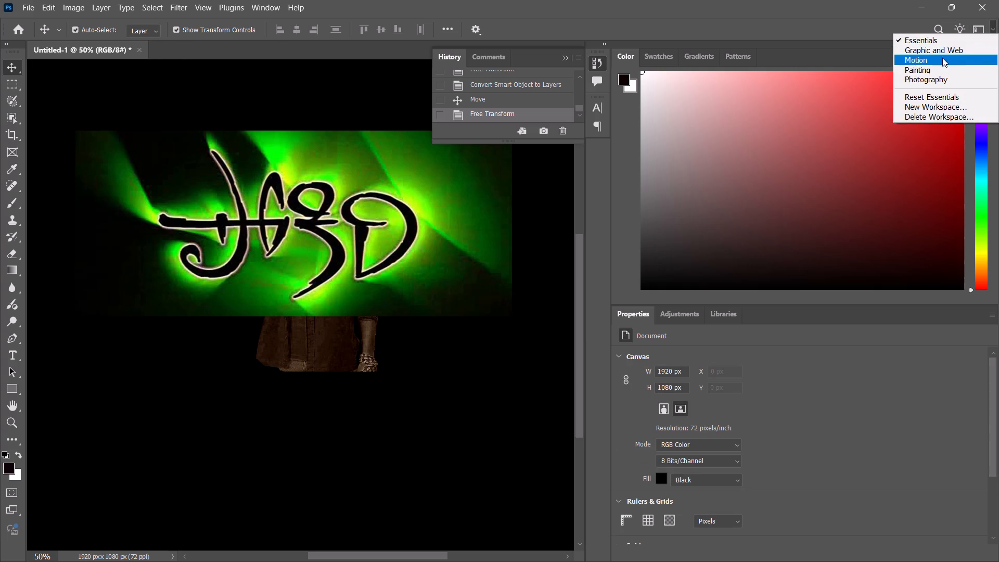
left_click(942, 52)
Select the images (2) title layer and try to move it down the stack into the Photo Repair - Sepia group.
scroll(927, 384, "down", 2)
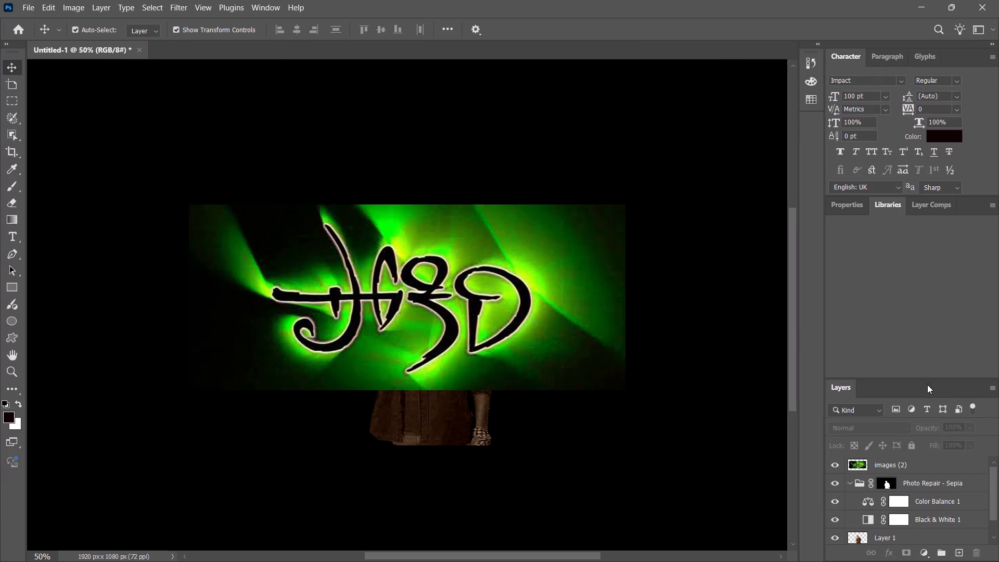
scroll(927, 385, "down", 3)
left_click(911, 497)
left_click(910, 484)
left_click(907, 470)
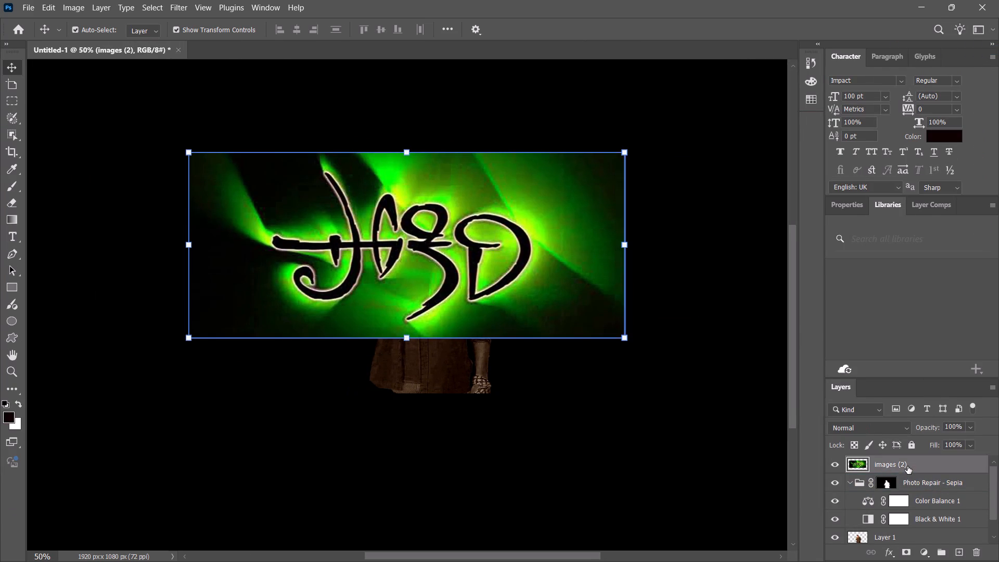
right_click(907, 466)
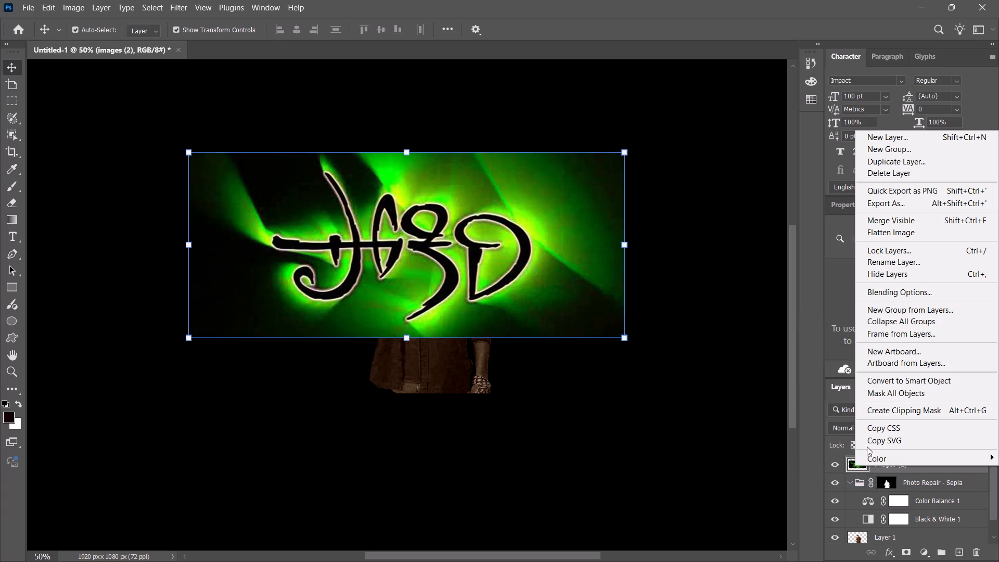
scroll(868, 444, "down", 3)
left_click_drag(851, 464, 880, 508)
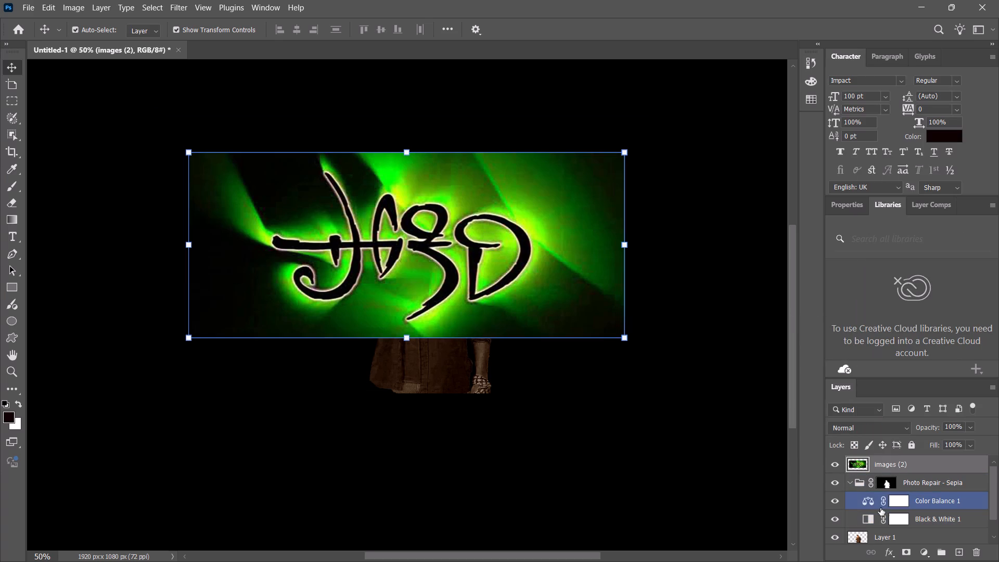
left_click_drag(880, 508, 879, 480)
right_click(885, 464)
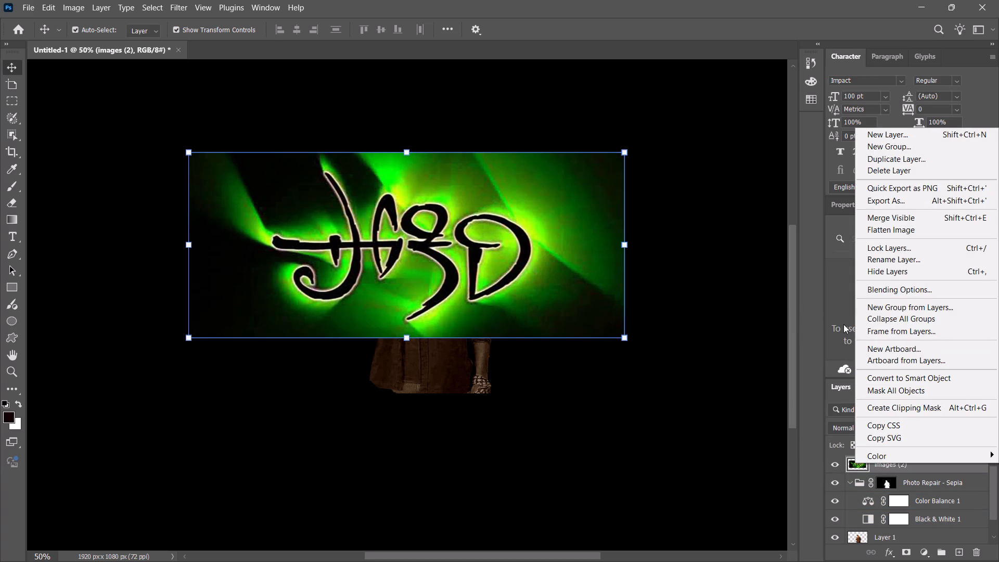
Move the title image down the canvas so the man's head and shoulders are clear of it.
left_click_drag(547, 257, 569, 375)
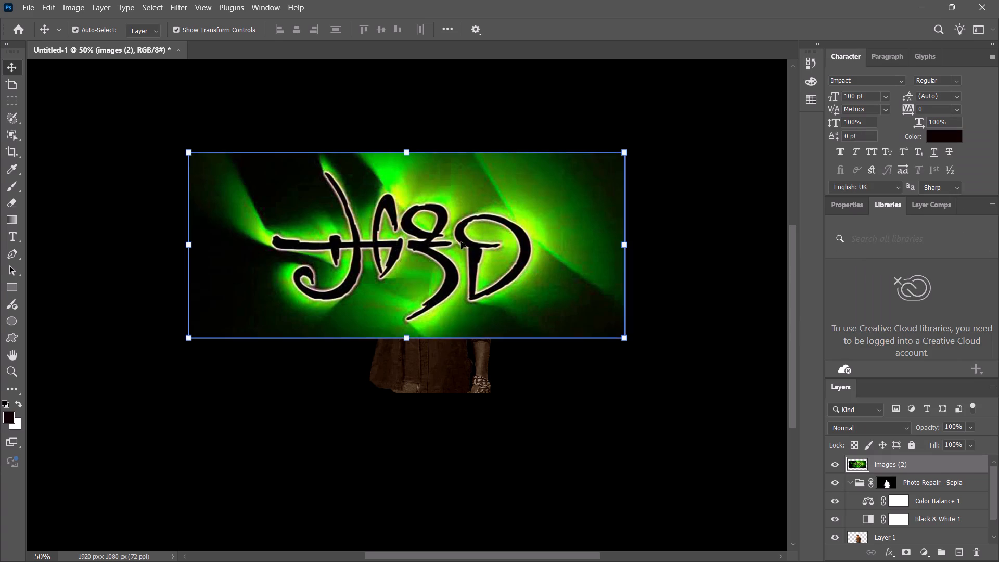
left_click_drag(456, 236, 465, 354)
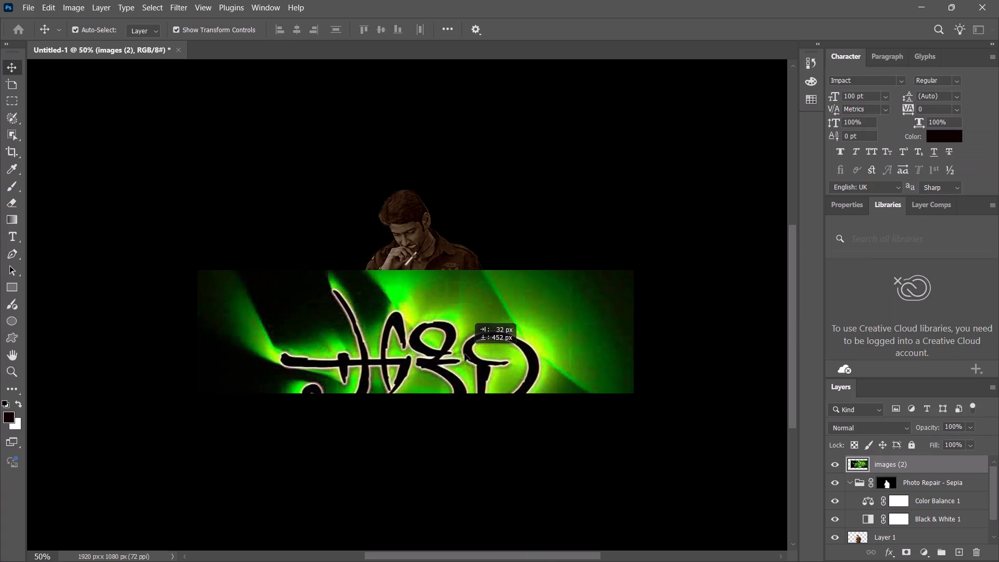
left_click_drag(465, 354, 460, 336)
Take a screenshot of the current composition.
key("Print")
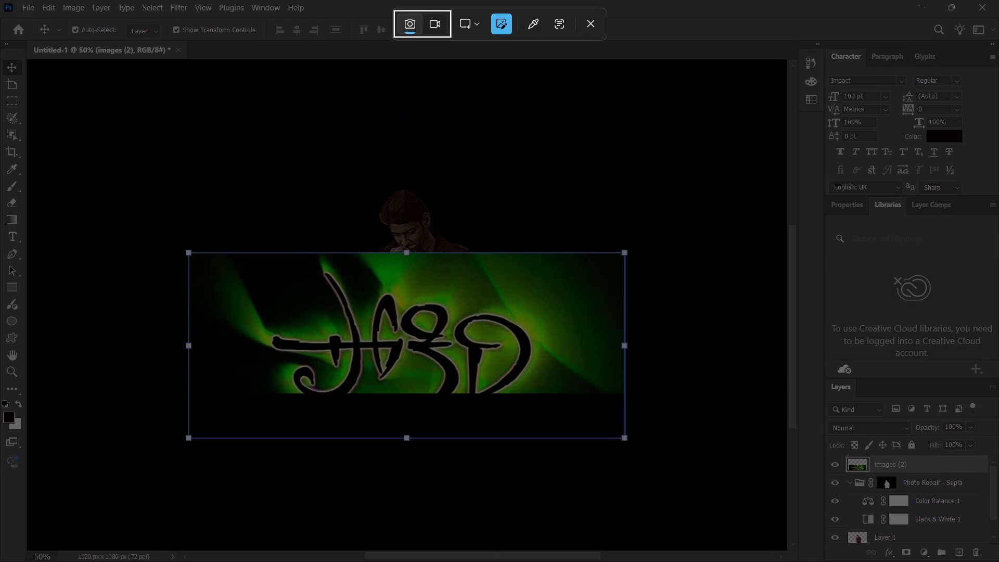
Capture the screen area covering the composition and its layer stack, copy the capture, and switch to the previously used window.
left_click_drag(10, 114, 998, 561)
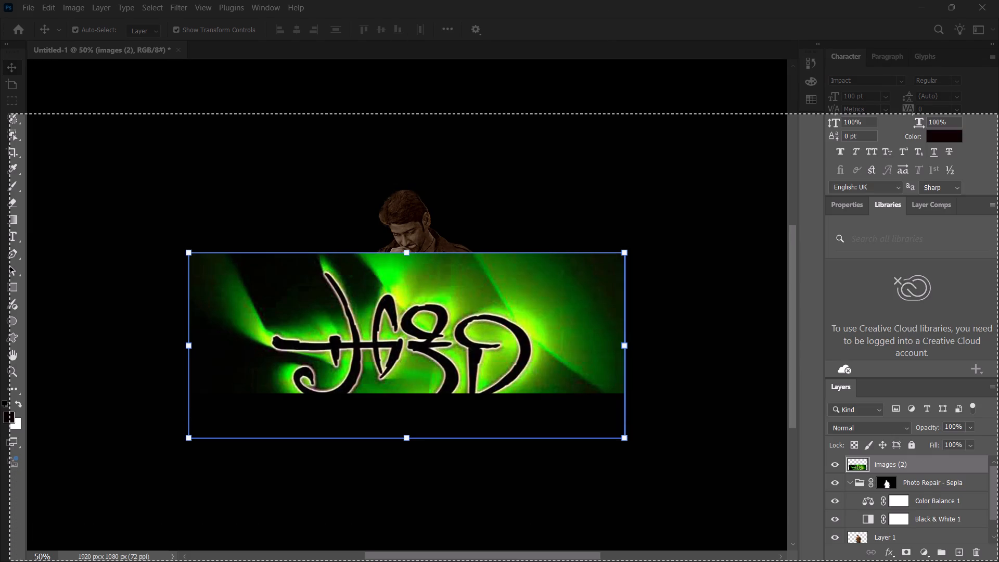
key("ctrl+c")
key("alt+Tab")
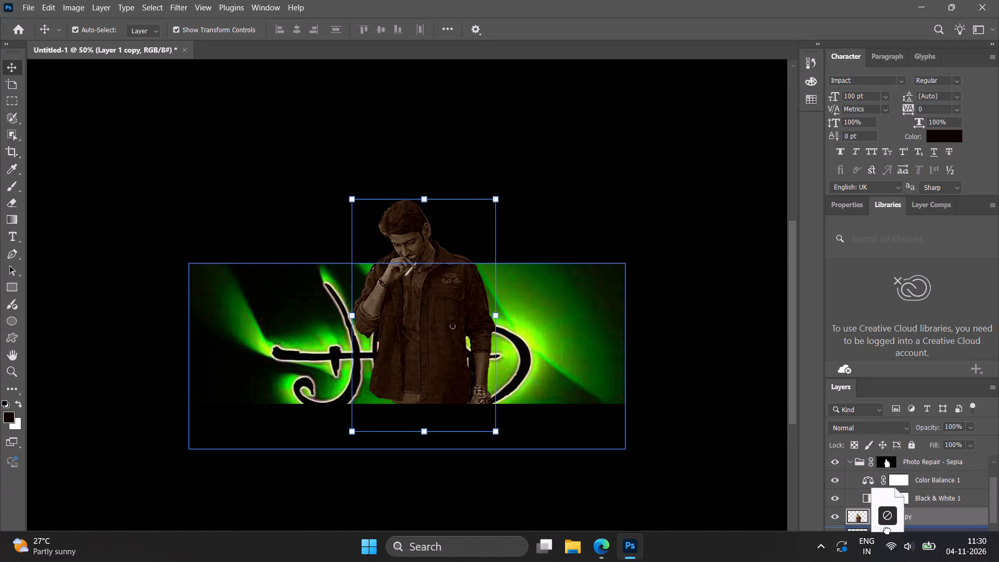
left_click_drag(887, 531, 885, 530)
scroll(881, 508, "down", 3)
left_click(480, 479)
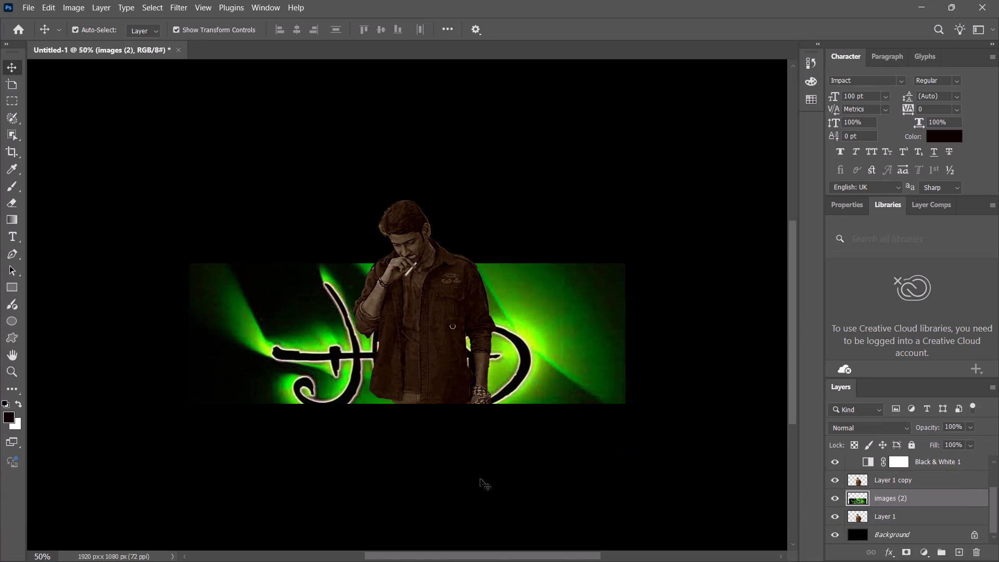
Move the title image up the canvas so it sits behind the man's head and upper body.
left_click_drag(493, 366, 503, 289)
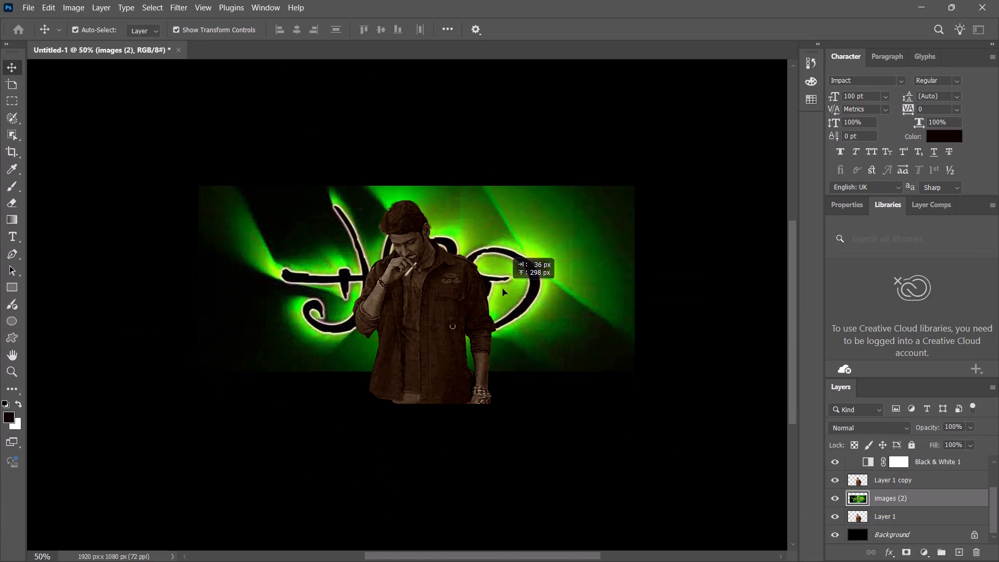
left_click_drag(503, 289, 496, 274)
Read the ChatGPT guide's steps on masking the duplicate, positioning the Pokiri title and the final result, checking them against the Photoshop layers.
key("alt+Tab")
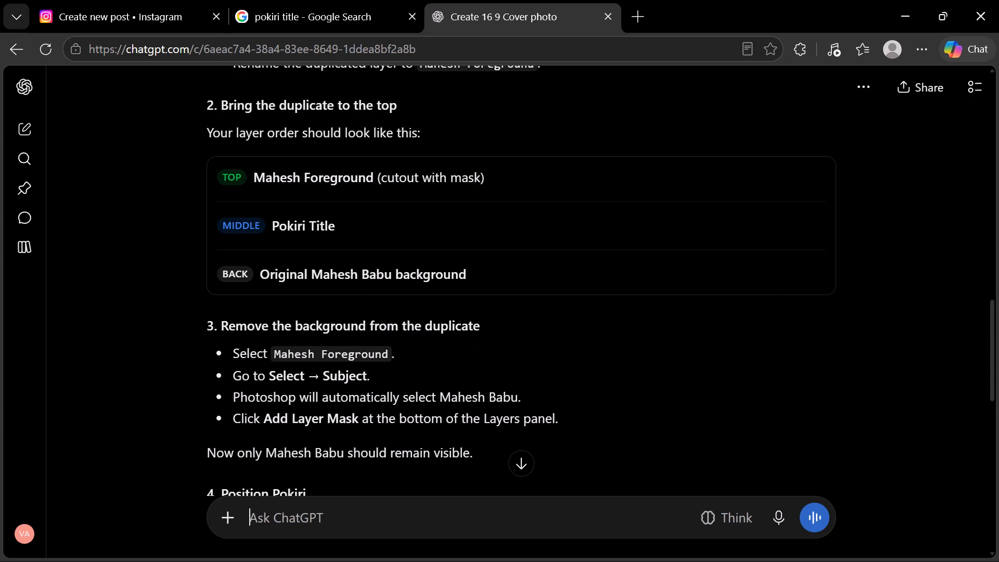
scroll(446, 306, "down", 6)
scroll(446, 305, "up", 2)
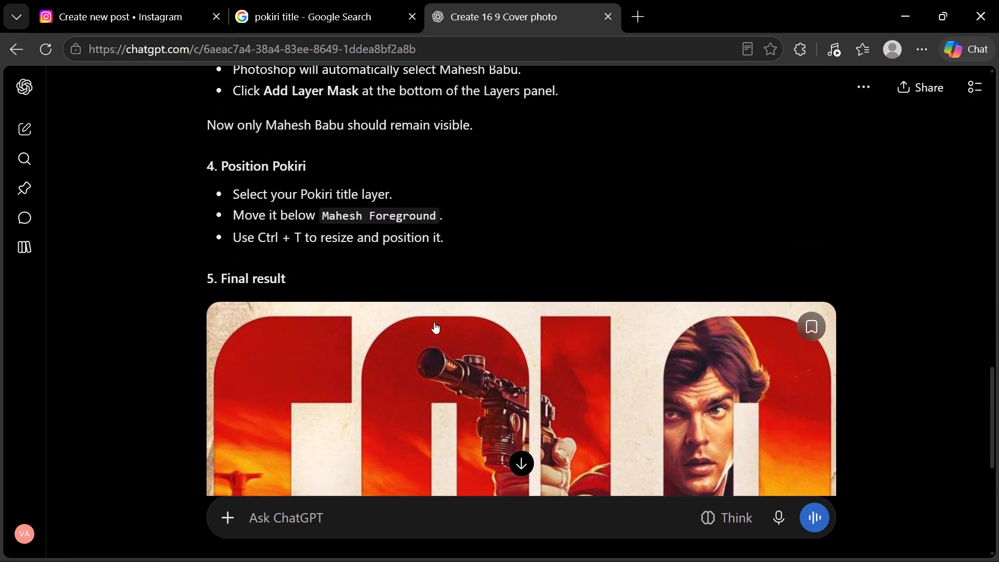
scroll(442, 325, "up", 2)
scroll(442, 321, "down", 2)
key("alt+Tab")
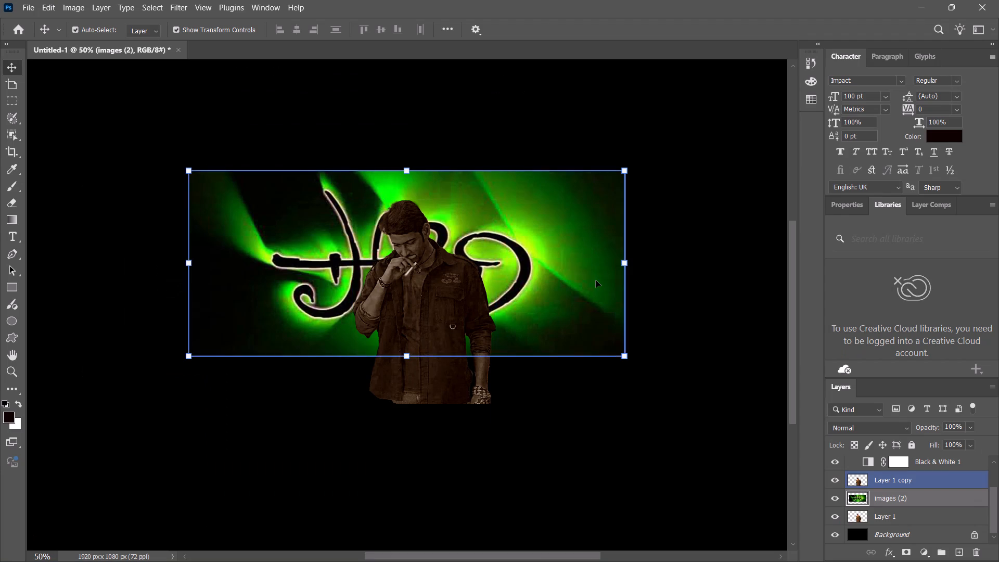
key("alt+Tab")
scroll(469, 325, "up", 2)
scroll(469, 325, "down", 3)
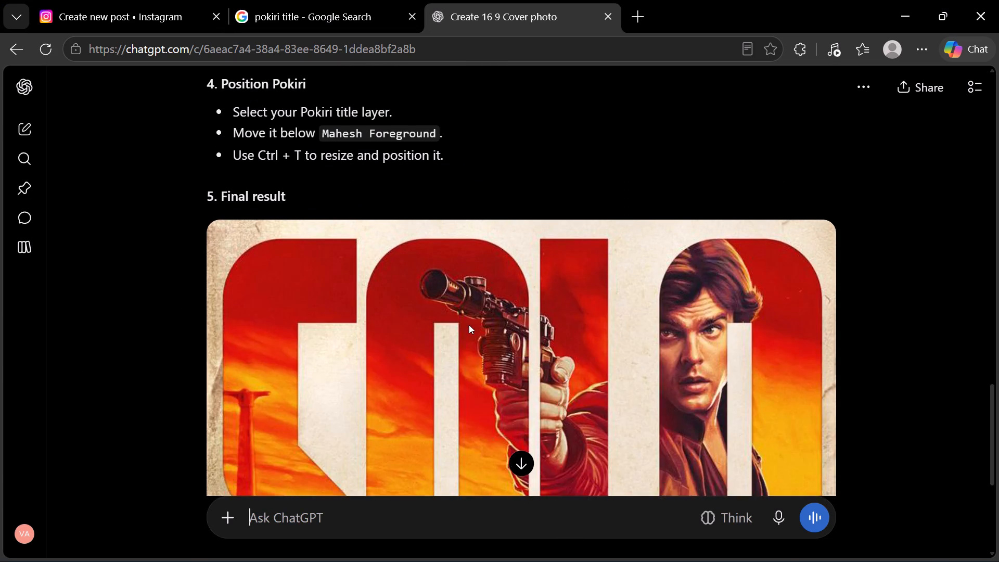
scroll(469, 325, "up", 4)
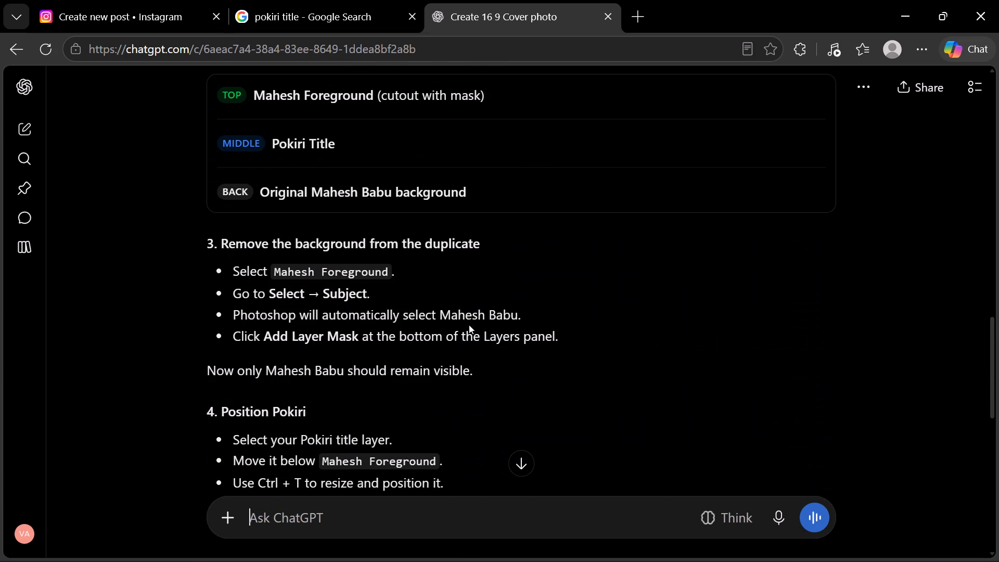
scroll(469, 325, "down", 1)
scroll(469, 325, "up", 2)
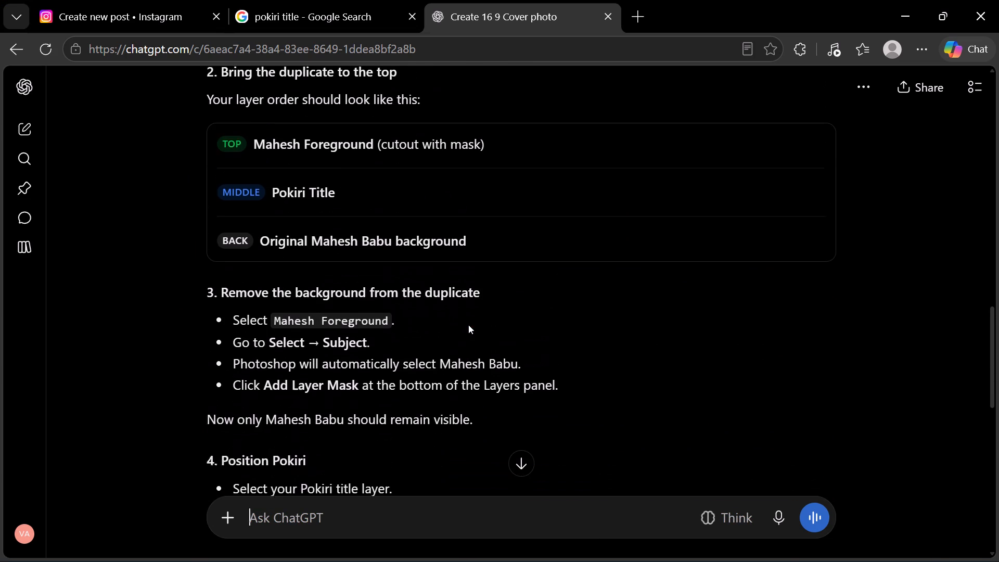
scroll(468, 325, "down", 2)
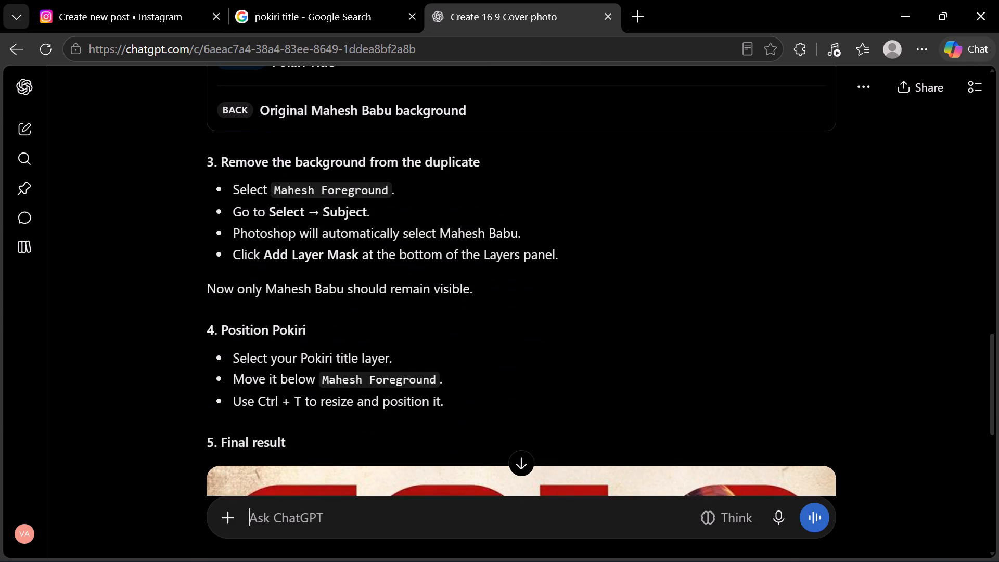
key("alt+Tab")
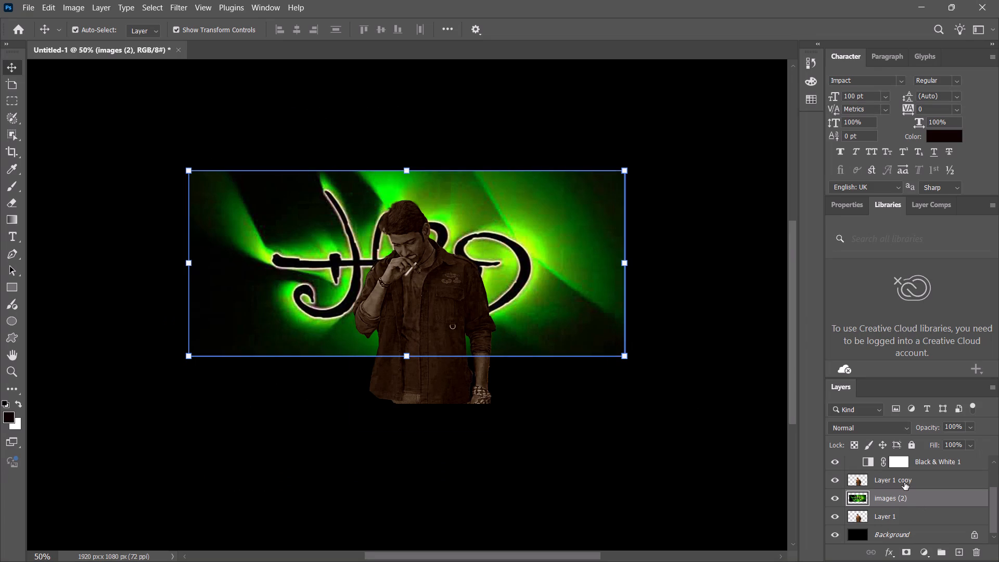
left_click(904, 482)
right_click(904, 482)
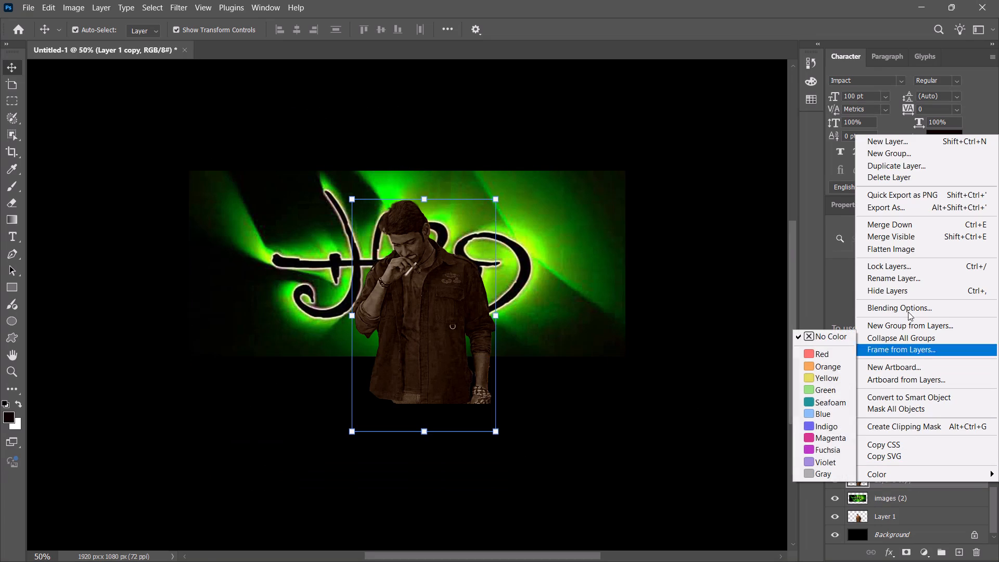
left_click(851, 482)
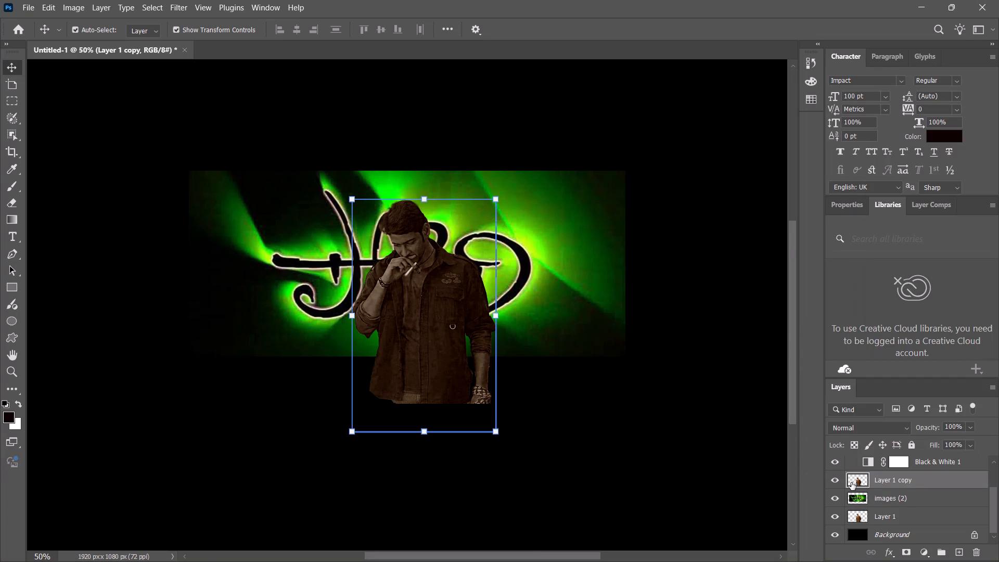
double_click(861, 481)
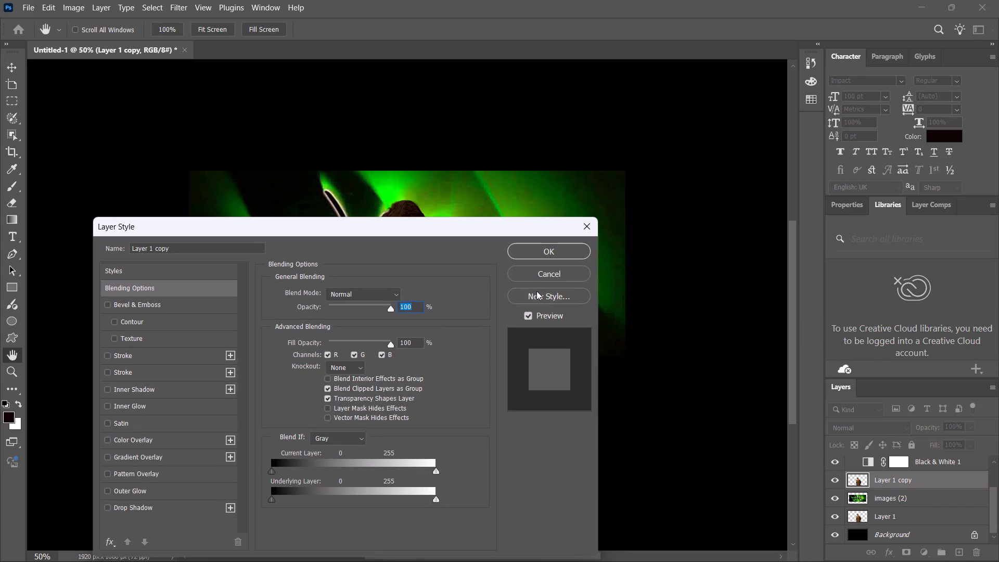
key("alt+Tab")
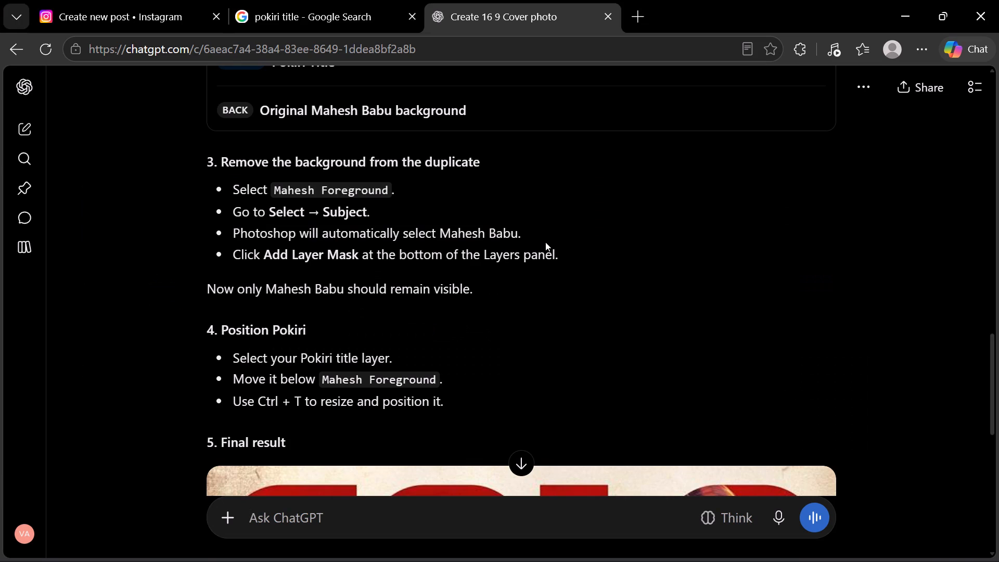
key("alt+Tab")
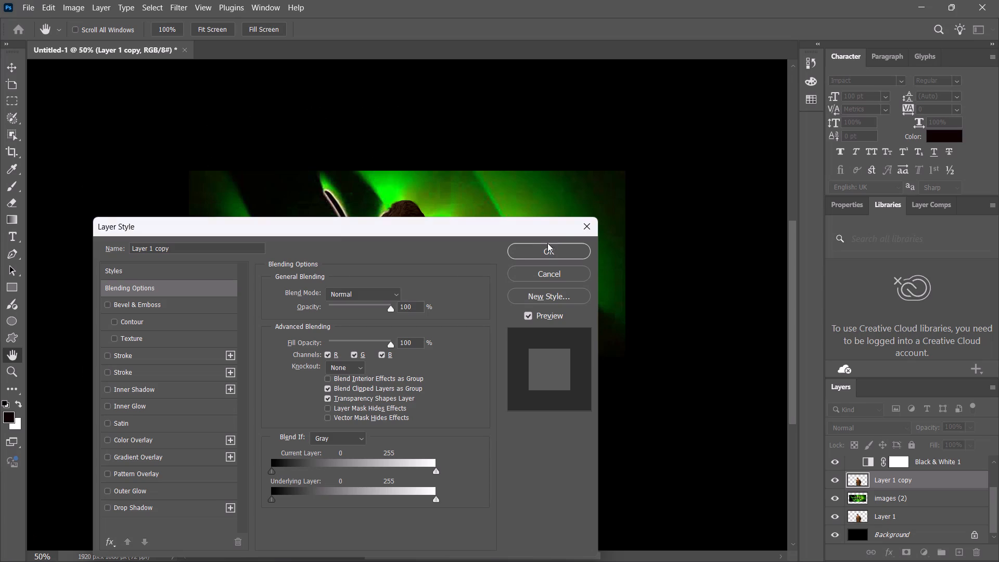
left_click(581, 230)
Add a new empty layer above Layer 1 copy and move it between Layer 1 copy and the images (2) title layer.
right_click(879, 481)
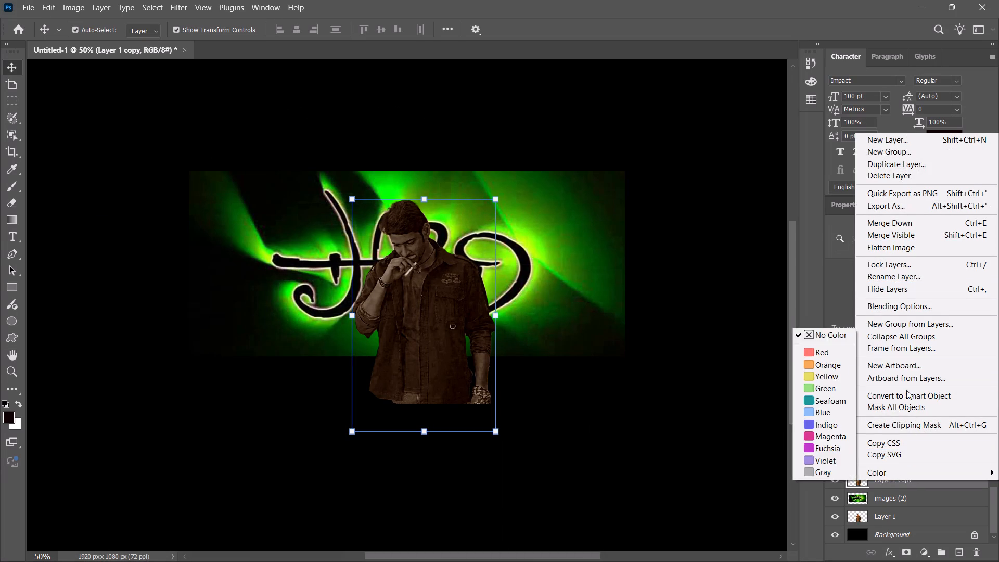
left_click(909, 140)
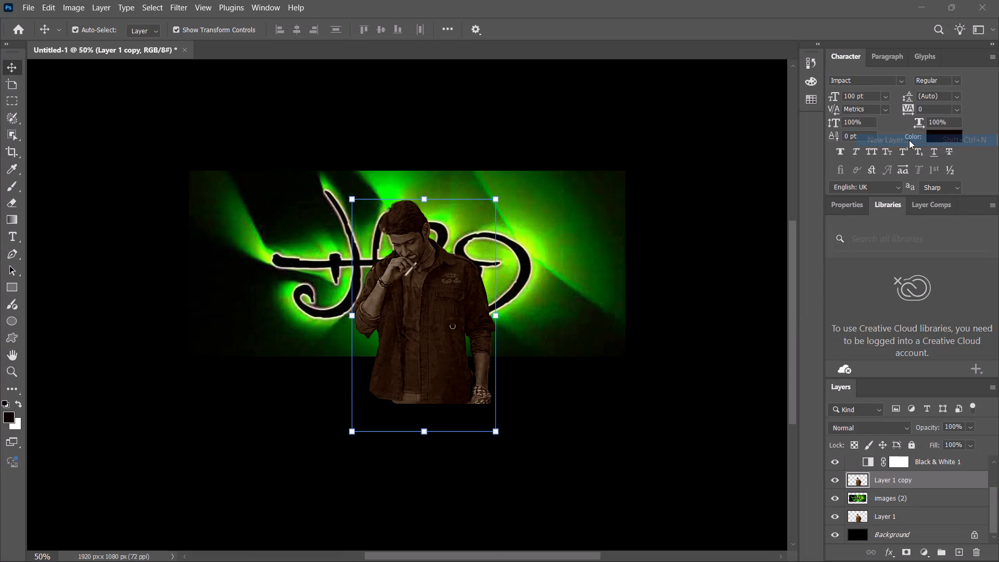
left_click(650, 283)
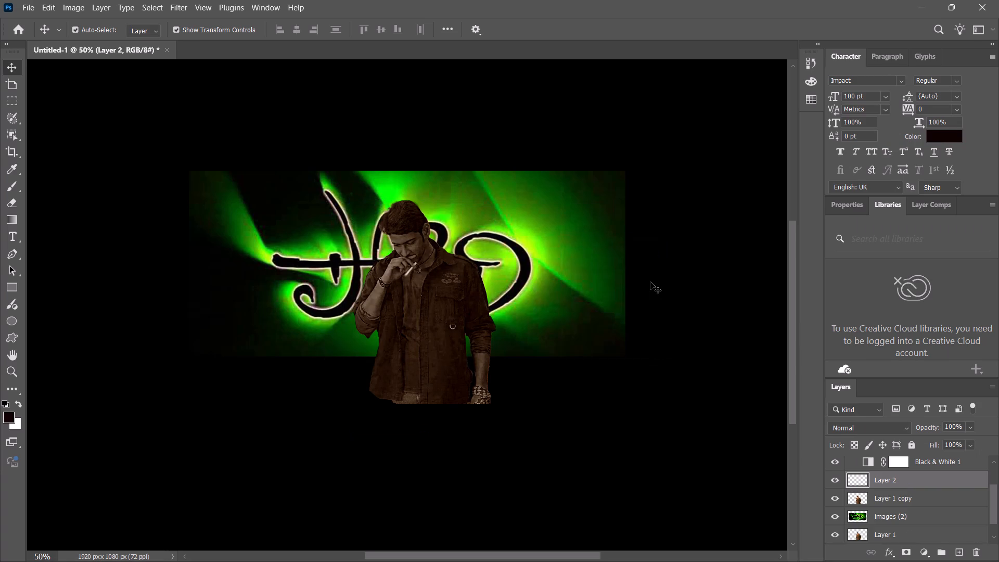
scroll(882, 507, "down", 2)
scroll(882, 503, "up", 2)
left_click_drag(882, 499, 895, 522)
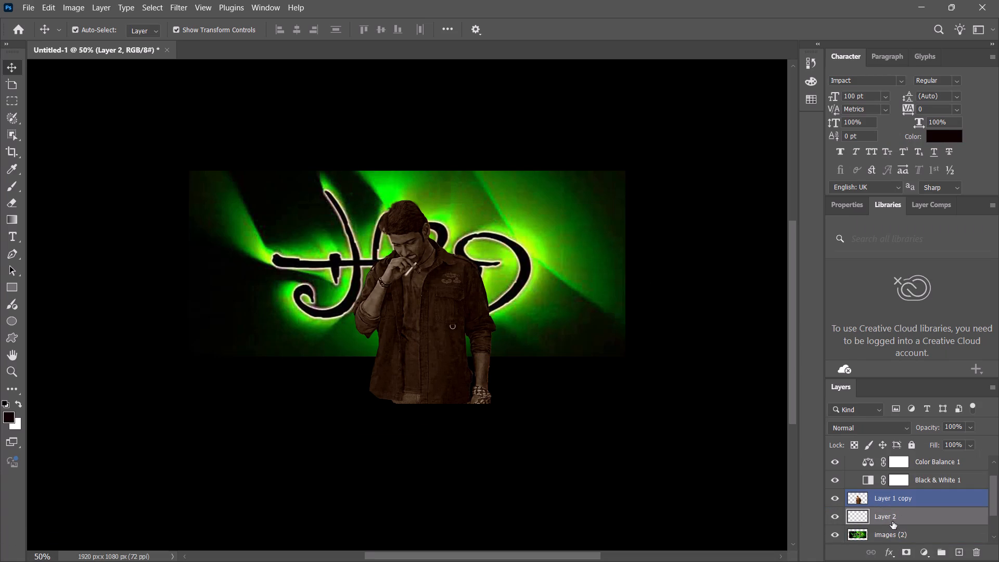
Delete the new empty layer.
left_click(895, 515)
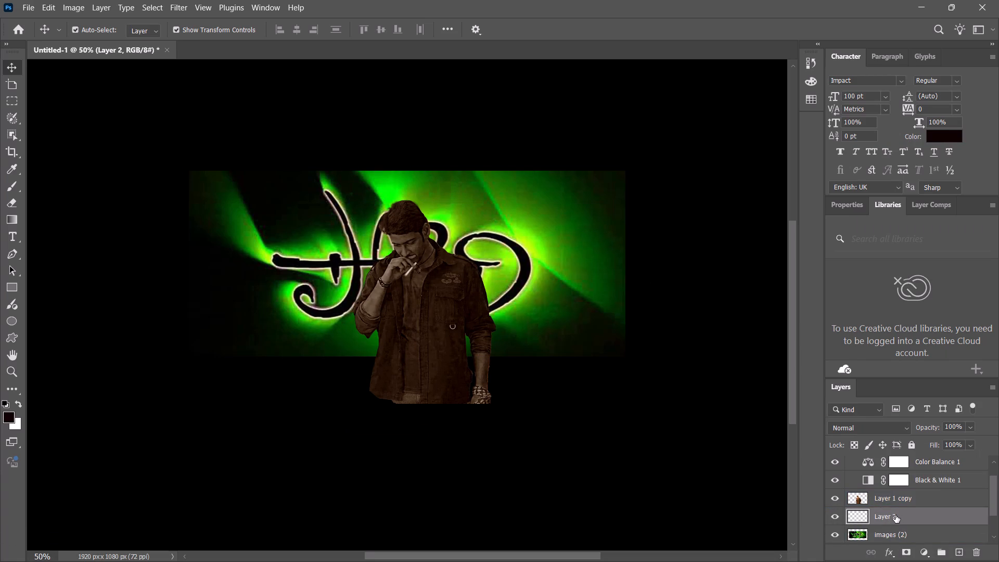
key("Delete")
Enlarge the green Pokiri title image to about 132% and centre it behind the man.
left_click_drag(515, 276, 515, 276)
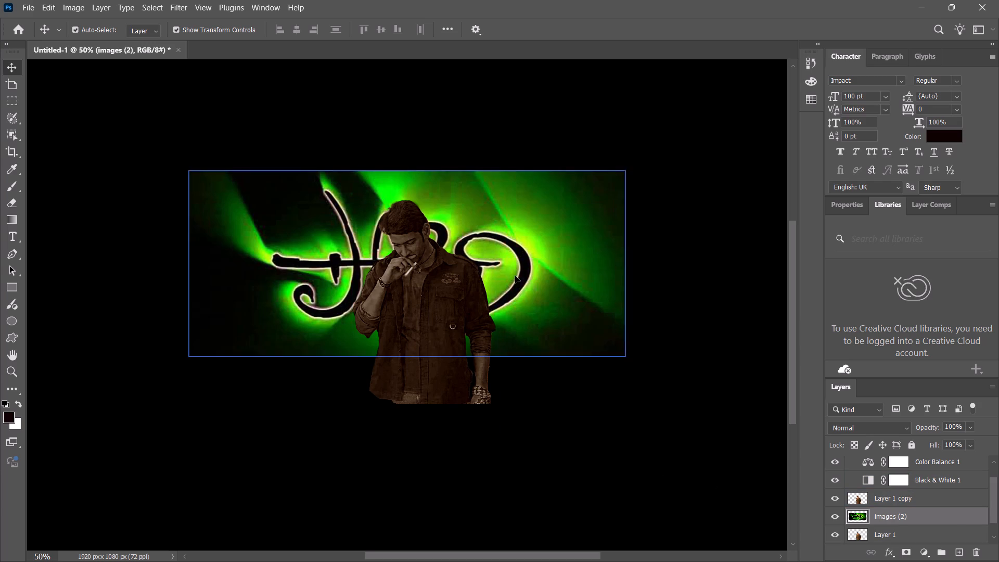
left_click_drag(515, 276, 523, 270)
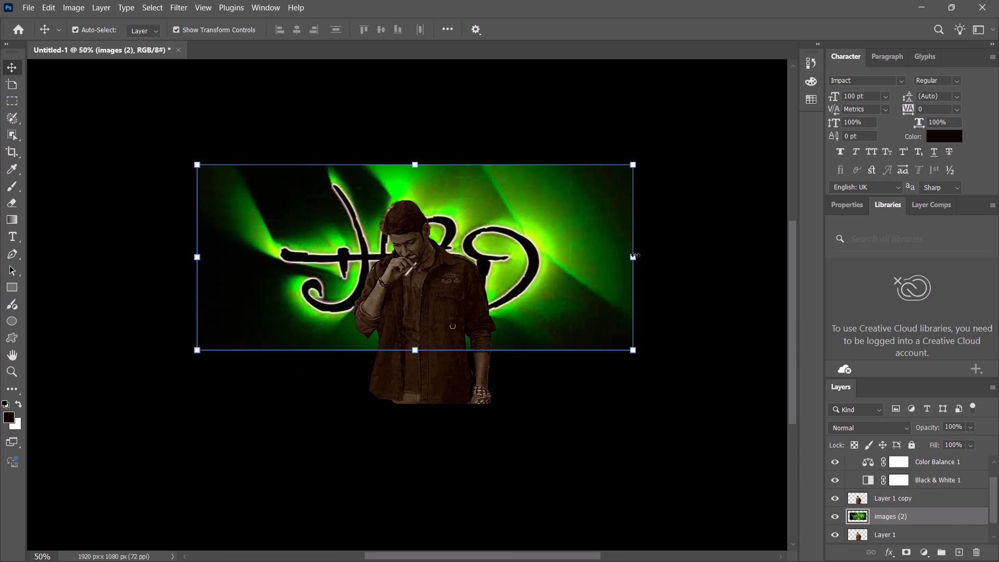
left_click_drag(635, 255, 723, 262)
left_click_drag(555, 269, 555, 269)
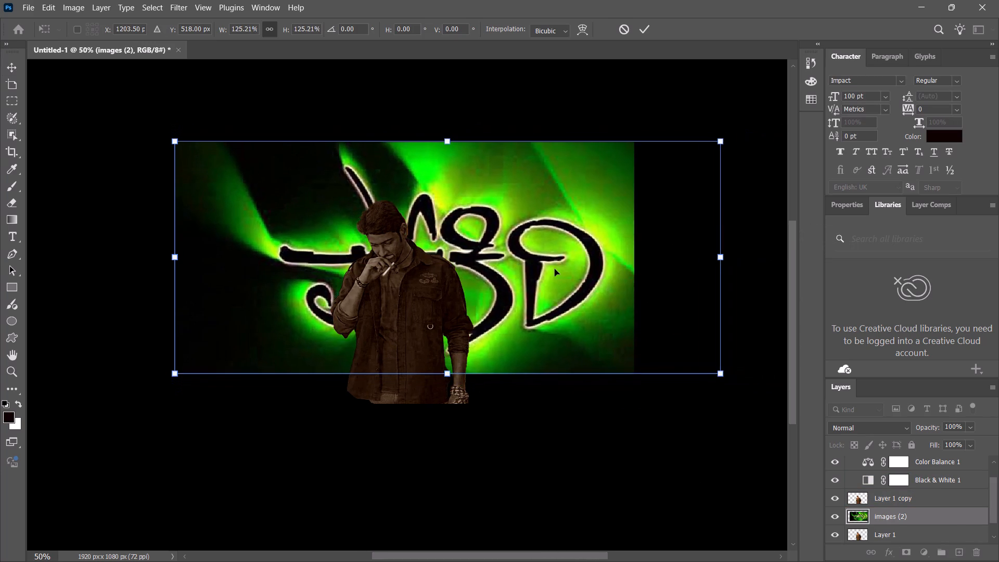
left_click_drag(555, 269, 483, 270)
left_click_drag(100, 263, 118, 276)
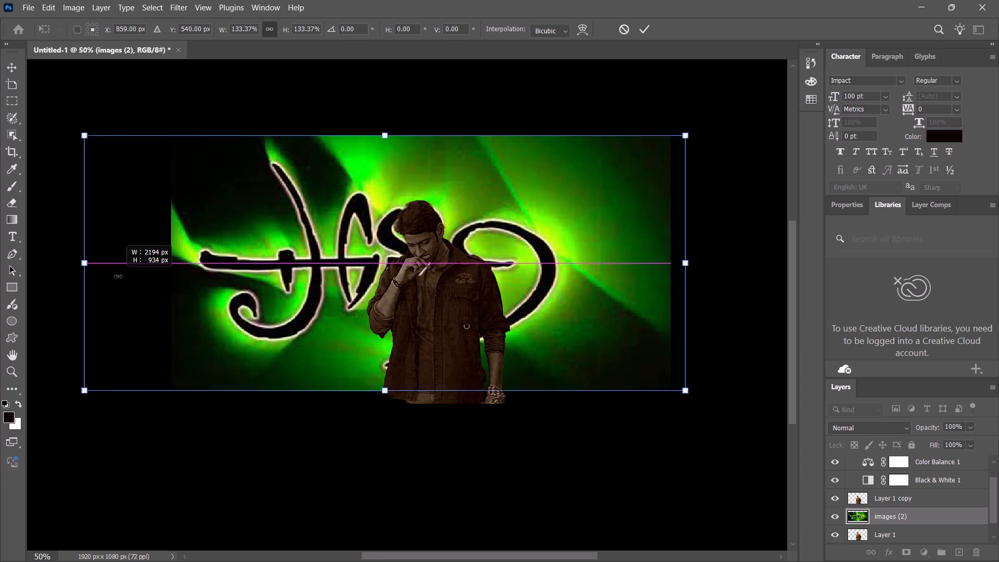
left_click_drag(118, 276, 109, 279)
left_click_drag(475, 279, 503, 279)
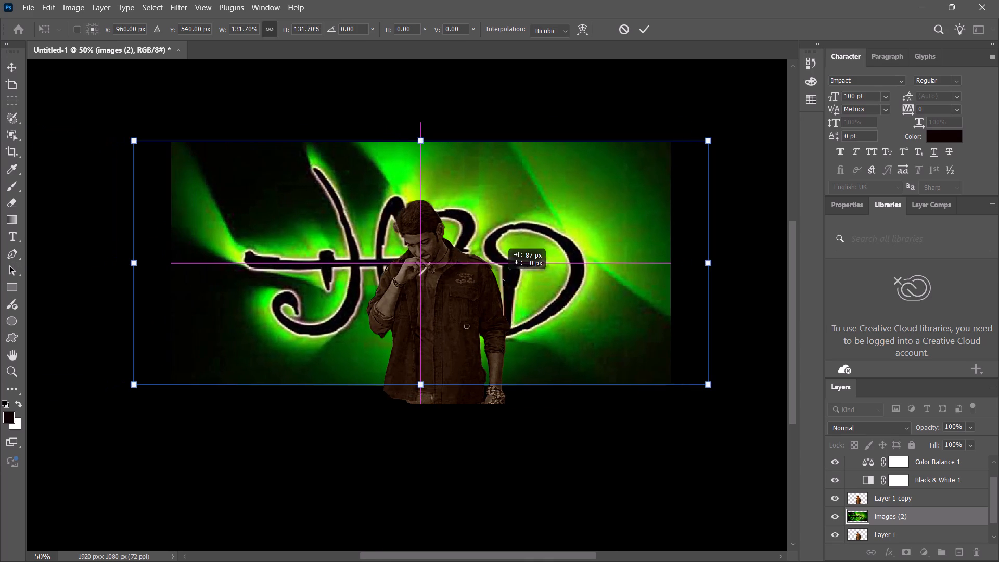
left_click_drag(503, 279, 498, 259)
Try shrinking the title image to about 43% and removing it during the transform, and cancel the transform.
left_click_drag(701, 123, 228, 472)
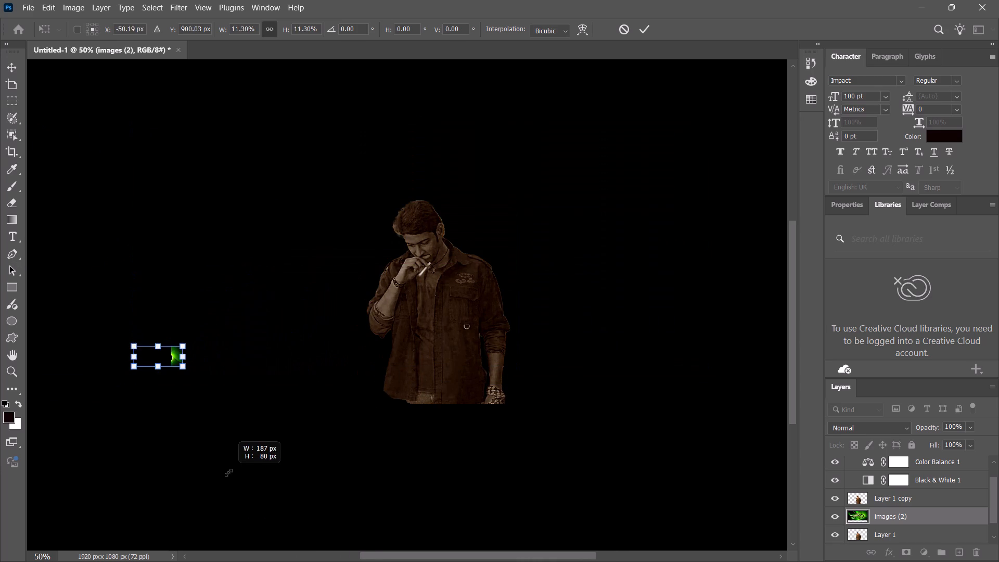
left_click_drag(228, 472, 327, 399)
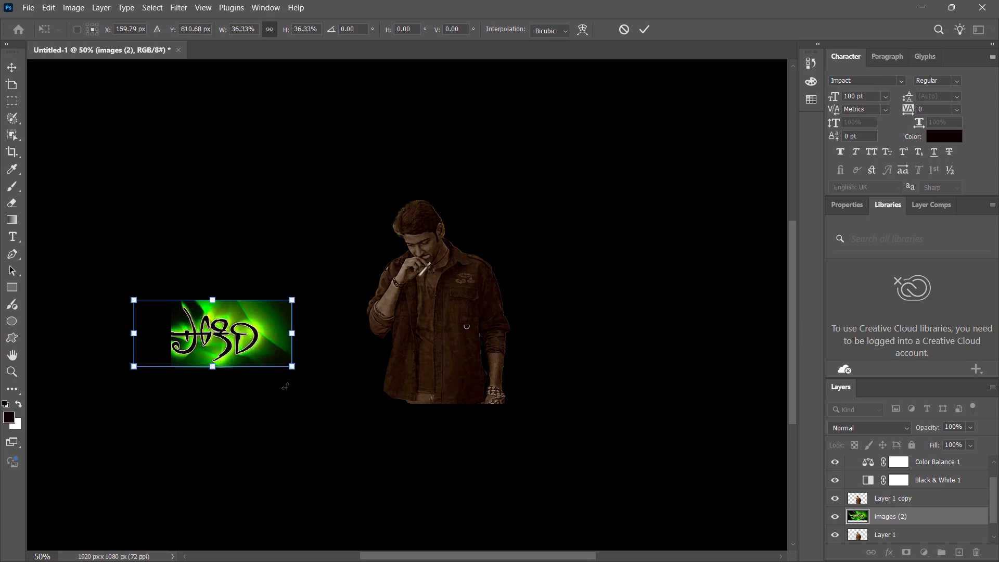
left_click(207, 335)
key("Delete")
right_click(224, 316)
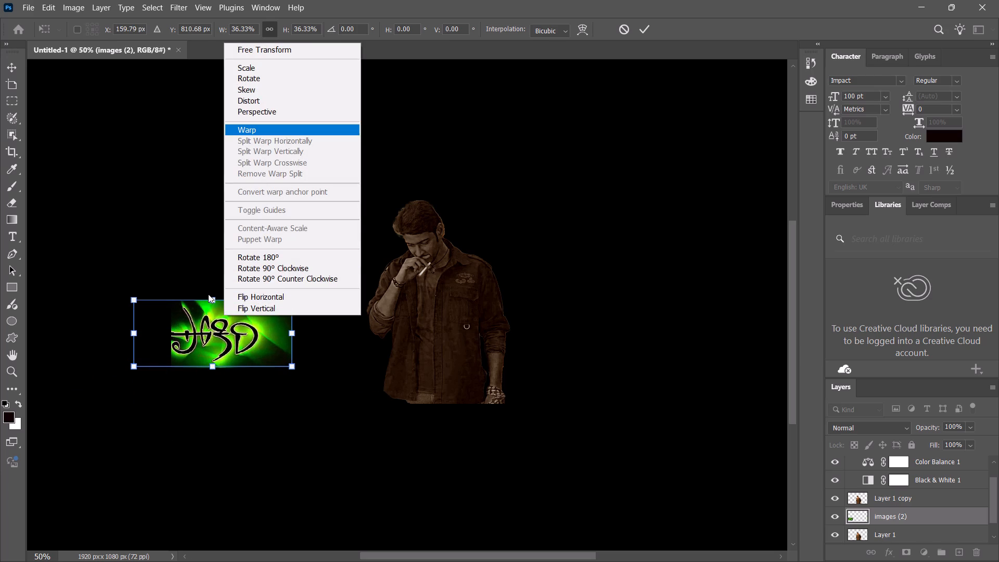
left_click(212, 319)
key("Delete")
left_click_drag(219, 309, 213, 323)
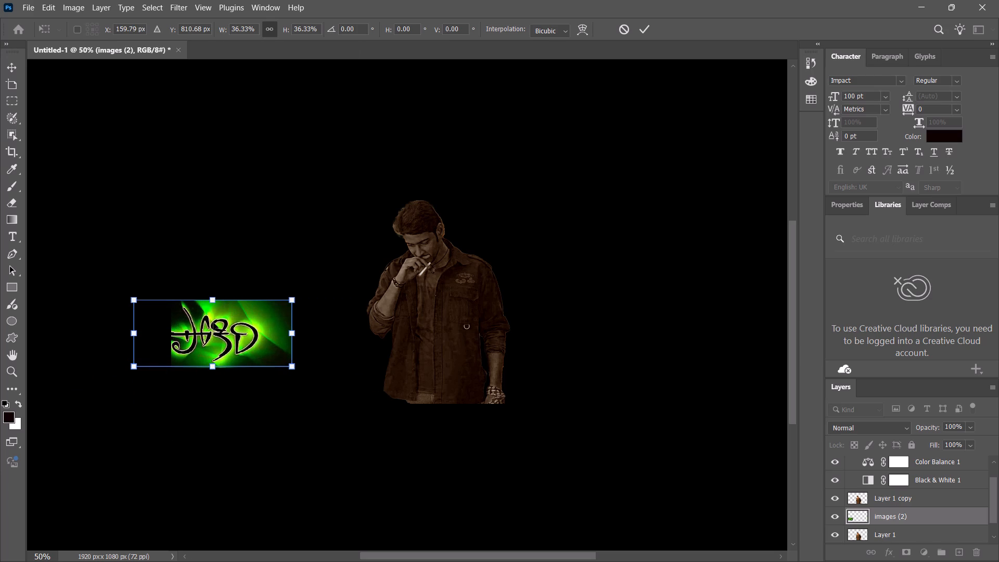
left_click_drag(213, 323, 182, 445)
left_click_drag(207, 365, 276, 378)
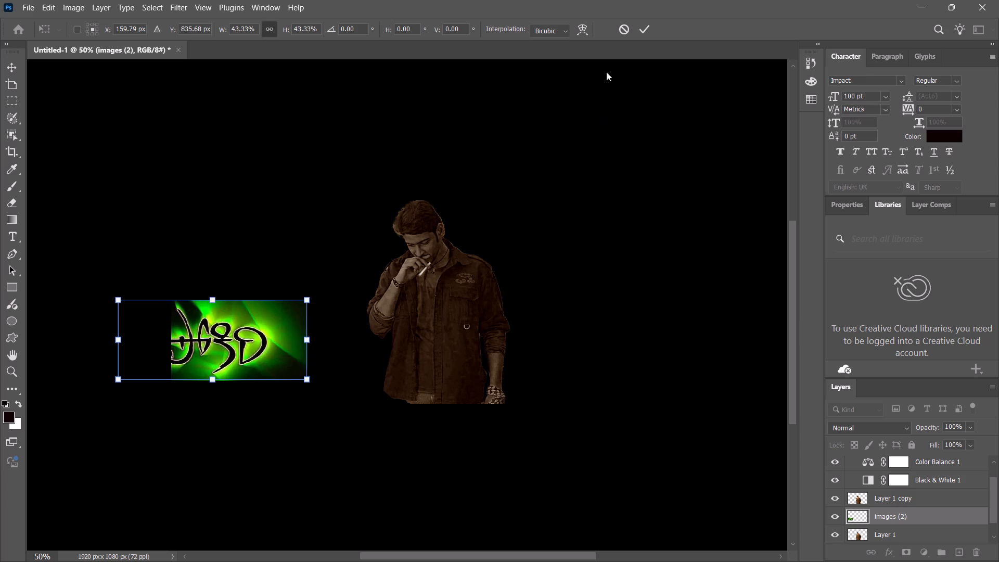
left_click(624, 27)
Delete the green images (2) title layer from the composition.
right_click(499, 288)
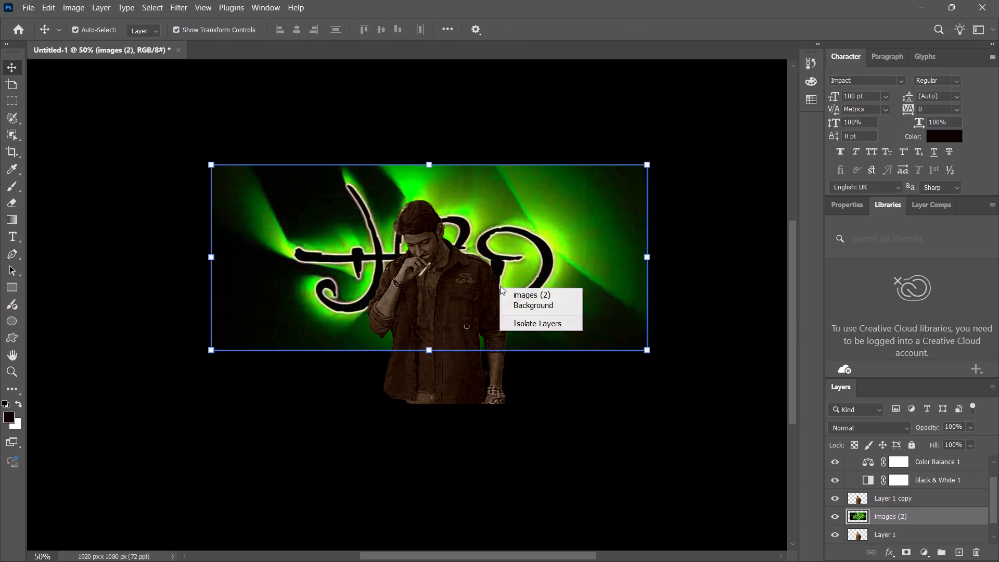
left_click(570, 256)
left_click(886, 519)
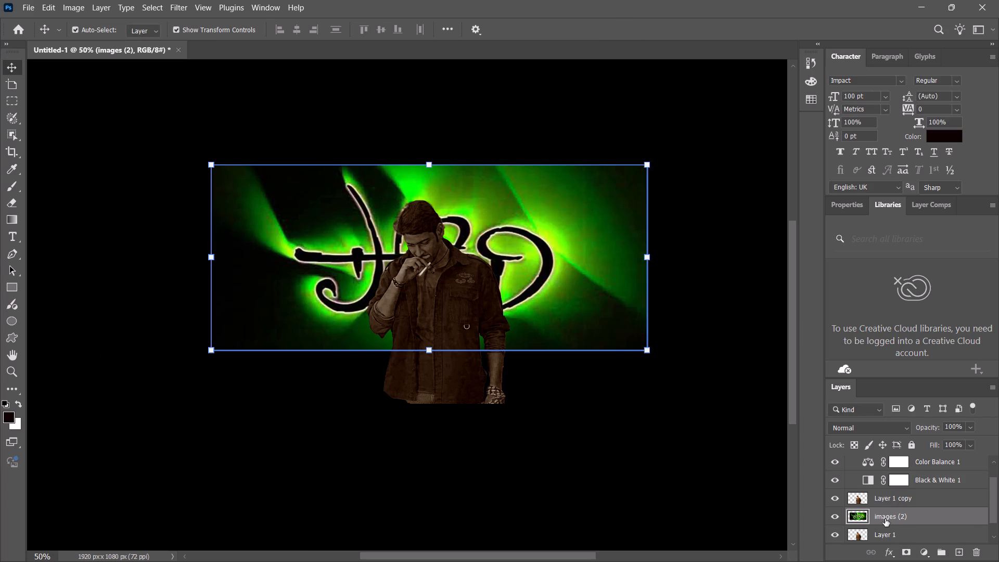
key("Delete")
left_click(707, 382)
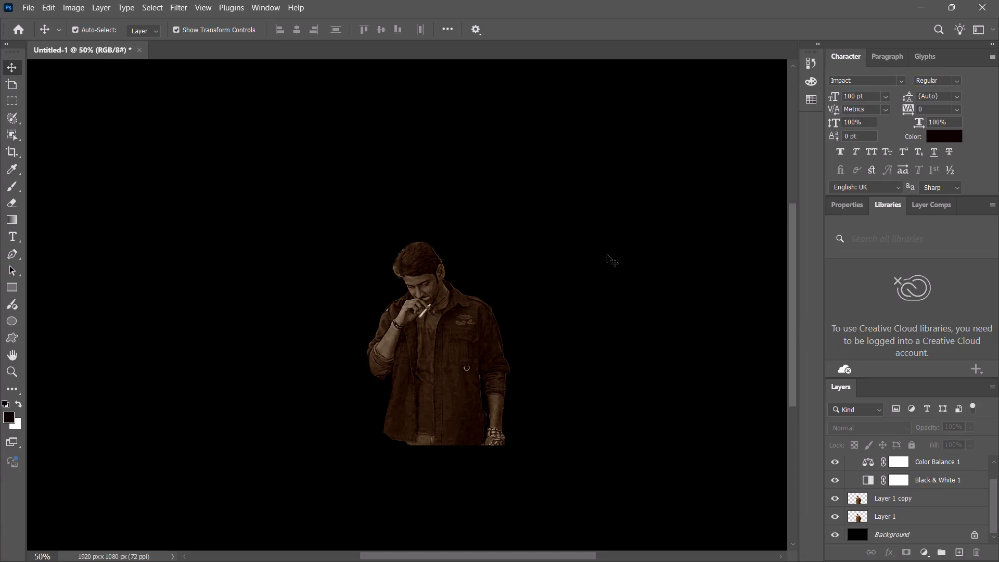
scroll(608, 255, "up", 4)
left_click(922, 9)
Open YouTube in a new browser tab.
left_click(638, 19)
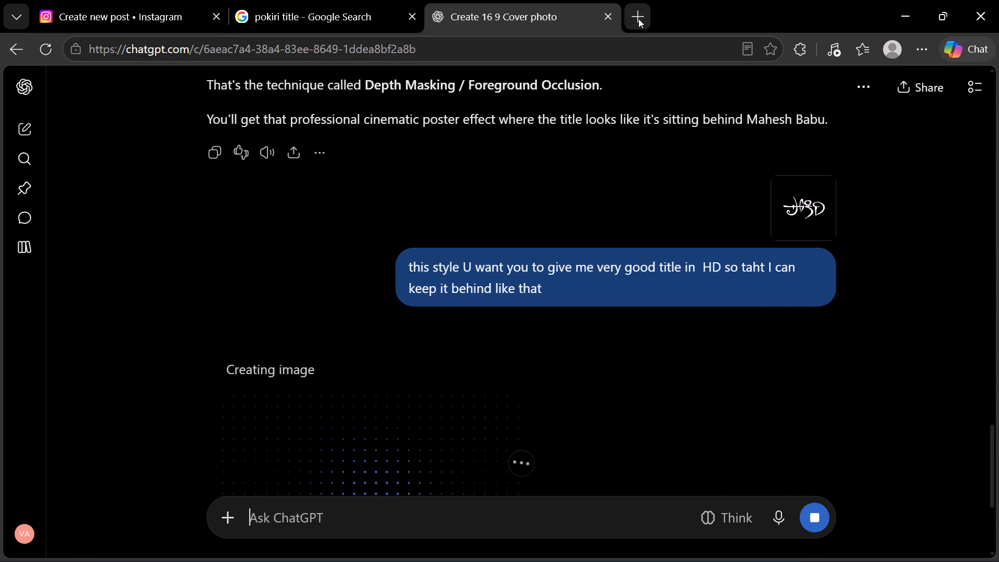
key("y")
key("Return")
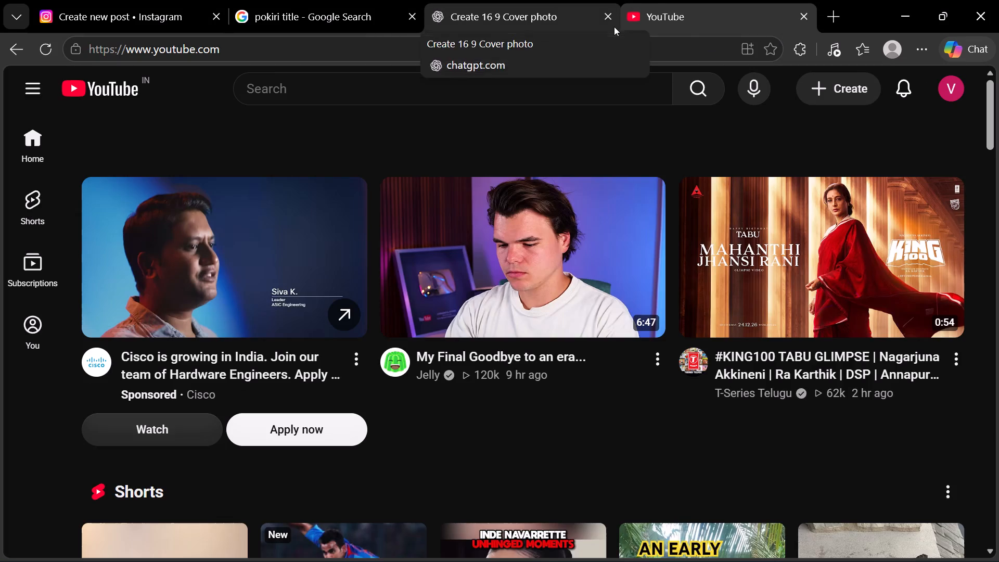
Search Windows for WhatsApp and launch the app.
left_click(488, 534)
left_click(488, 537)
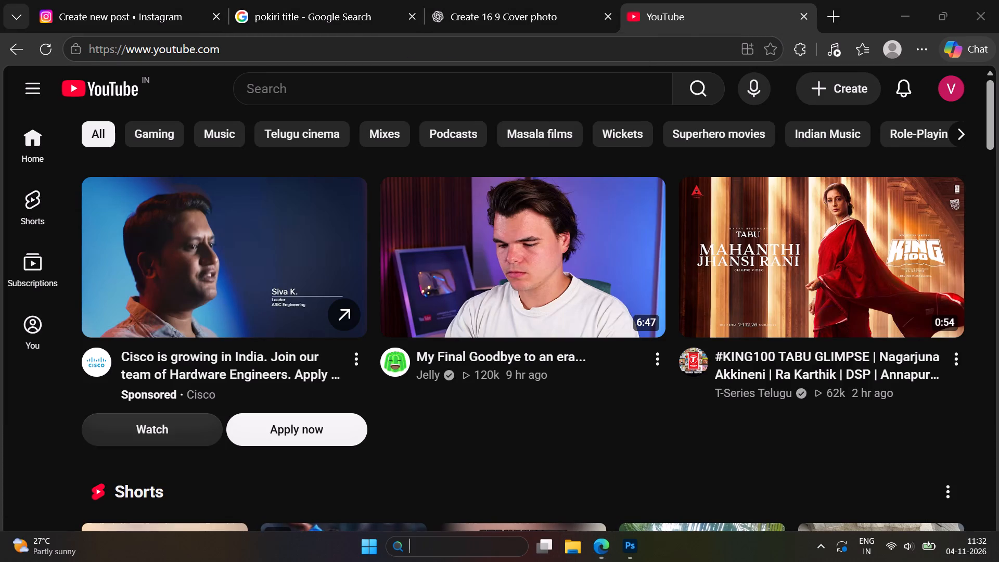
key("w")
key("Return")
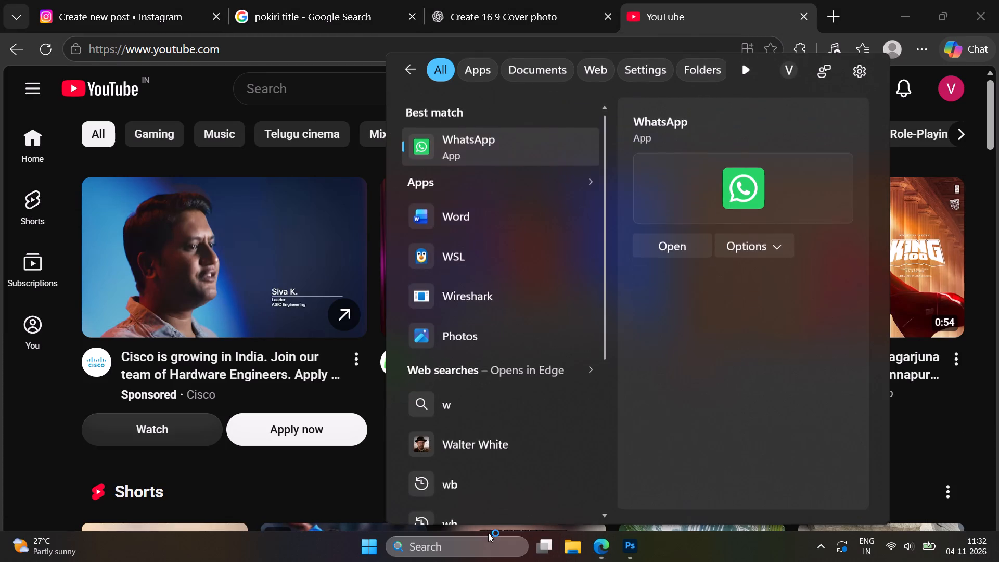
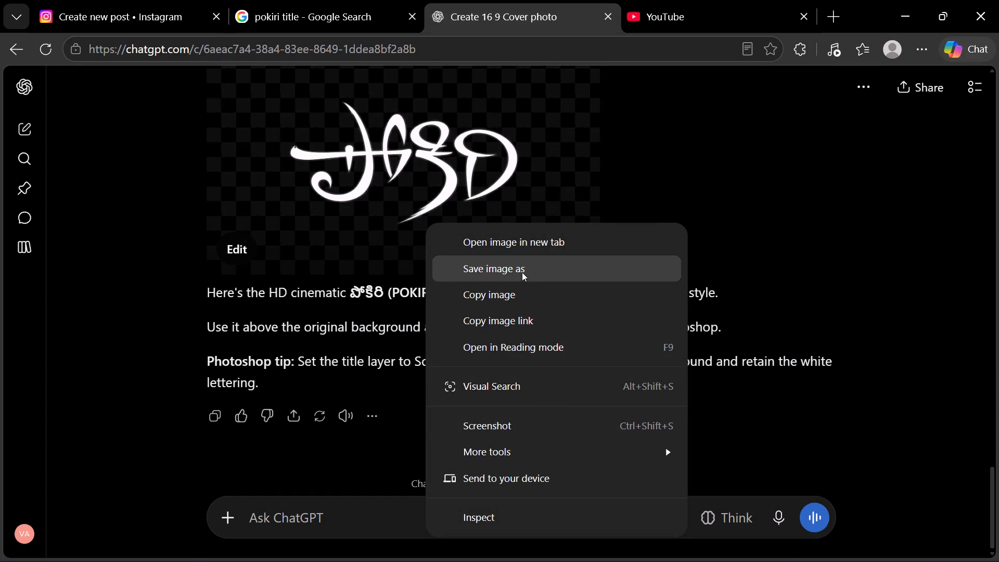
Copy the generated Pokiri title image from ChatGPT and paste it into the Untitled-1 document in Photoshop.
left_click(510, 288)
key("alt+Tab")
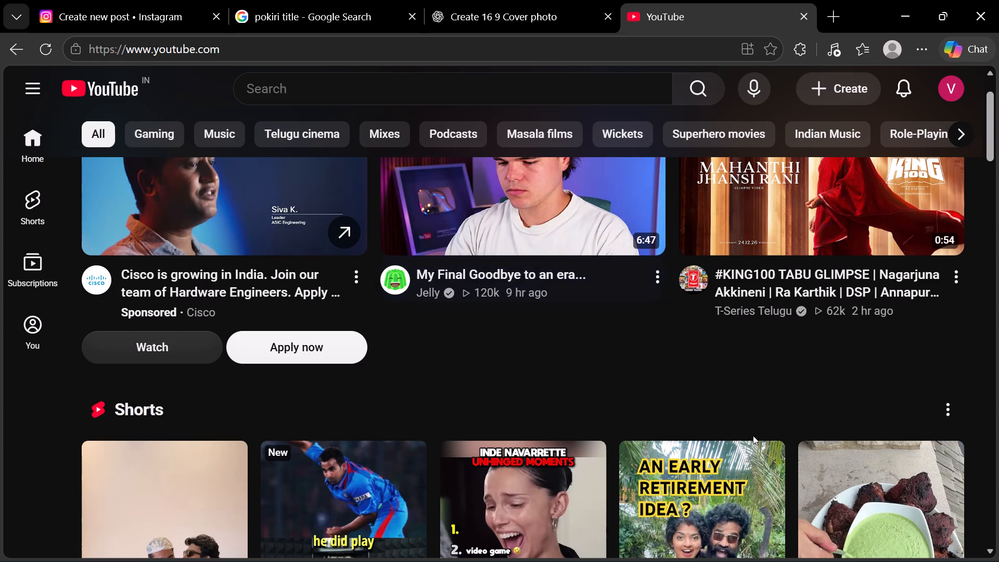
key("alt+Tab")
key("alt+Tab")
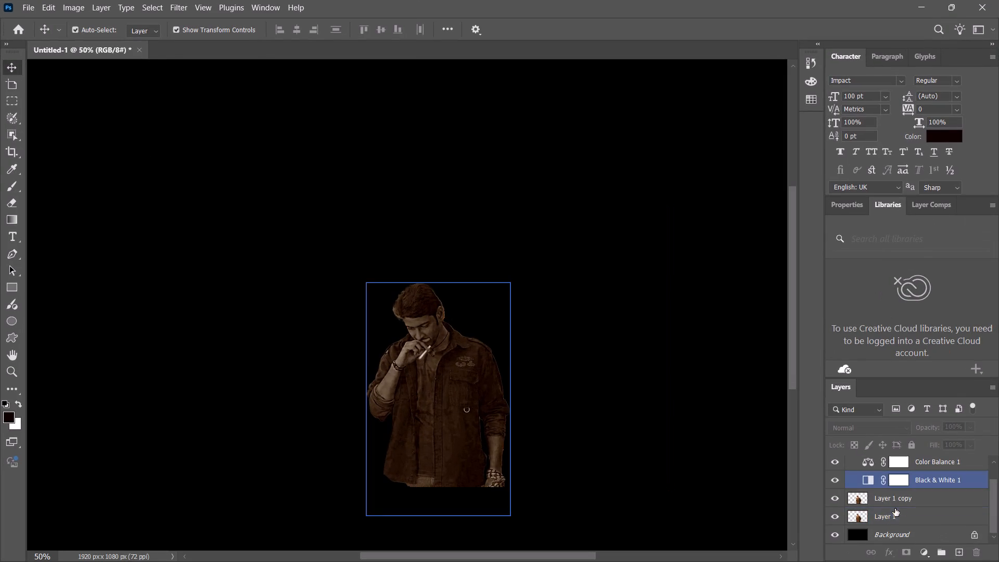
scroll(910, 518, "down", 5)
key("ctrl+v")
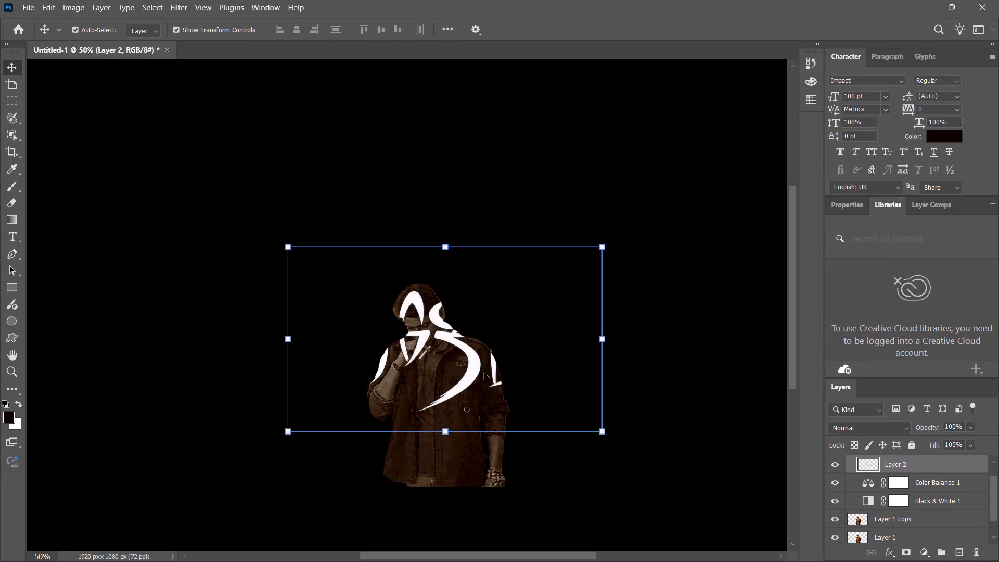
Move the pasted title layer, Layer 2, between Layer 1 copy and Layer 1 so it sits behind the man.
left_click_drag(523, 356, 521, 326)
left_click_drag(891, 460, 924, 525)
left_click_drag(563, 353, 565, 328)
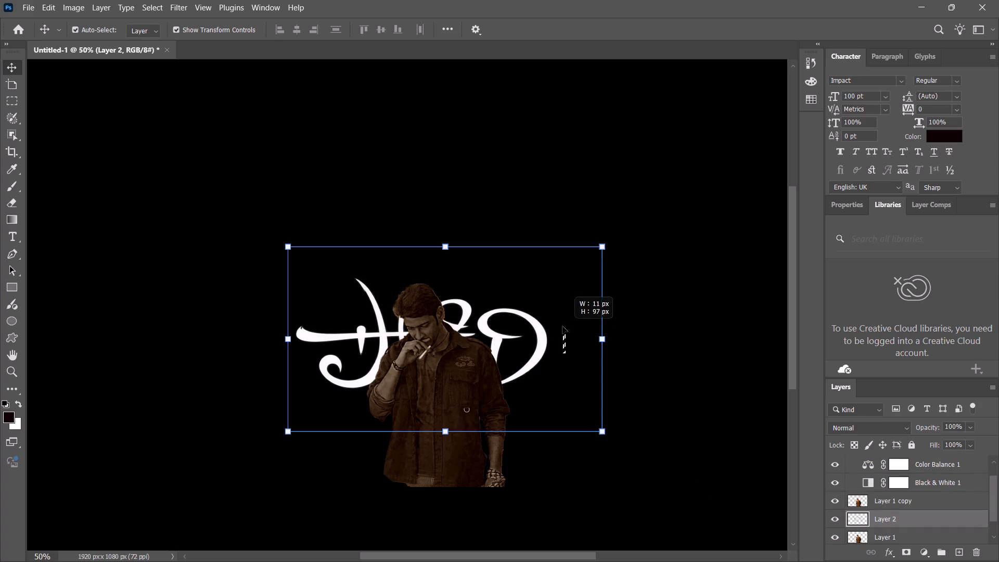
left_click_drag(507, 248, 507, 238)
left_click_drag(562, 372, 551, 321)
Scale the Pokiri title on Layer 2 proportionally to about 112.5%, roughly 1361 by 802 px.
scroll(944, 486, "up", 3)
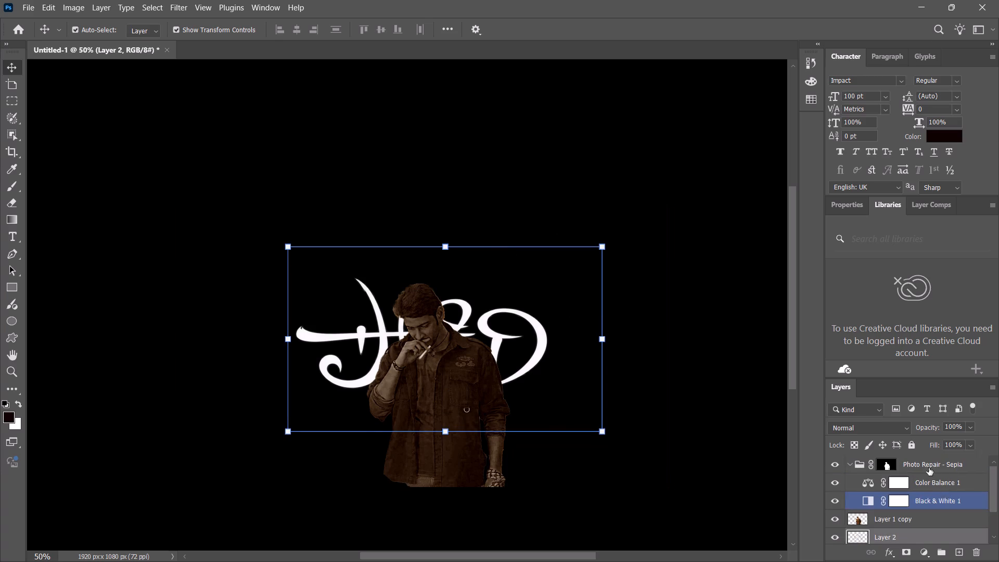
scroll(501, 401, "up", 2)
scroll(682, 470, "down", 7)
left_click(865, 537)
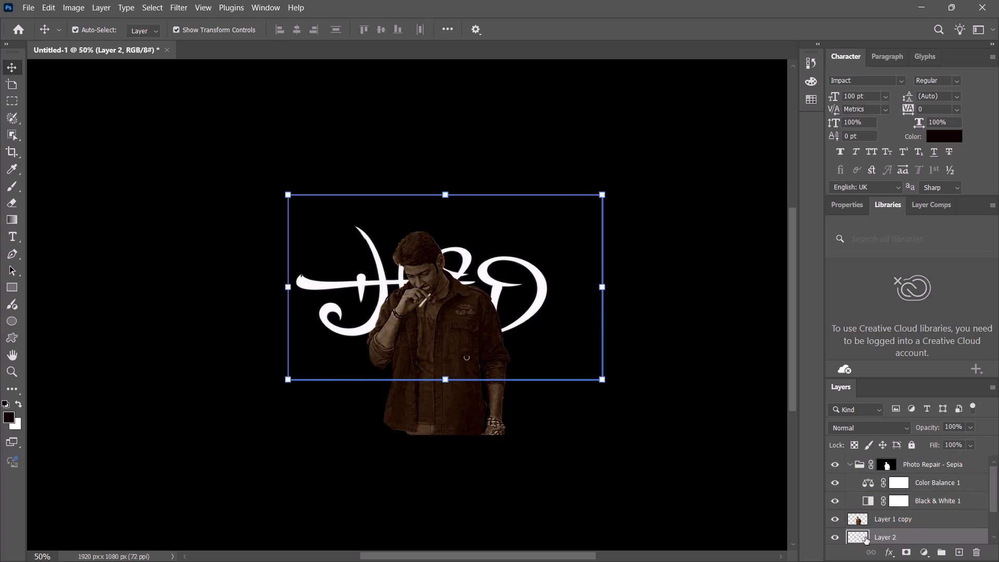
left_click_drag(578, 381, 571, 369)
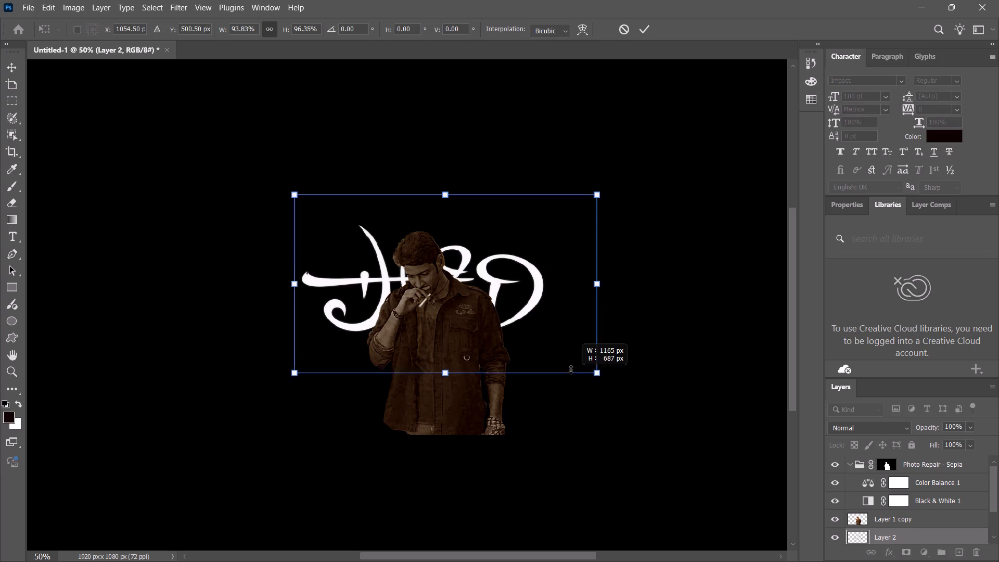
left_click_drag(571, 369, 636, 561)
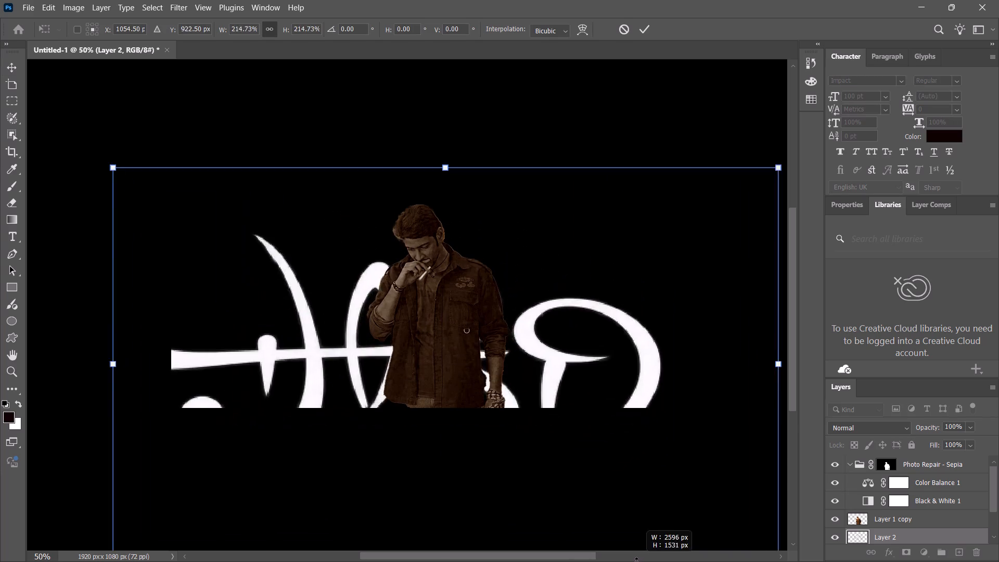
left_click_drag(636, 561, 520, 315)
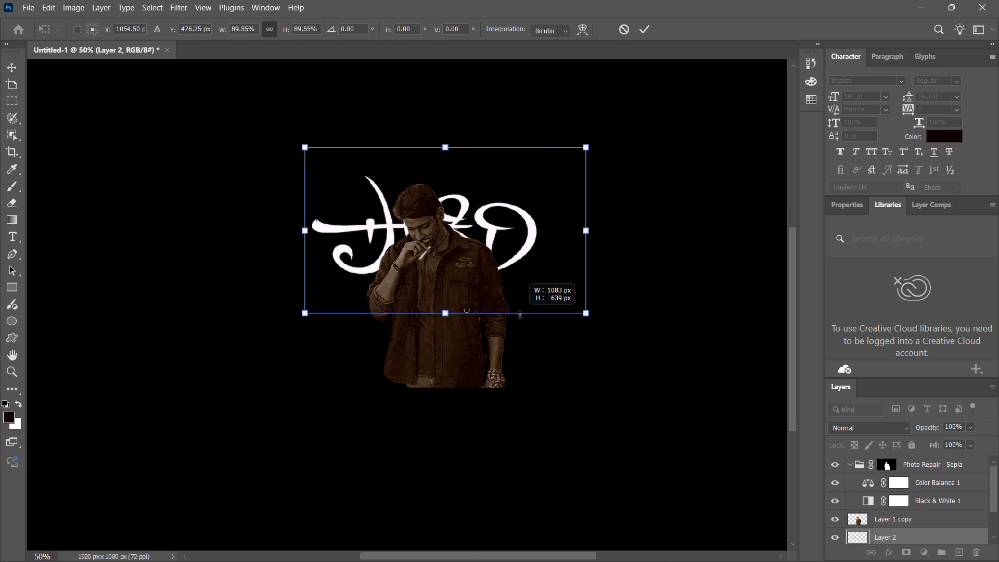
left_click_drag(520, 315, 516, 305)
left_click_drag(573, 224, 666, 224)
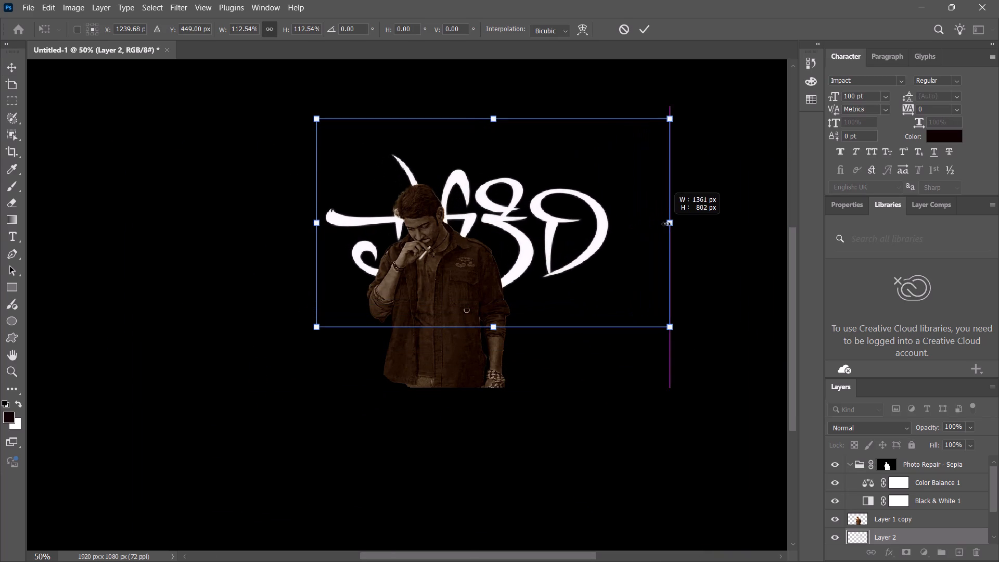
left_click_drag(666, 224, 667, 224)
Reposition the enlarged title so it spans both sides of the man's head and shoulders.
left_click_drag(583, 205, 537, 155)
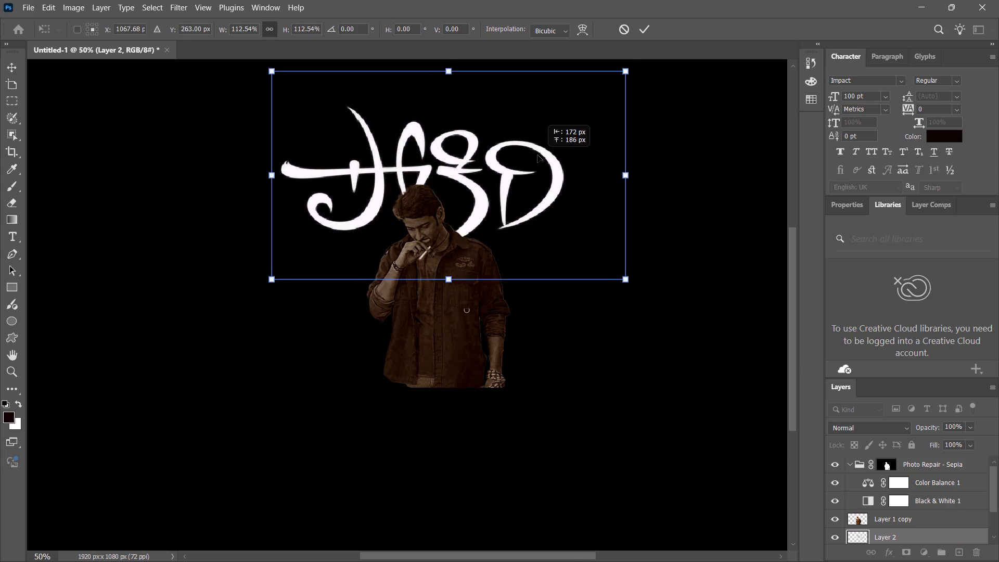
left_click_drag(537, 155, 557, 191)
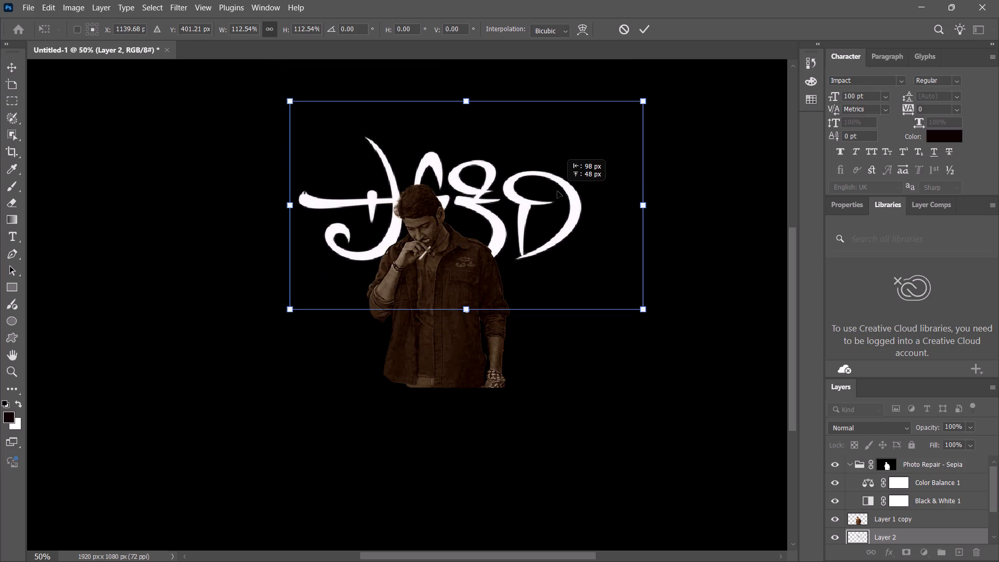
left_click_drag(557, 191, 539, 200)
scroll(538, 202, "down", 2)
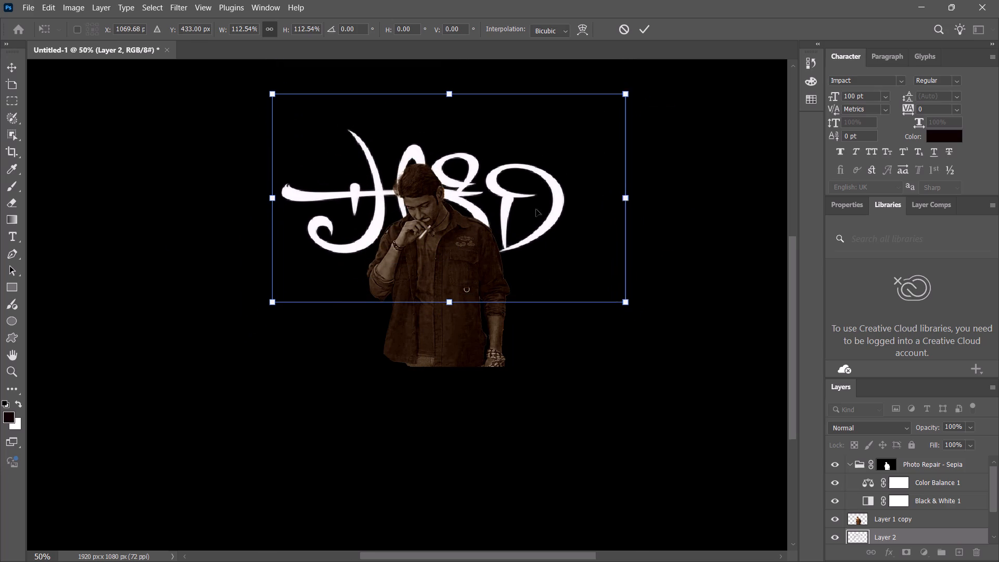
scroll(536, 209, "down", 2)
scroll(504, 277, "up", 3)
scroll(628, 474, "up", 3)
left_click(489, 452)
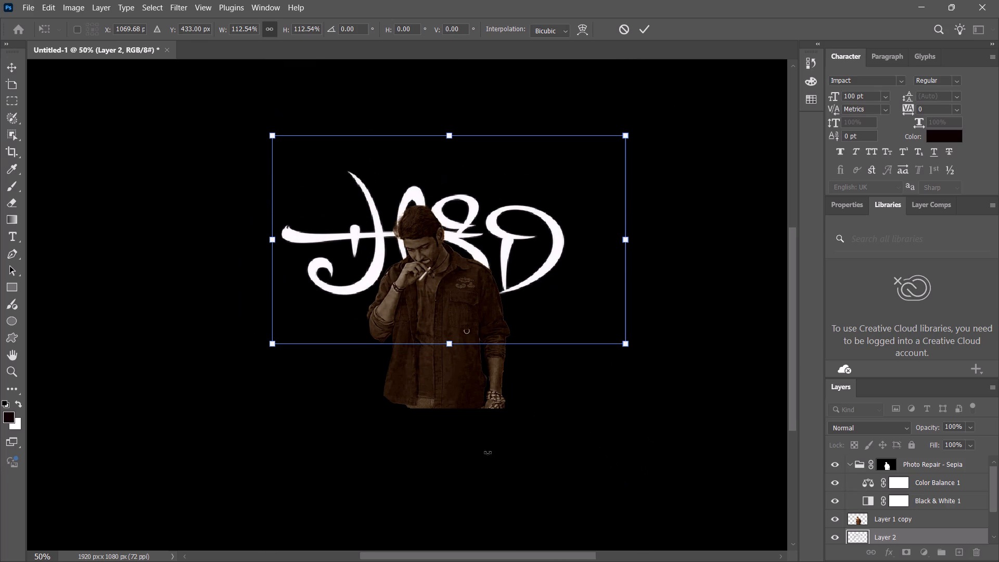
Scale the title down to about 73.8%, place it just above and behind the man's head, and deselect all layers.
left_click_drag(518, 239, 508, 161)
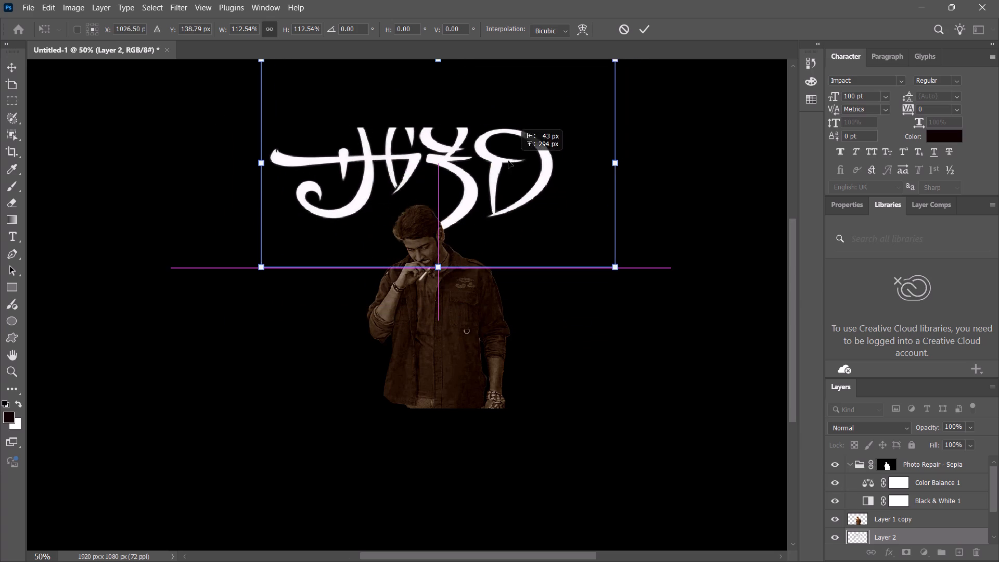
left_click_drag(508, 161, 523, 184)
left_click_drag(634, 76, 577, 144)
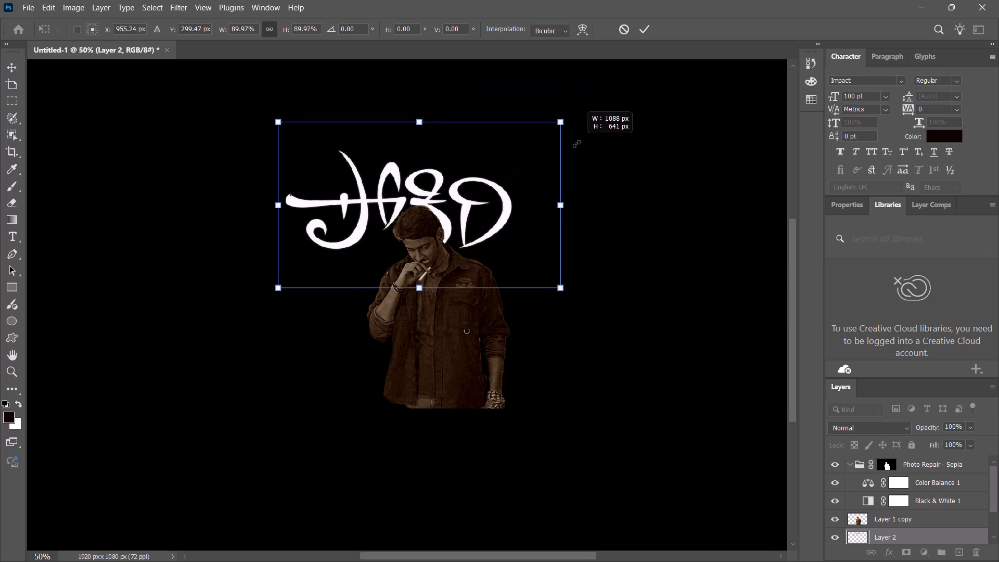
left_click_drag(577, 144, 560, 155)
left_click_drag(476, 199, 528, 173)
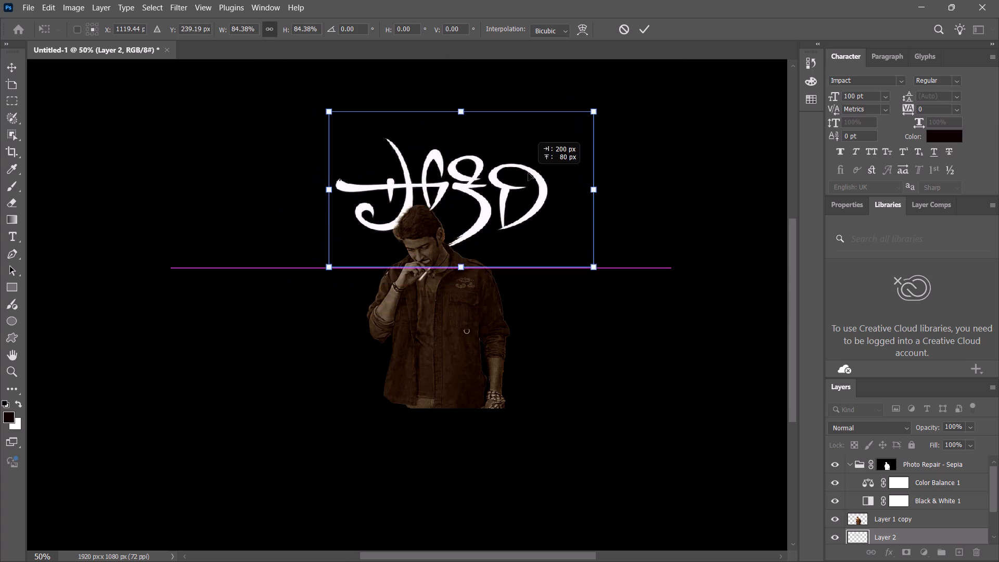
left_click_drag(528, 173, 534, 173)
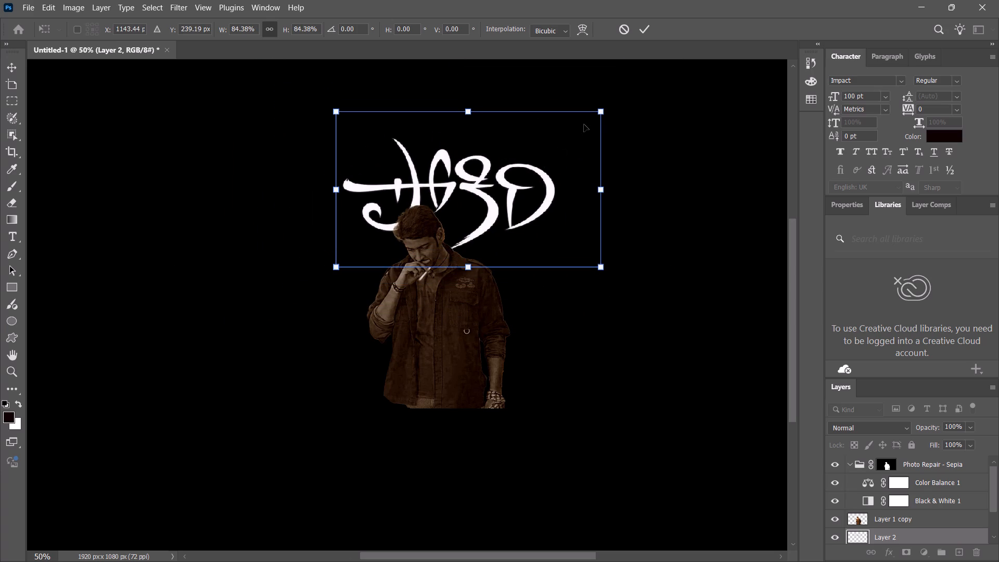
left_click_drag(600, 115, 566, 132)
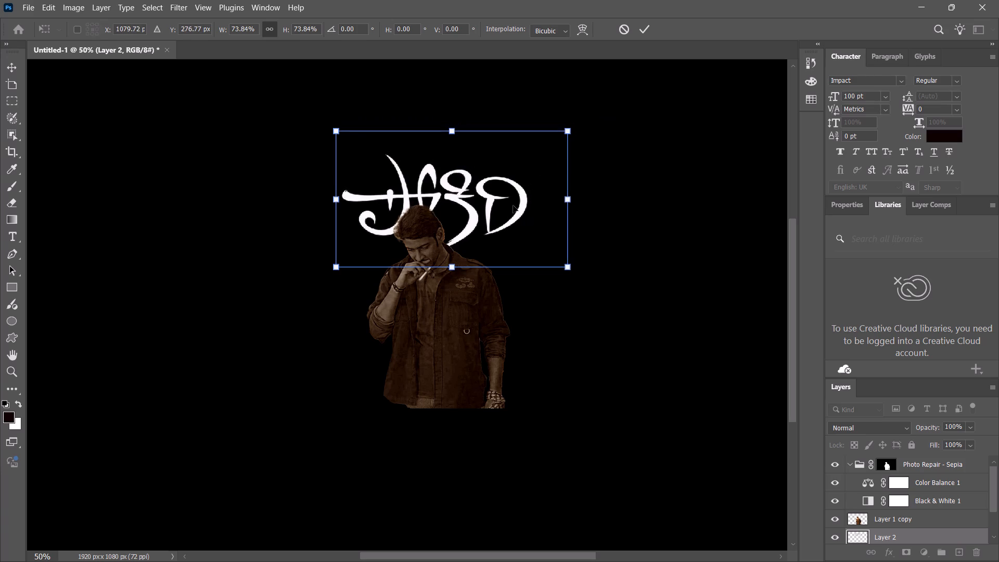
left_click_drag(511, 209, 508, 197)
left_click(509, 517)
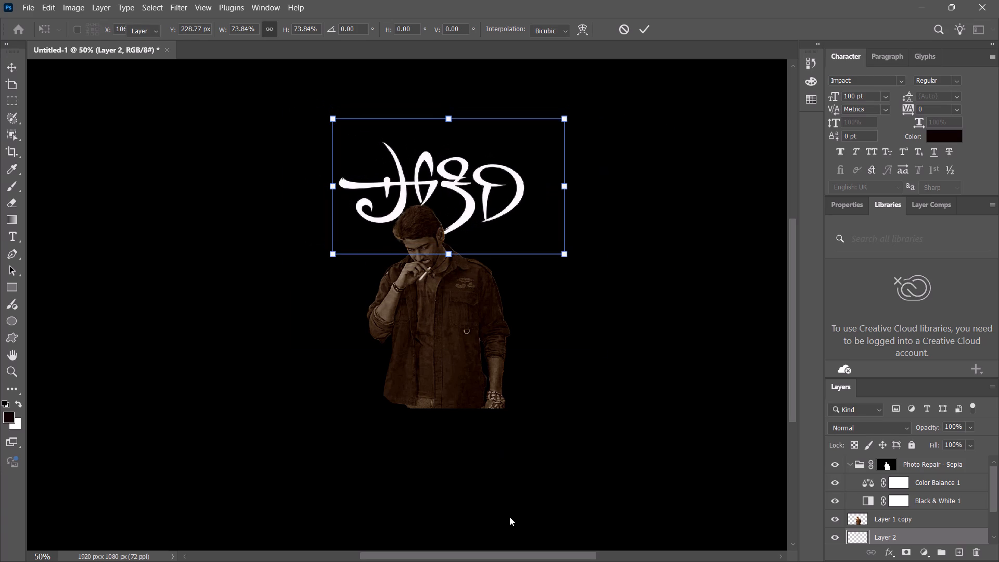
scroll(499, 505, "up", 3)
left_click(455, 503)
left_click(474, 342)
left_click(684, 371)
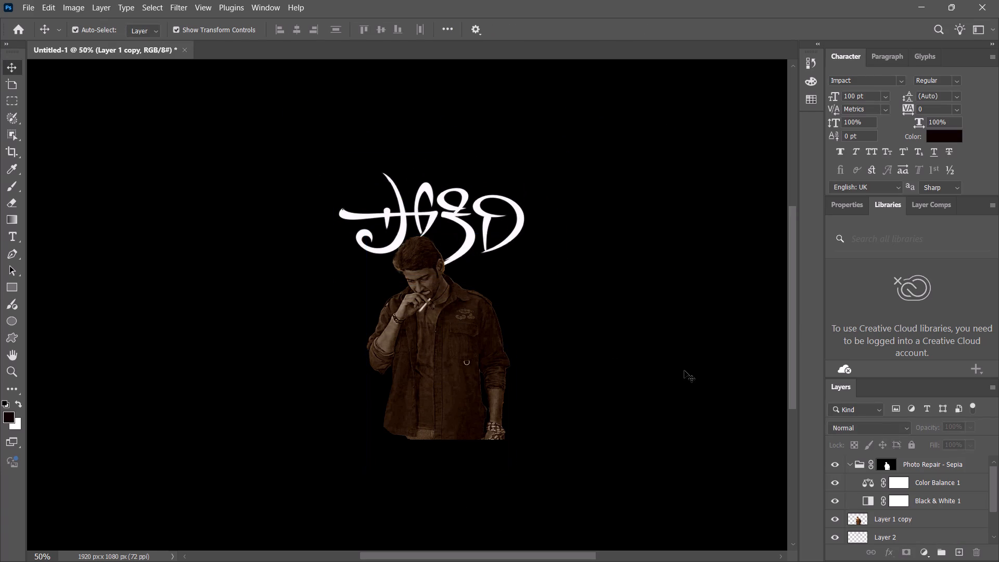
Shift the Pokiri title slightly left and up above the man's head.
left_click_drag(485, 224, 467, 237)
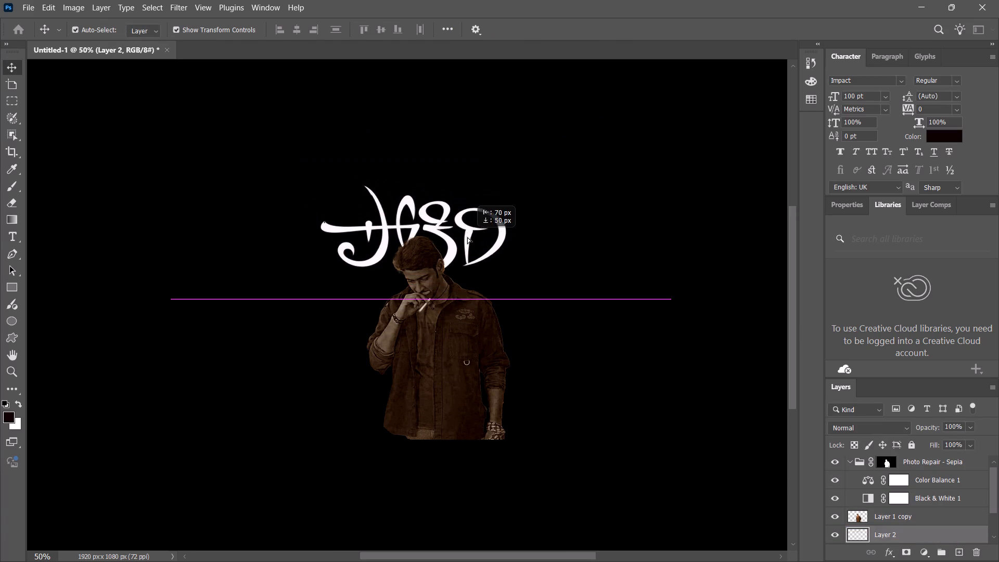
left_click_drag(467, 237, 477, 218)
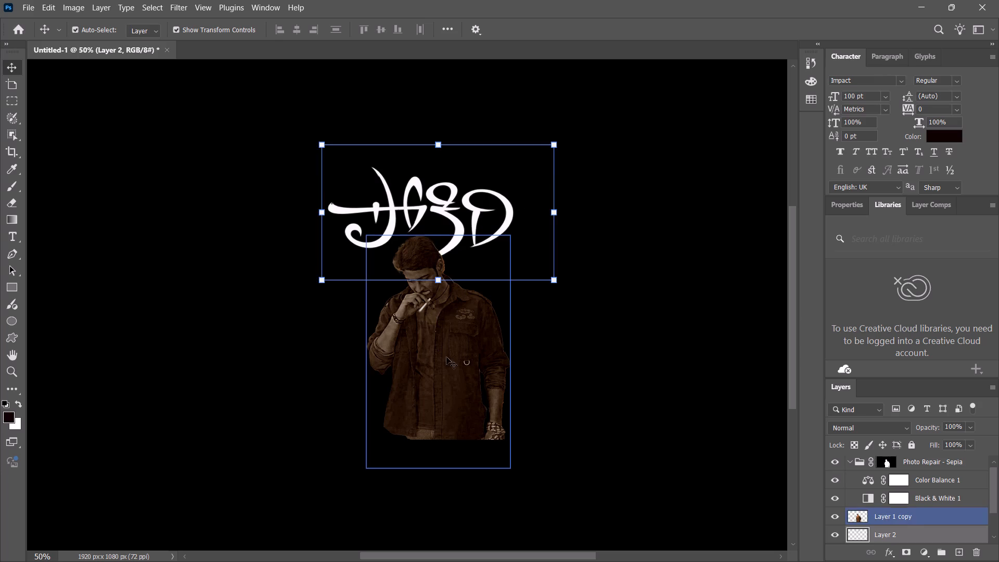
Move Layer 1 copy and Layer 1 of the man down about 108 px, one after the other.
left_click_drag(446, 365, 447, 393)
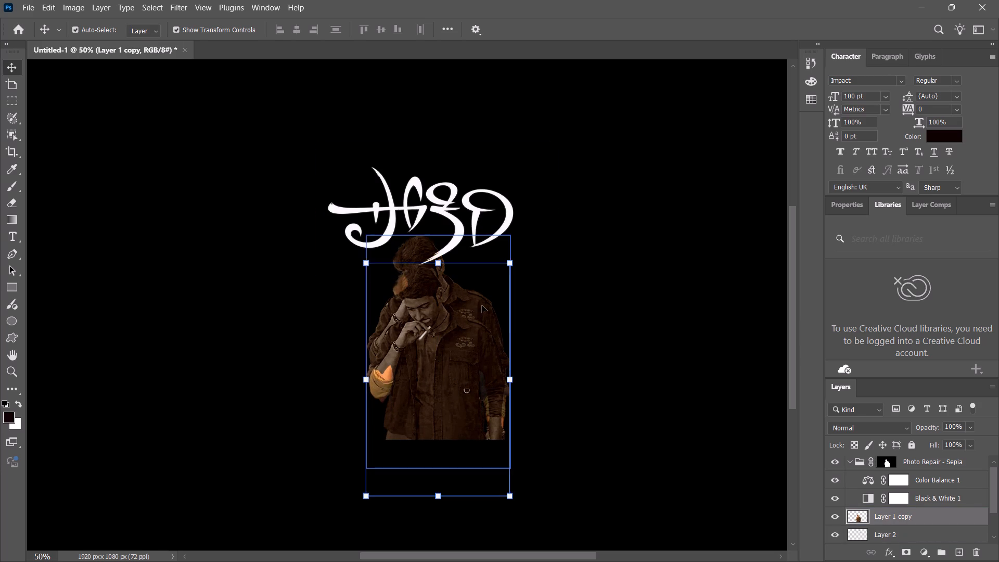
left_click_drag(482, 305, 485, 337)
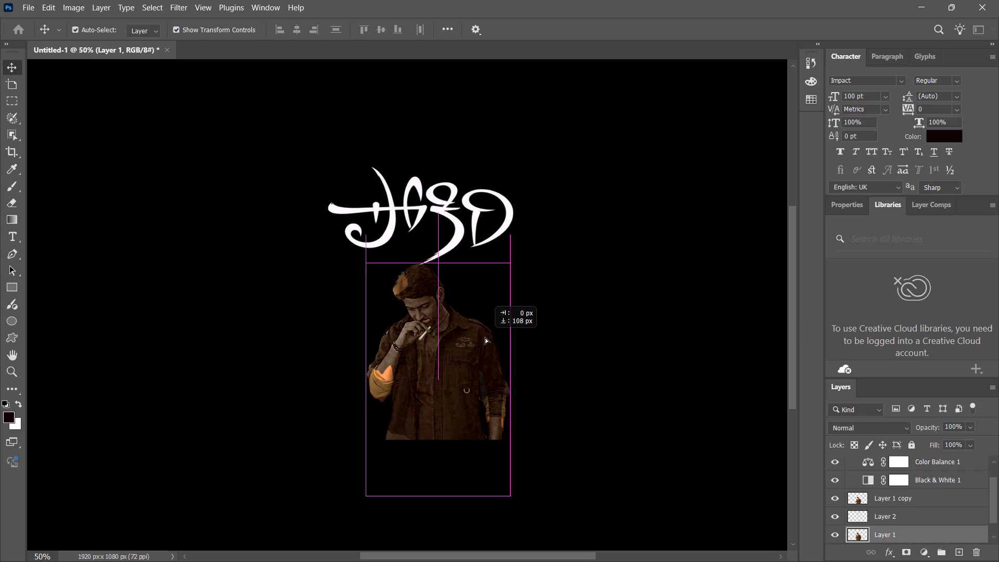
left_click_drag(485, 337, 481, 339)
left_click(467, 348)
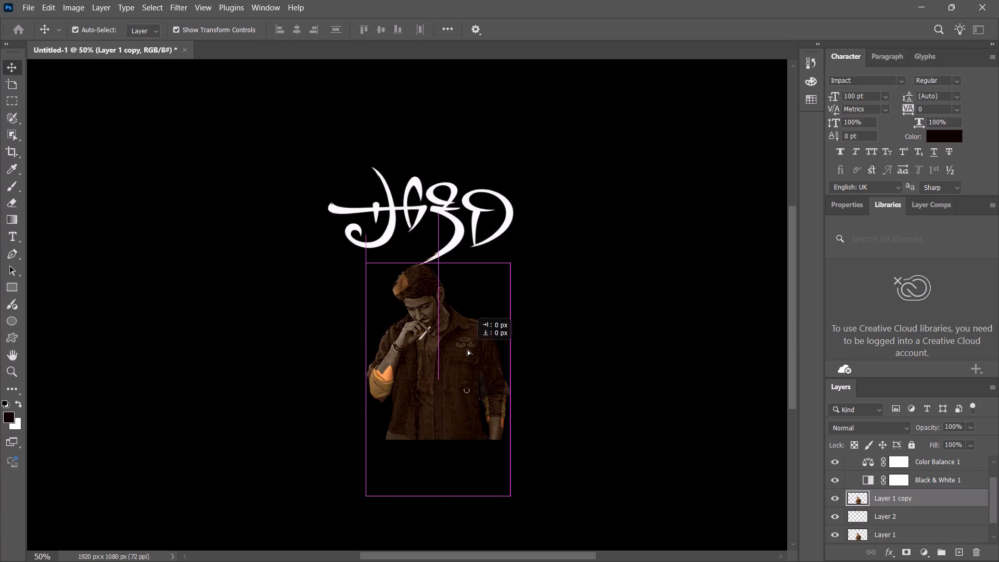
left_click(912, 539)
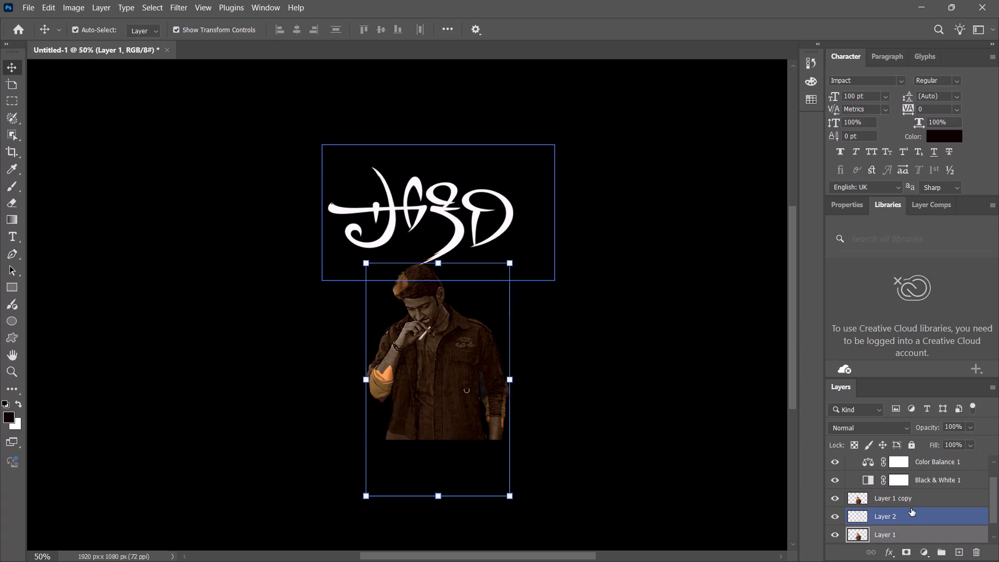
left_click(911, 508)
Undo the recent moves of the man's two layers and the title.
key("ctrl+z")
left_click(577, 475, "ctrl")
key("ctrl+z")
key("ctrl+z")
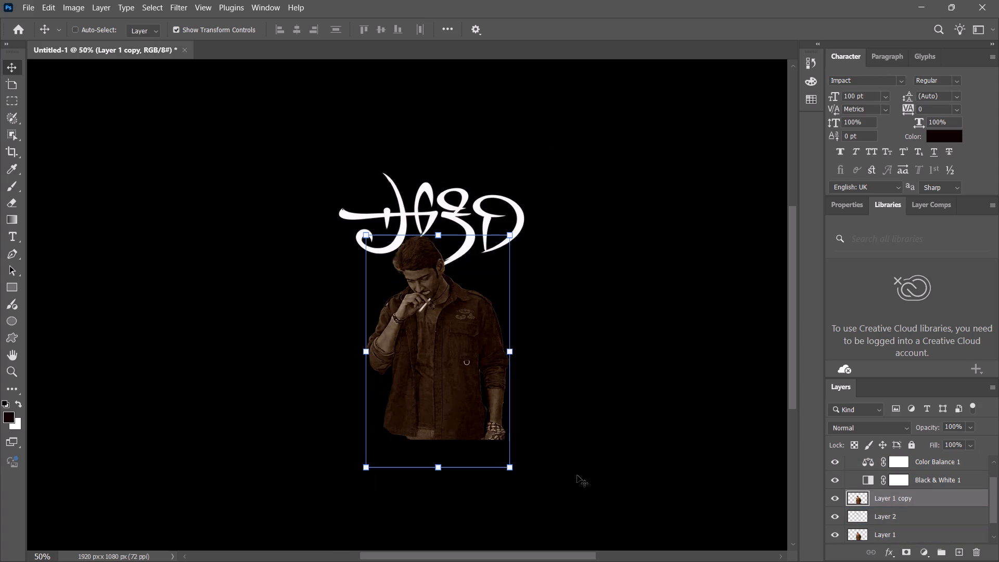
Nudge the Pokiri title slightly upward above the man's head and deselect it.
left_click(535, 527)
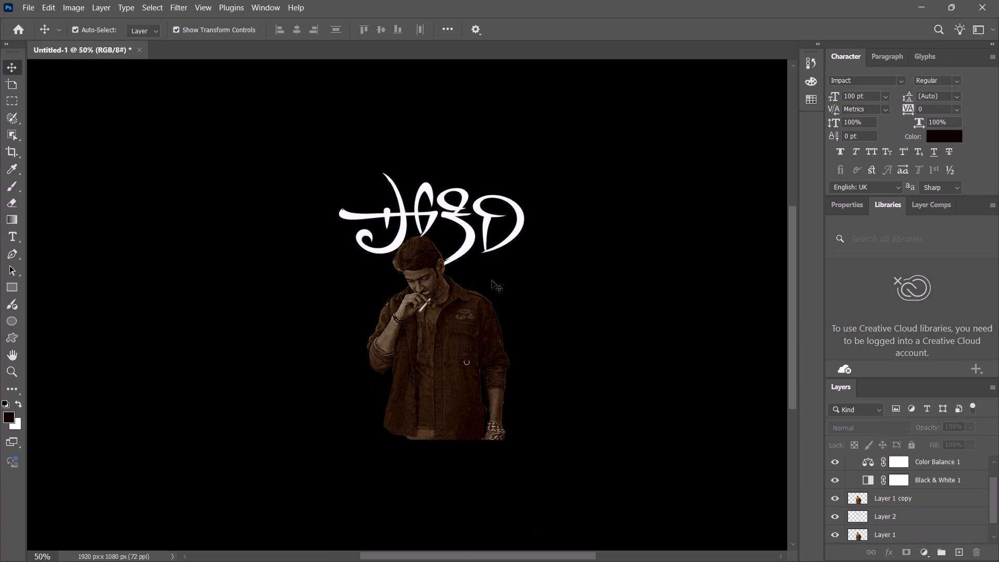
left_click_drag(485, 242, 485, 236)
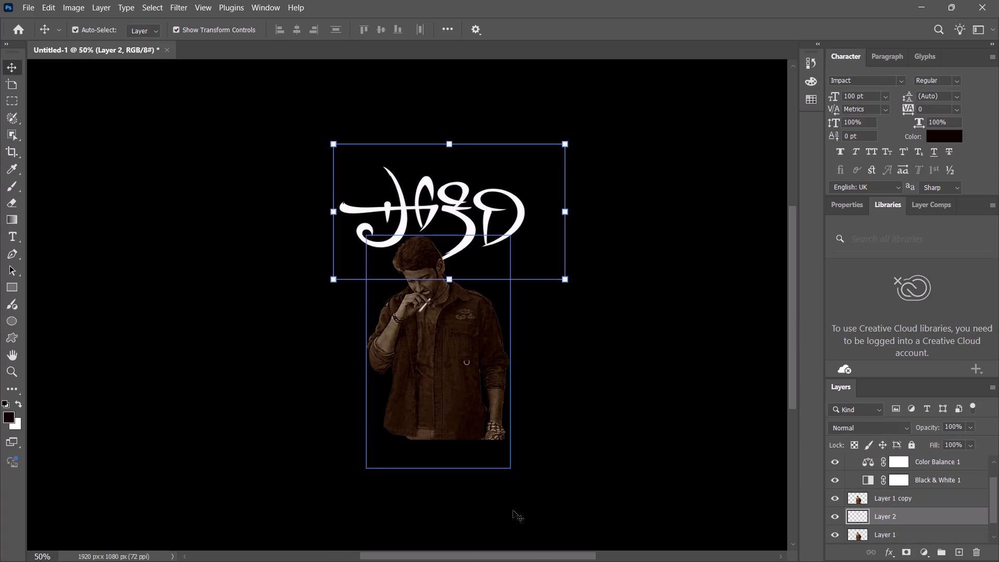
left_click(513, 526)
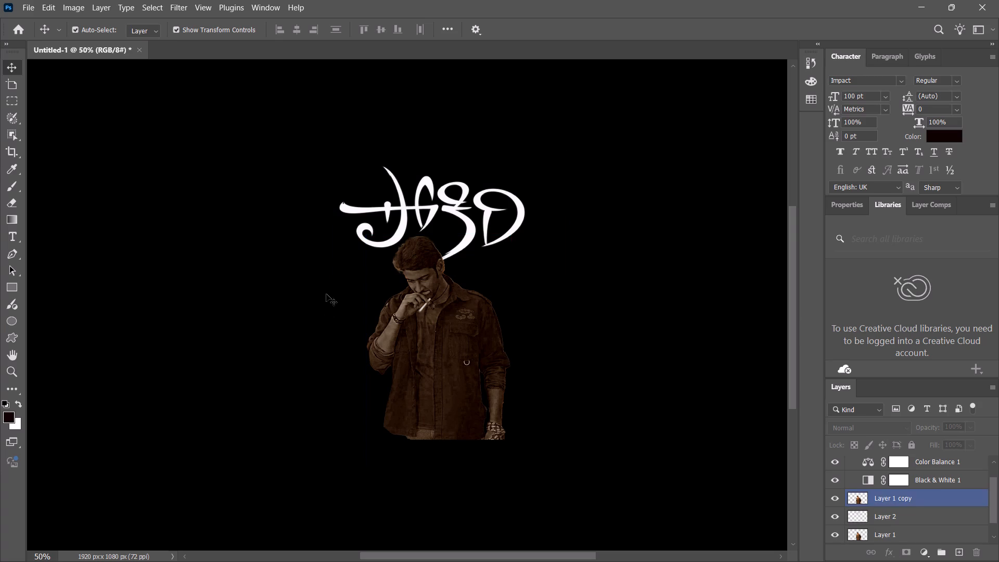
Select Layer 1 copy and Layer 1 together and shift the man about 2 px left.
left_click_drag(328, 286, 527, 421)
left_click(458, 358)
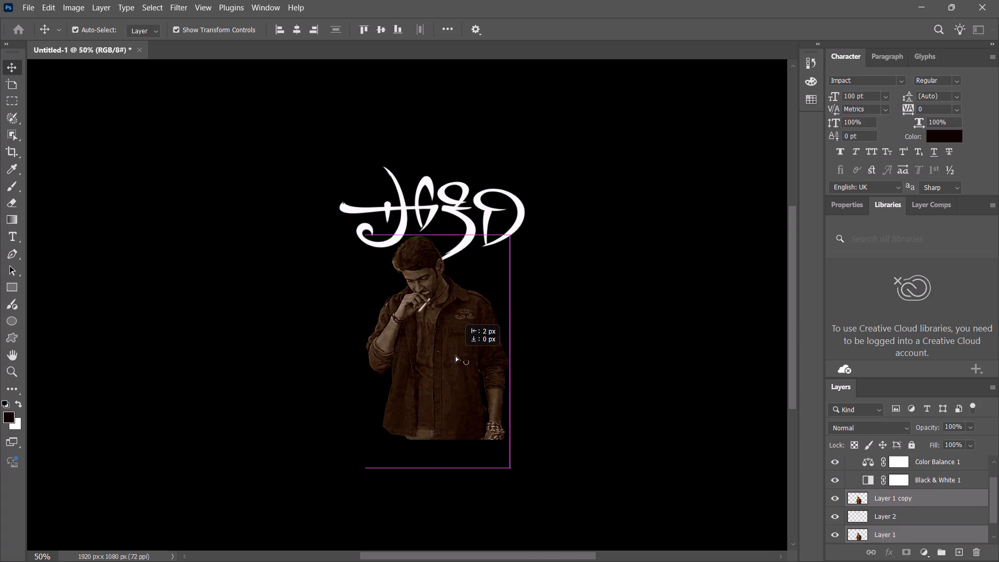
scroll(866, 494, "down", 4)
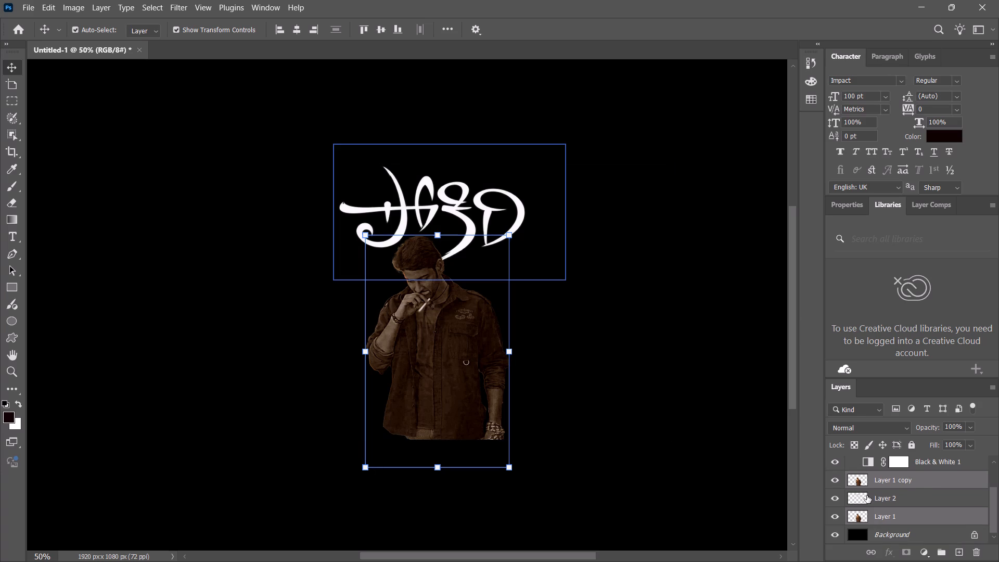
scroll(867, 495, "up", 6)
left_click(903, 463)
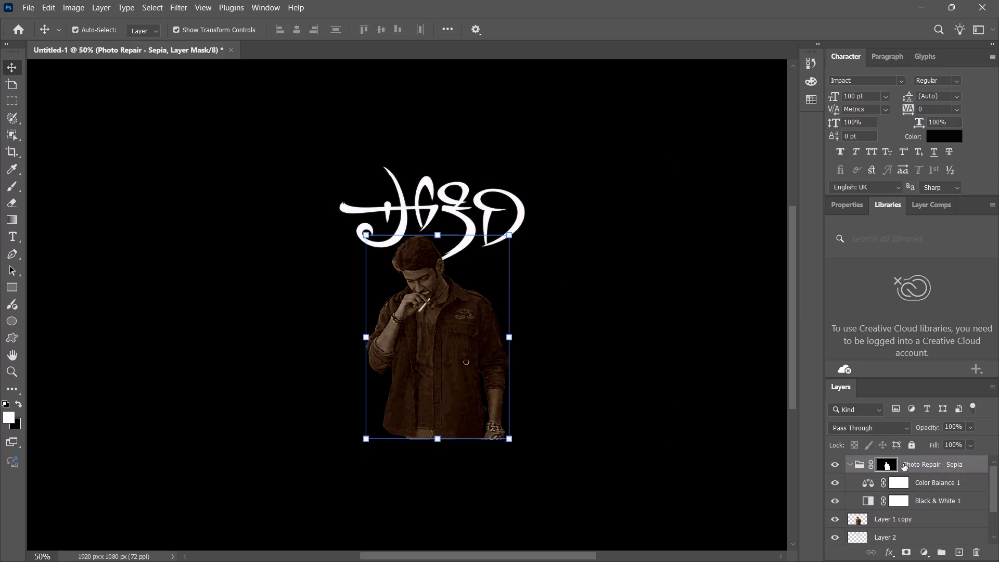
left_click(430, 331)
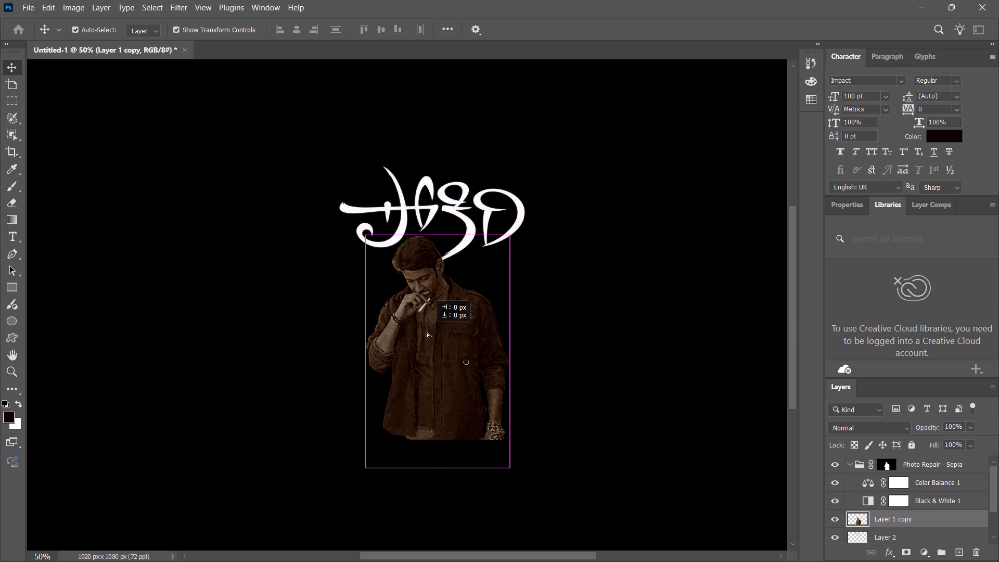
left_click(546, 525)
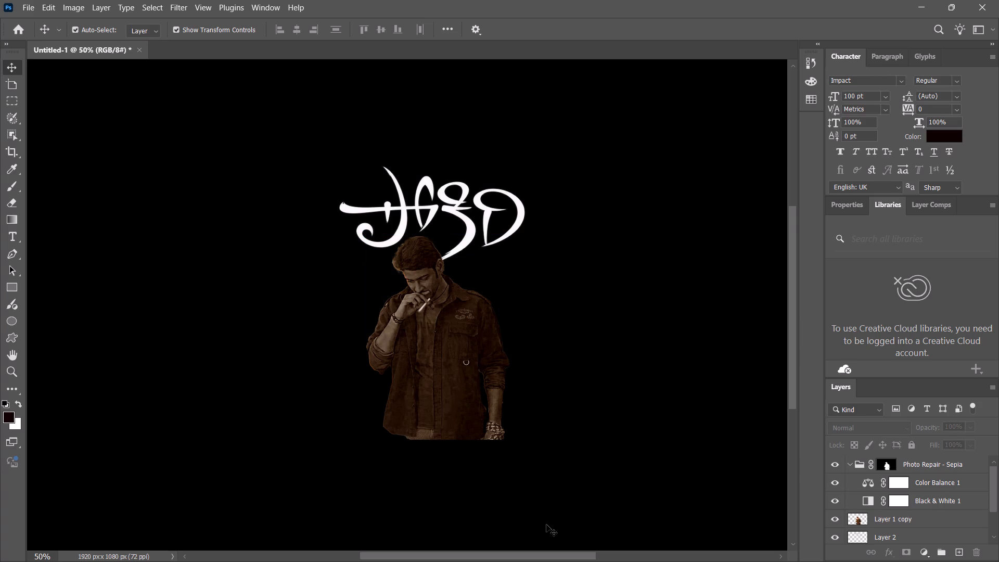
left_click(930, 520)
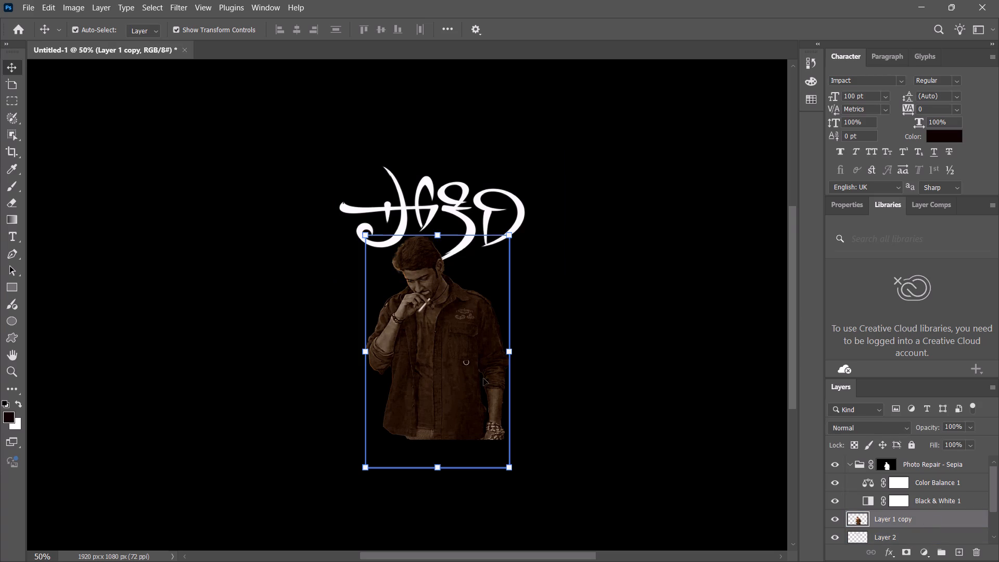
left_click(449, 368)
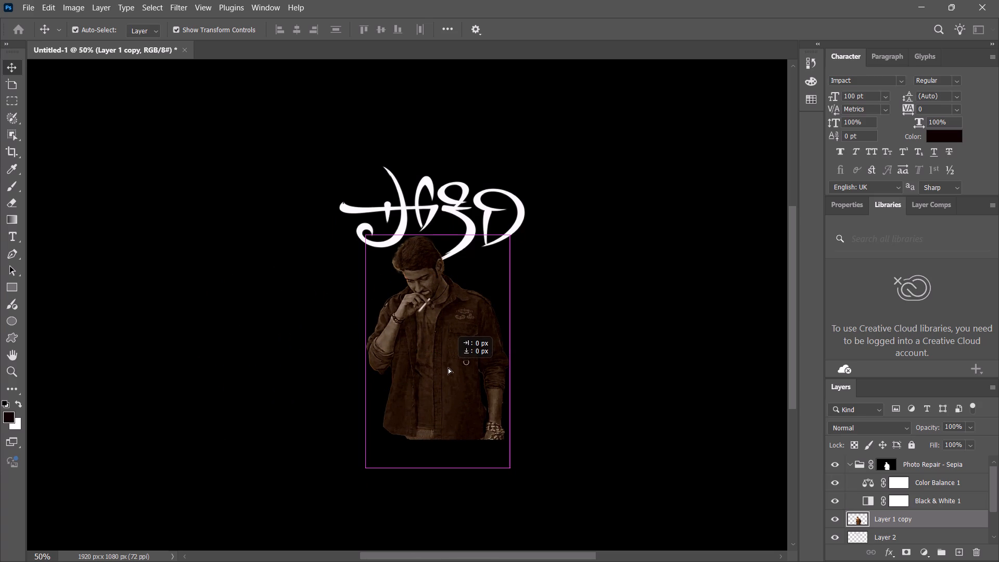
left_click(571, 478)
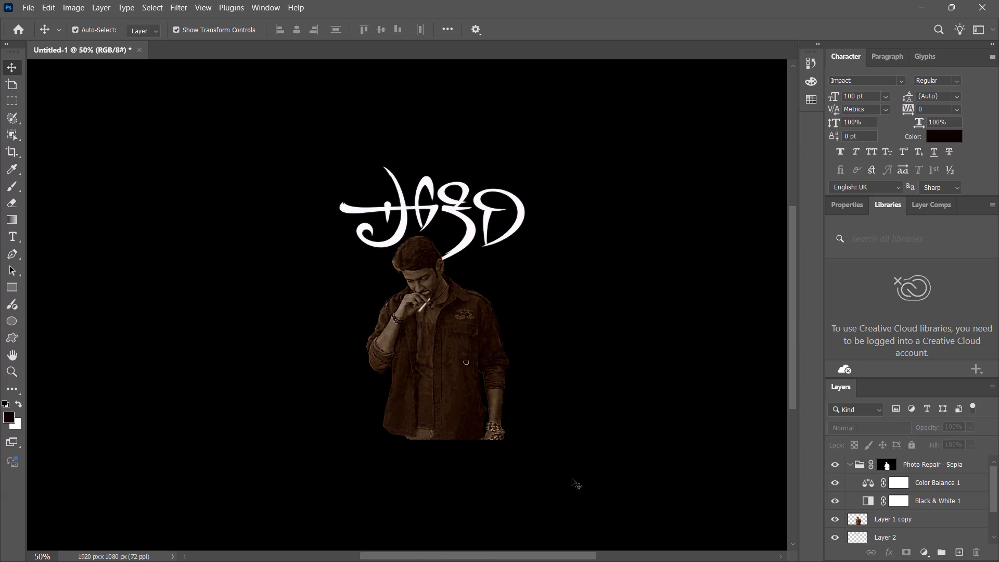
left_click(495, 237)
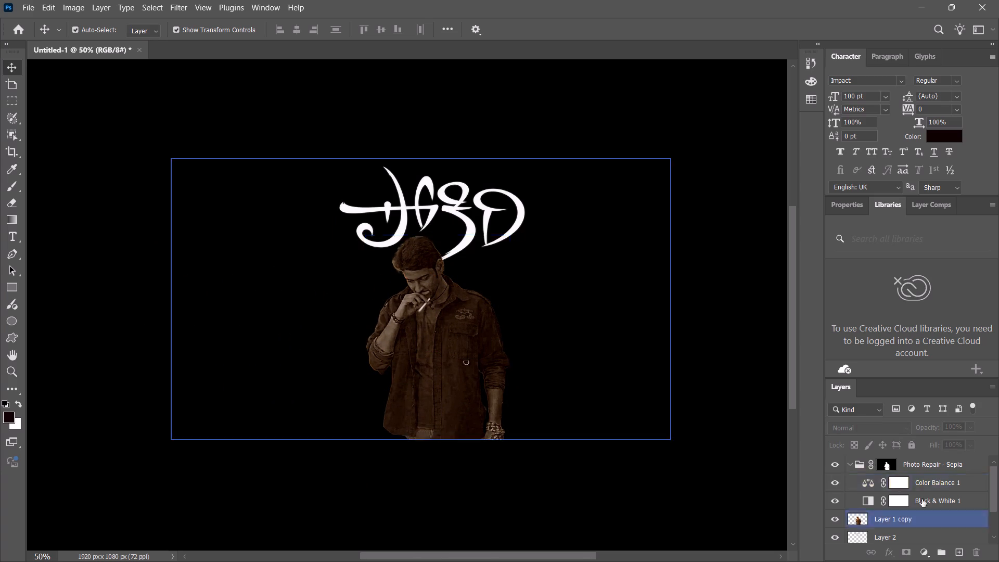
Examine the layer stack, from the Background layer to the adjustment layers inside the Photo Repair - Sepia group.
scroll(922, 499, "down", 5)
left_click(906, 535)
scroll(904, 522, "up", 5)
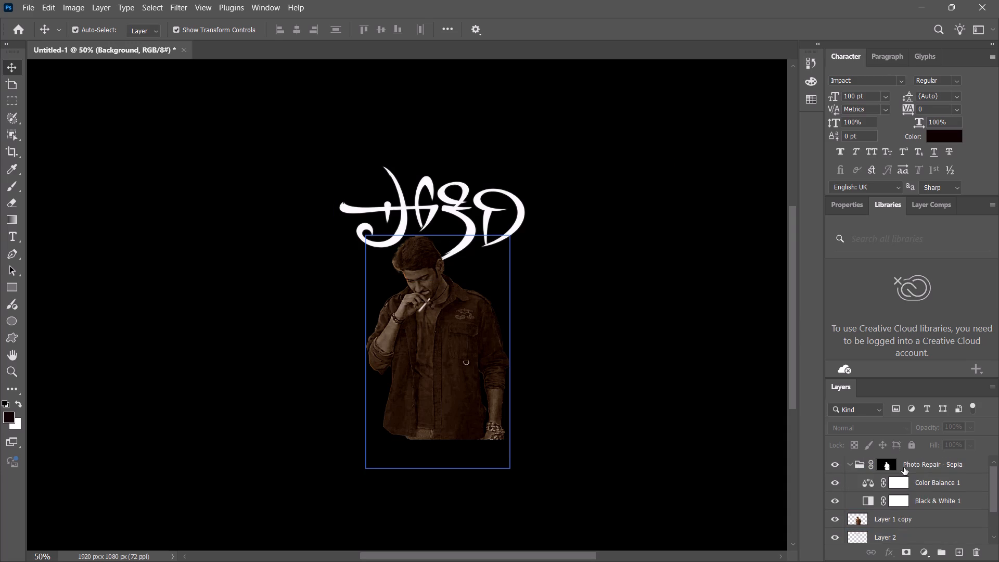
left_click(904, 467)
left_click(851, 465)
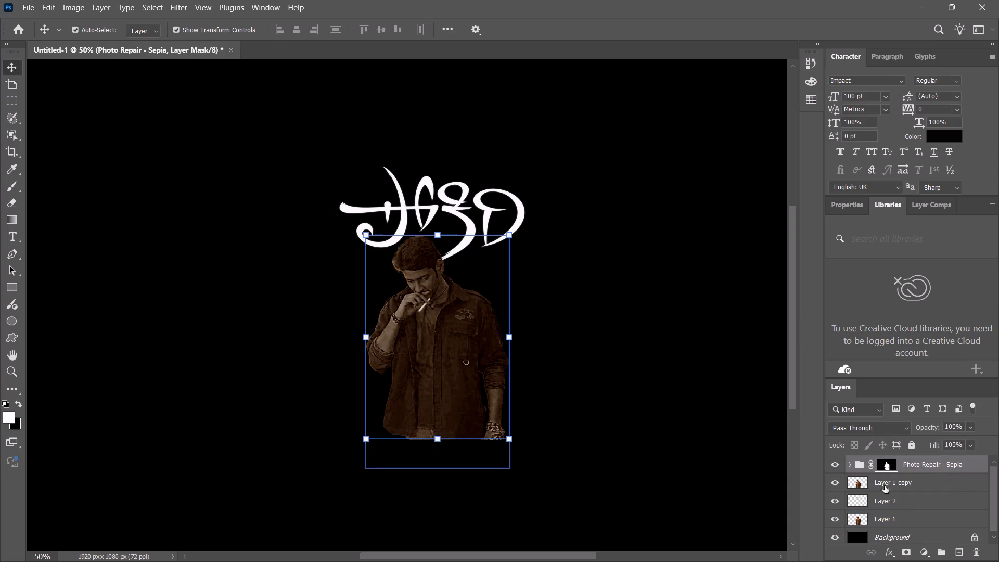
scroll(870, 484, "down", 5)
scroll(880, 502, "up", 2)
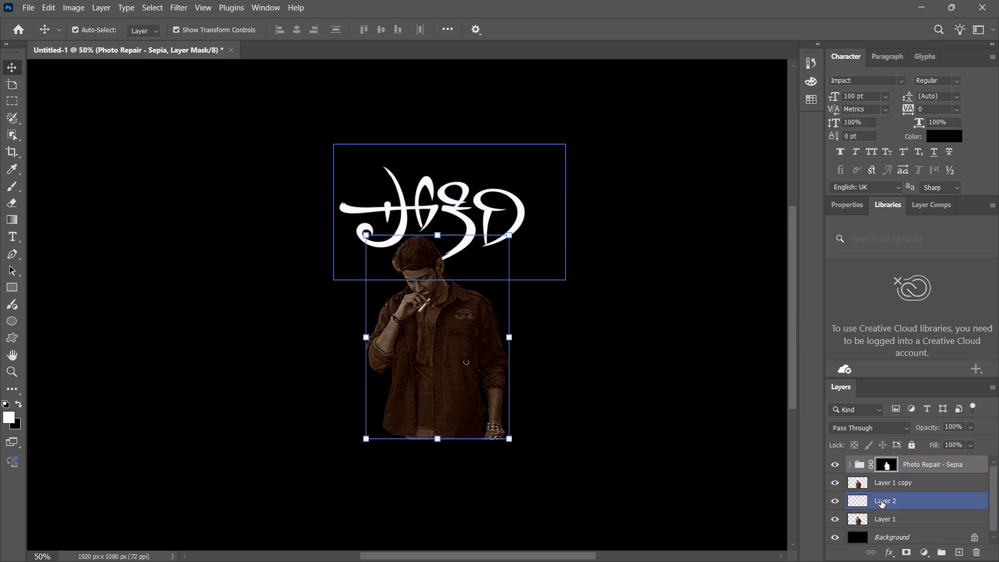
left_click(852, 463)
left_click(931, 496)
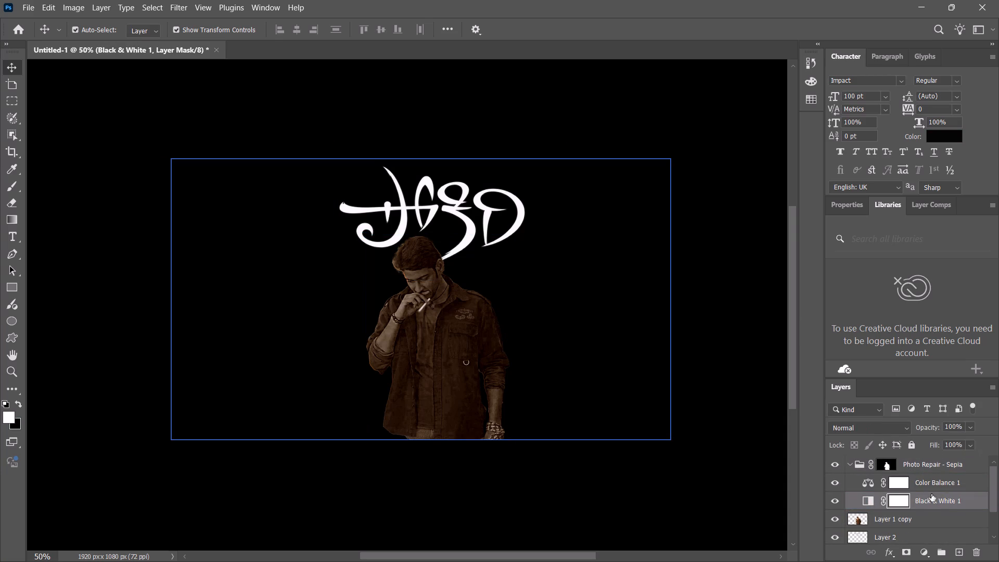
left_click(931, 478)
left_click(934, 500)
Delete the layer mask of the Photo Repair - Sepia group.
left_click(932, 471)
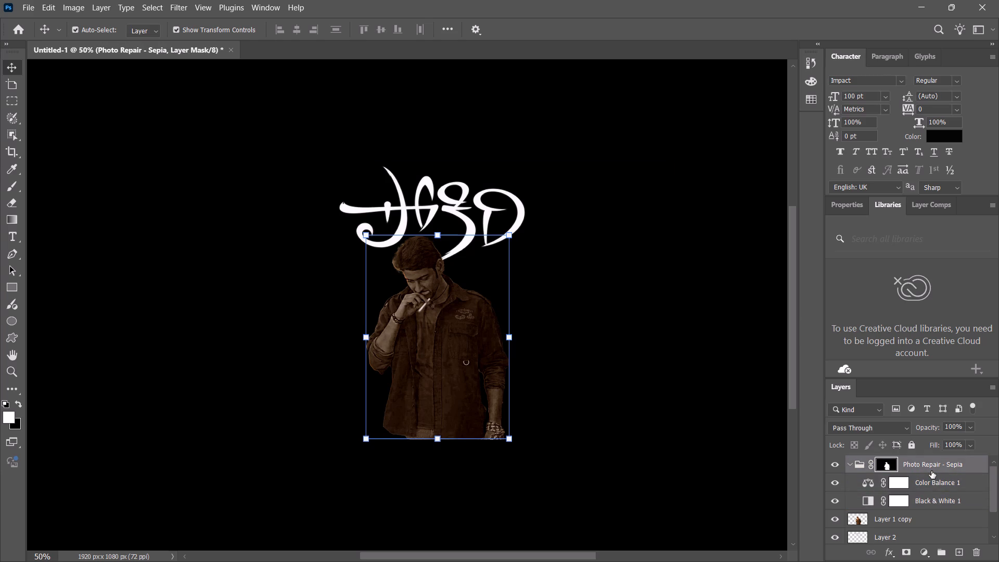
key("Delete")
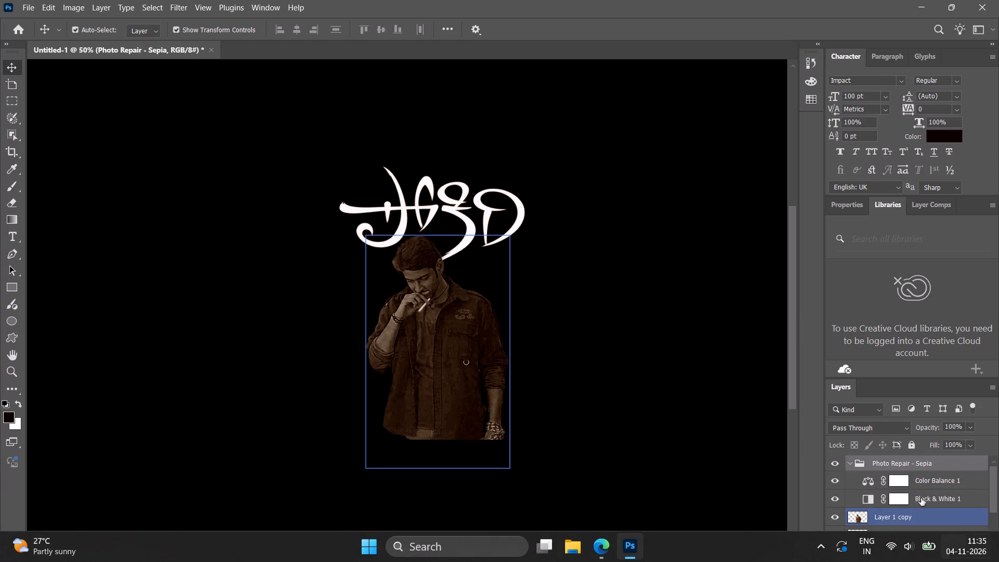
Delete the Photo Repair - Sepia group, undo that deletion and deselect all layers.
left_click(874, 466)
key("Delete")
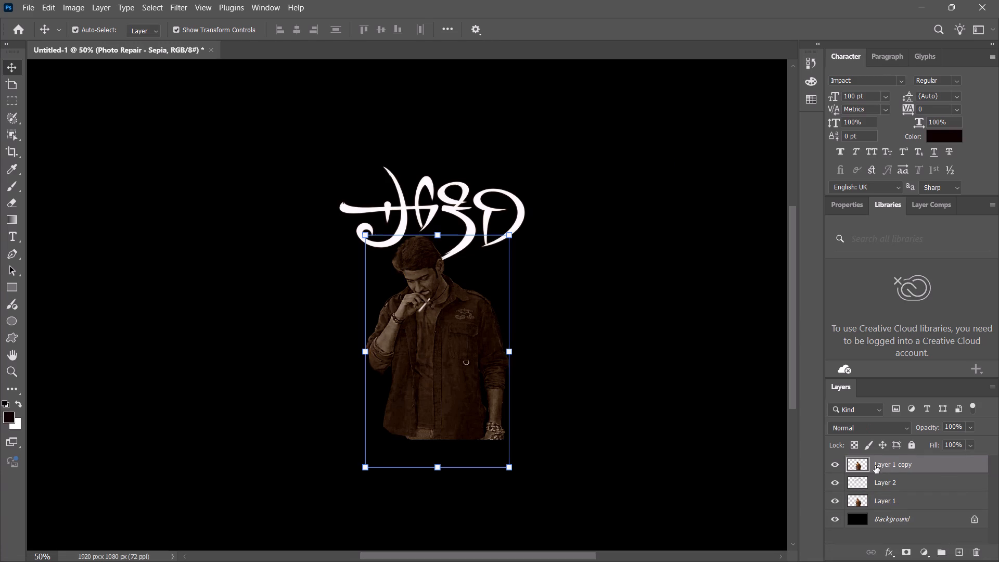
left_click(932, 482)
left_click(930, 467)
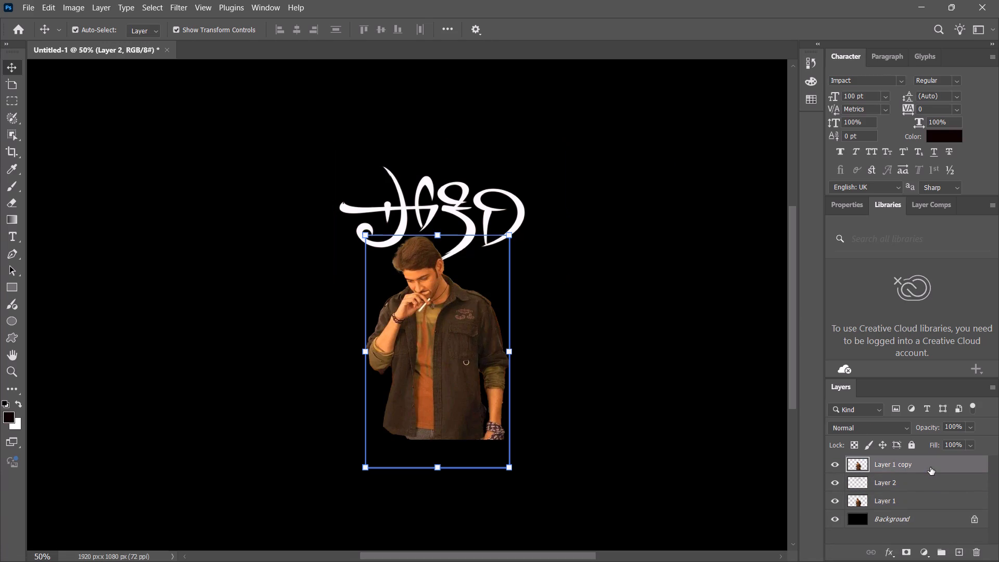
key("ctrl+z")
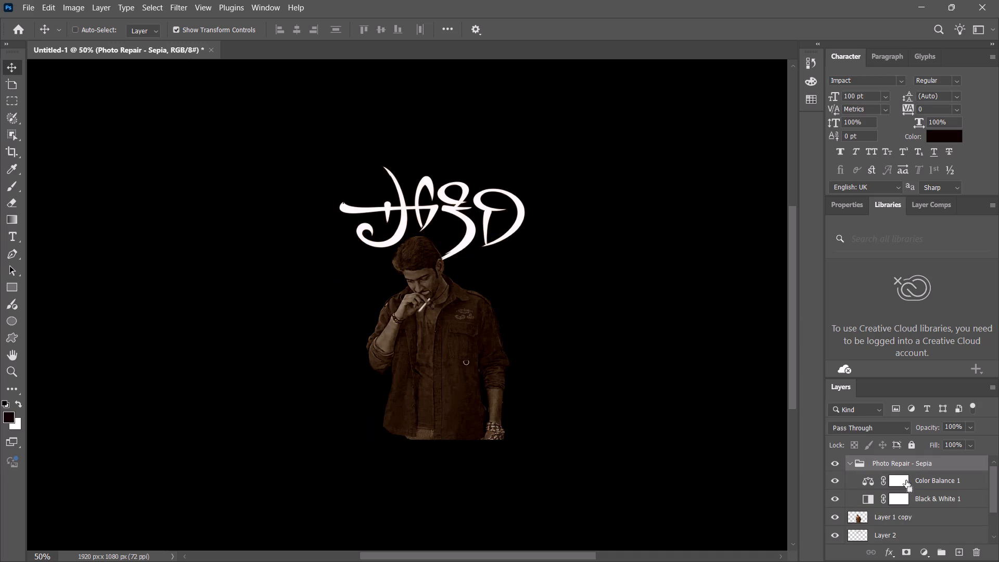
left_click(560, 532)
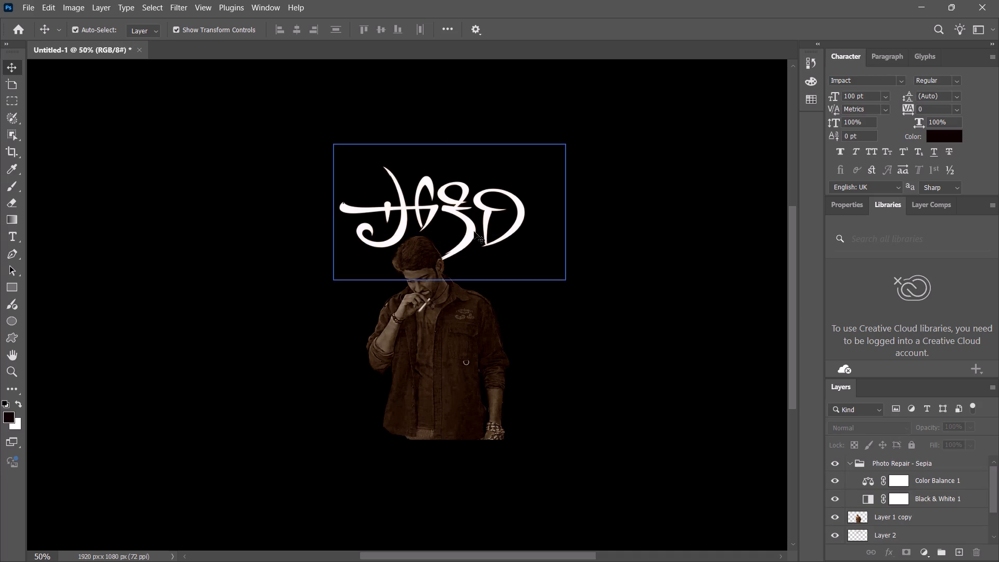
Adjust the position of the white Pokiri title slightly above the man's head.
left_click(474, 232)
left_click_drag(525, 226, 472, 226)
left_click_drag(446, 218, 419, 214)
left_click(395, 177)
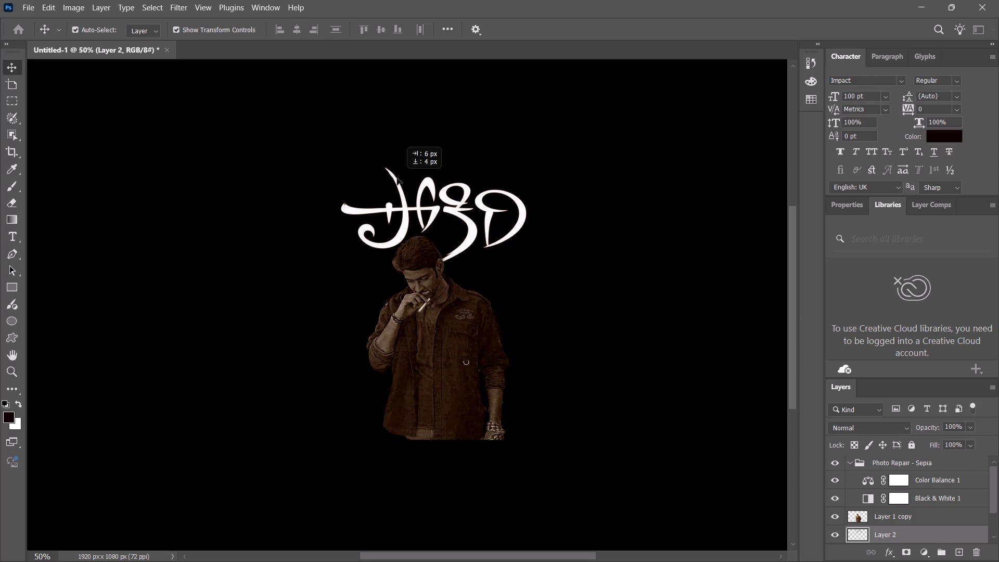
Switch to Microsoft Edge and look over the Google image results for the Pokiri title, and return to Photoshop.
left_click(416, 523)
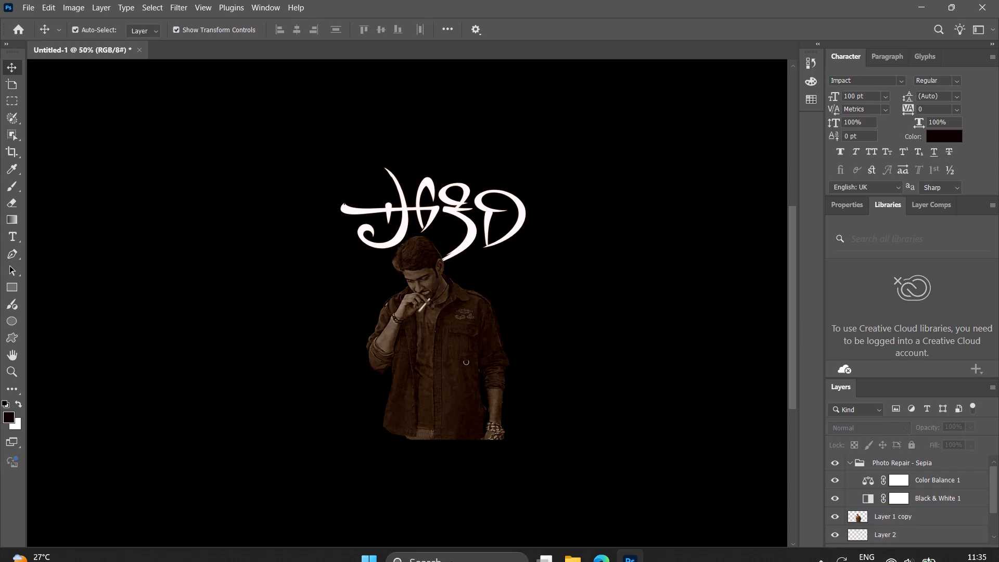
left_click(592, 550)
left_click(383, 0)
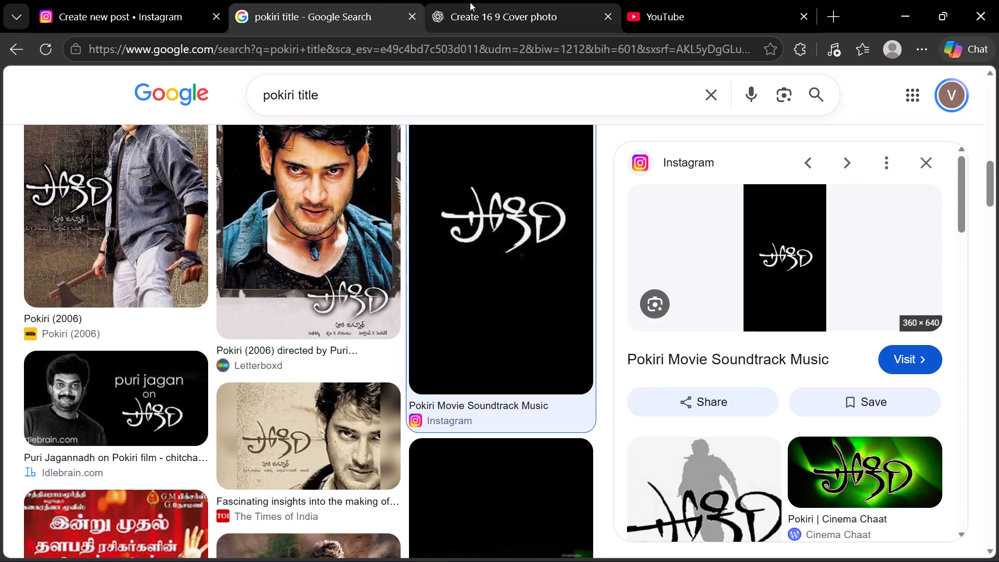
scroll(429, 176, "up", 11)
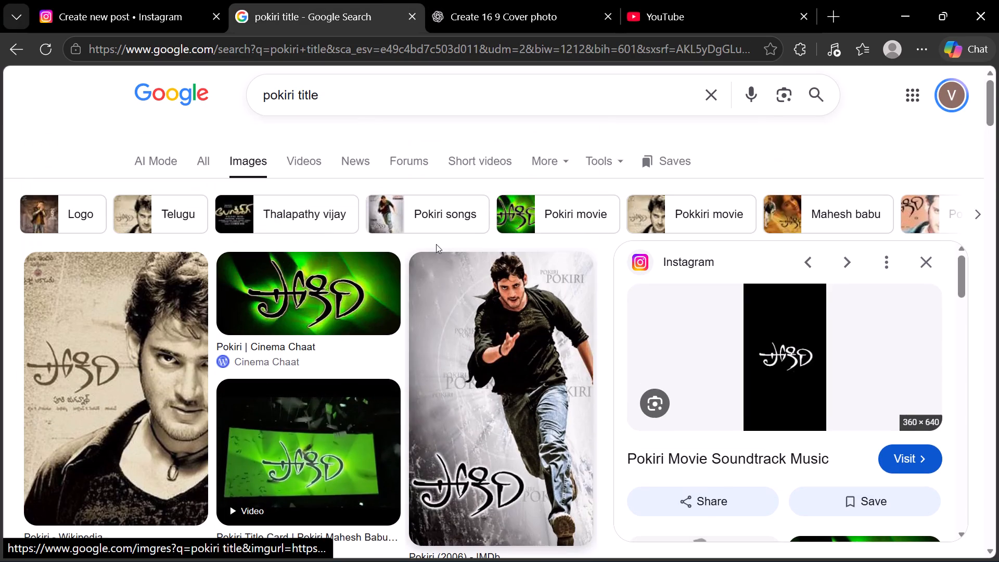
left_click(895, 22)
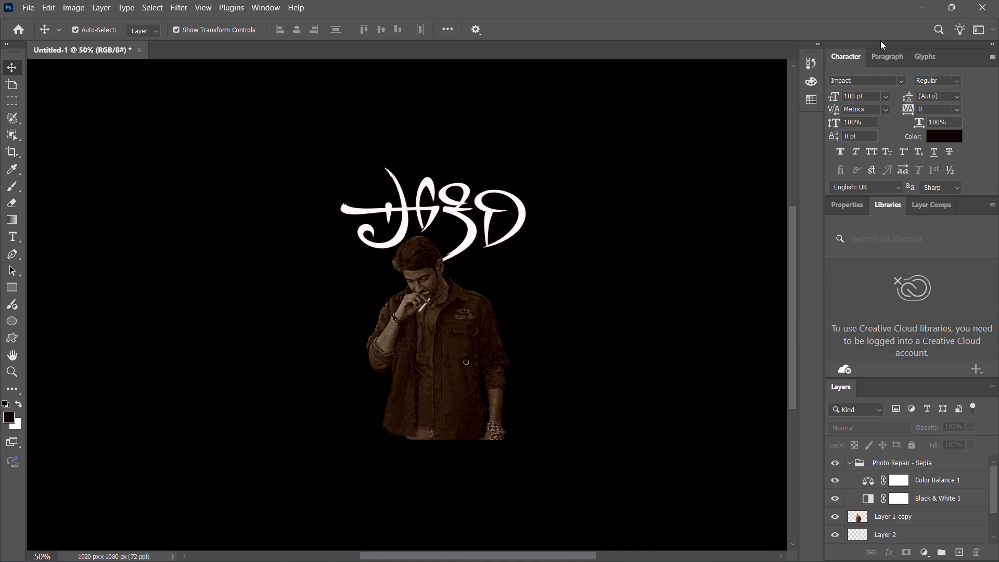
Select the black Background layer at the bottom of the layer stack and check its available layer commands.
left_click(879, 56)
scroll(882, 451, "down", 1)
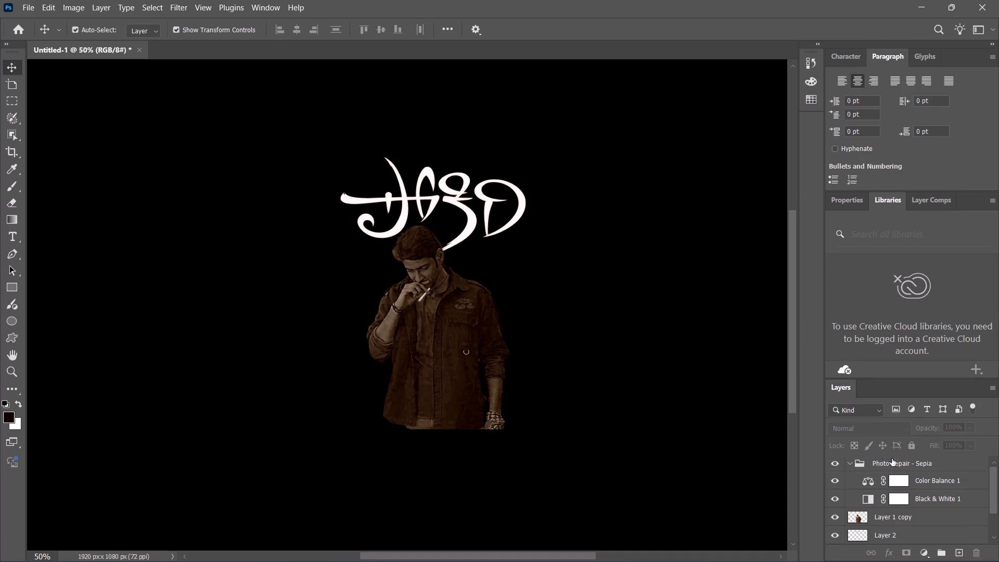
scroll(892, 458, "down", 5)
left_click(901, 539)
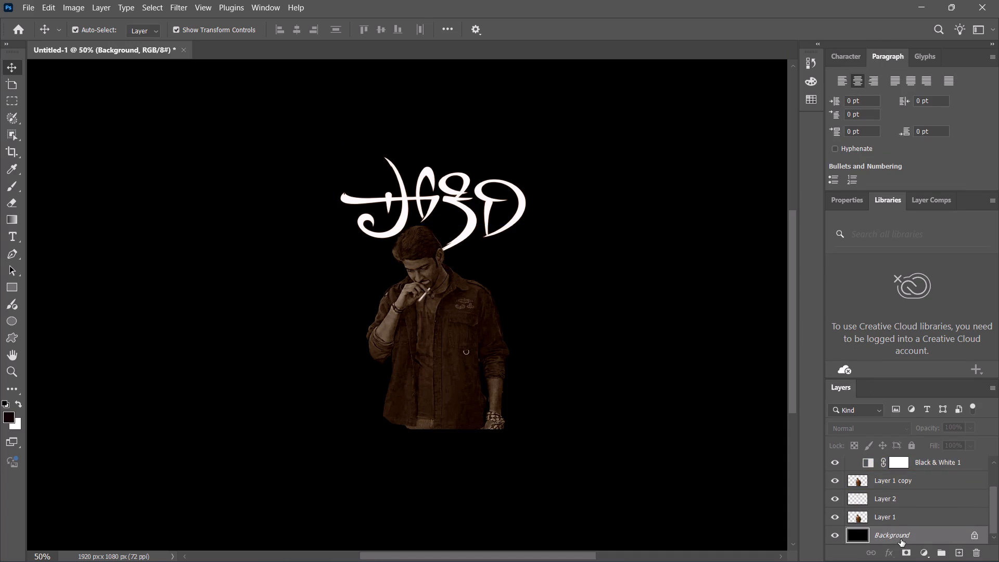
right_click(897, 532)
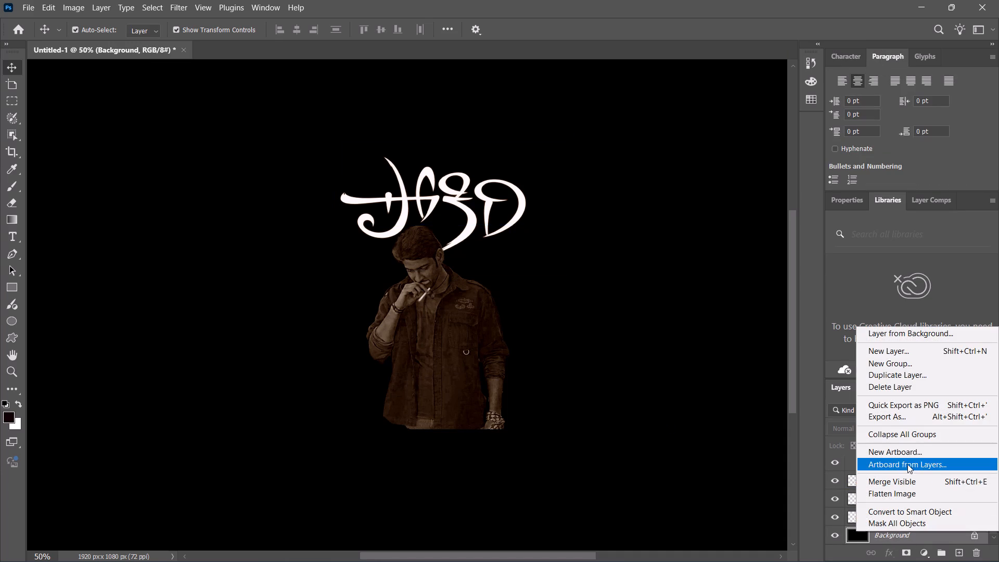
double_click(851, 538)
Open the text colour for editing in the character settings.
scroll(849, 338, "up", 1)
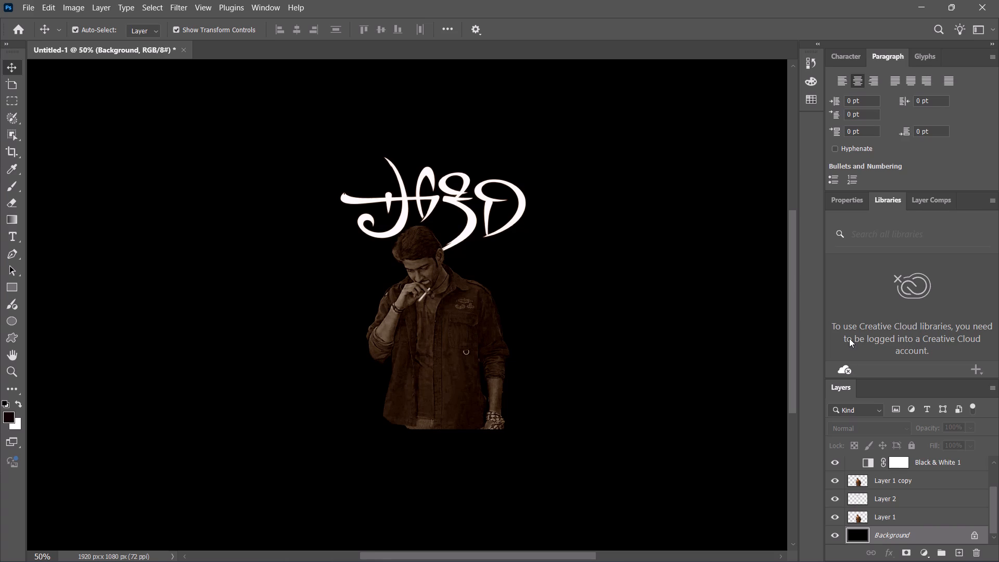
scroll(849, 338, "up", 2)
left_click(849, 58)
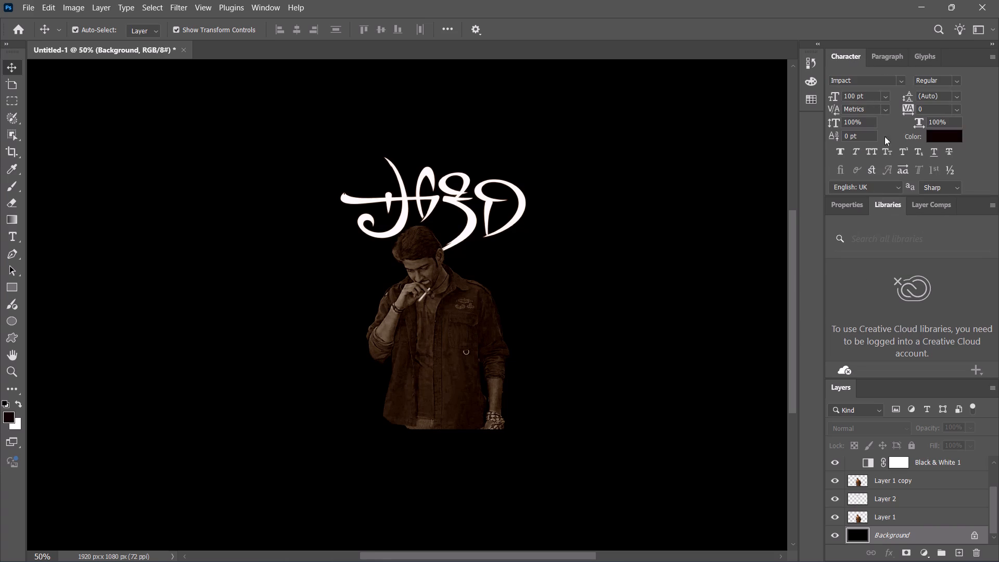
scroll(899, 160, "down", 2)
left_click(944, 137)
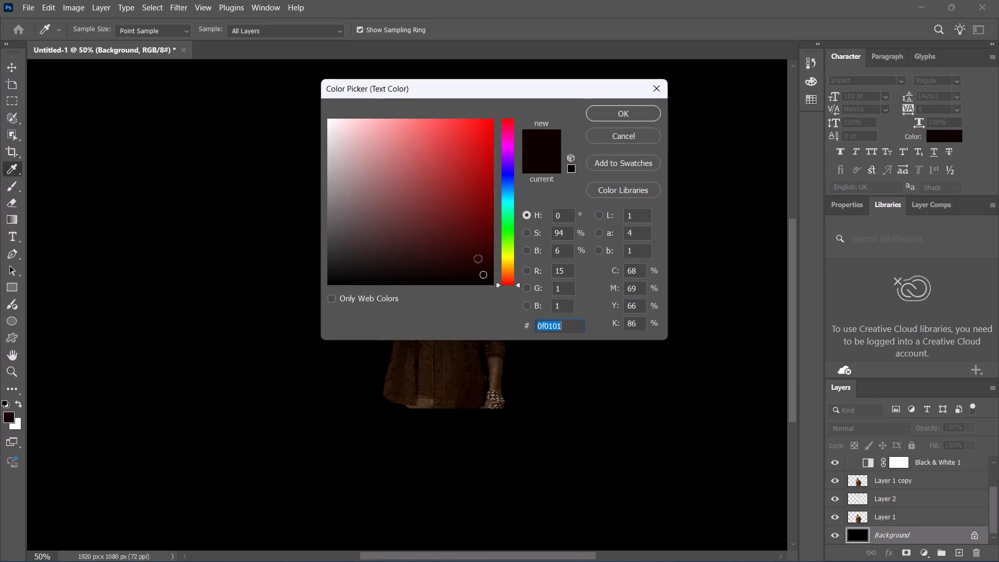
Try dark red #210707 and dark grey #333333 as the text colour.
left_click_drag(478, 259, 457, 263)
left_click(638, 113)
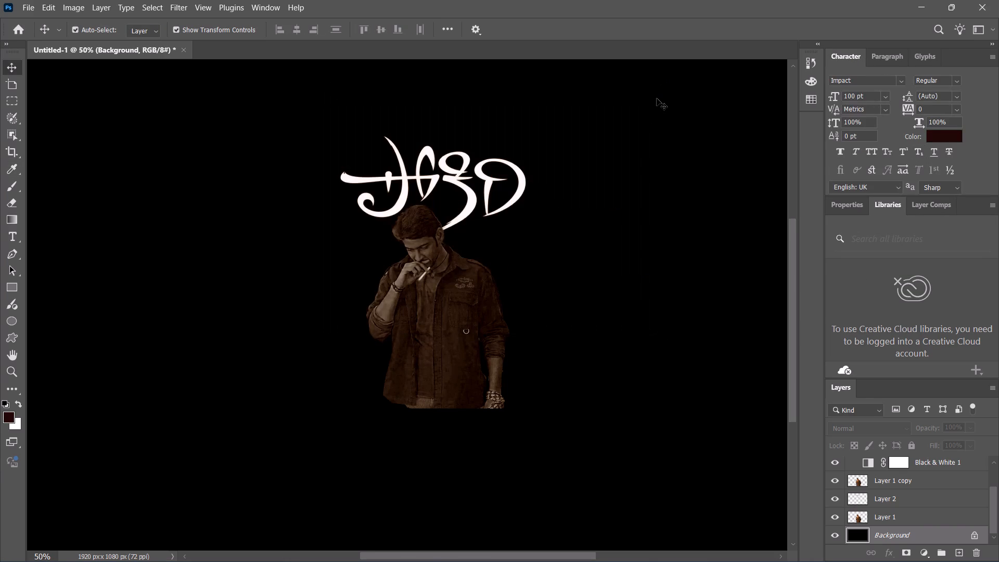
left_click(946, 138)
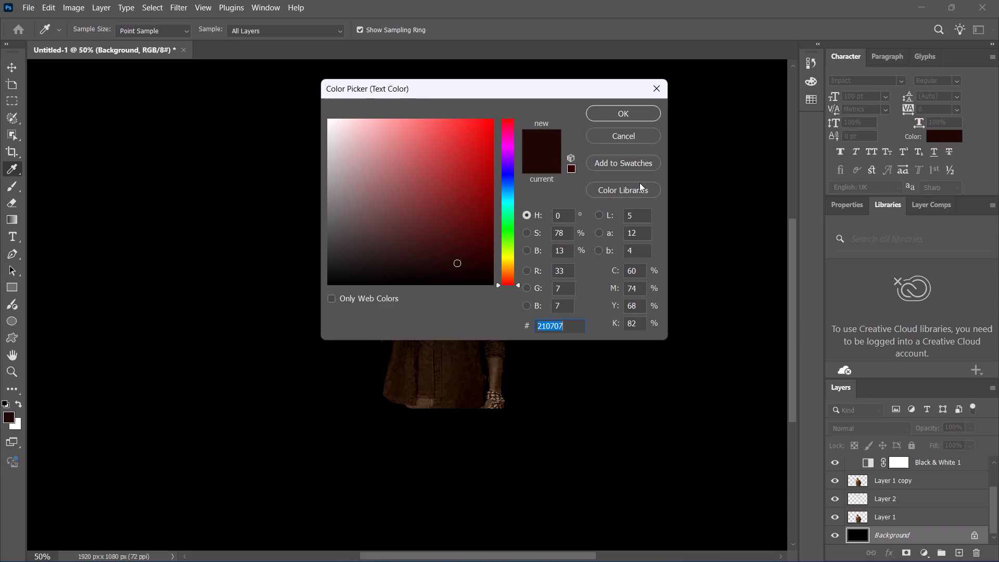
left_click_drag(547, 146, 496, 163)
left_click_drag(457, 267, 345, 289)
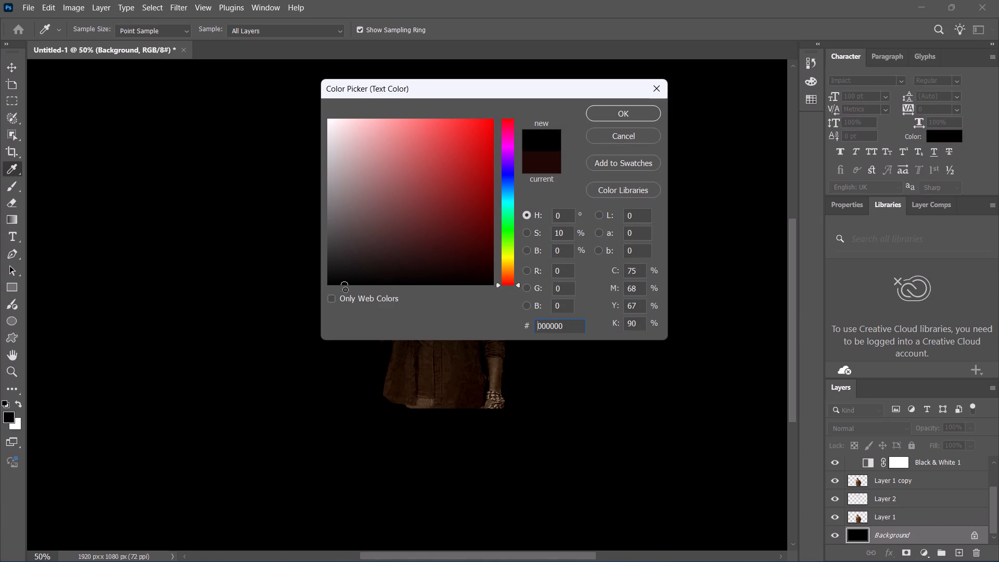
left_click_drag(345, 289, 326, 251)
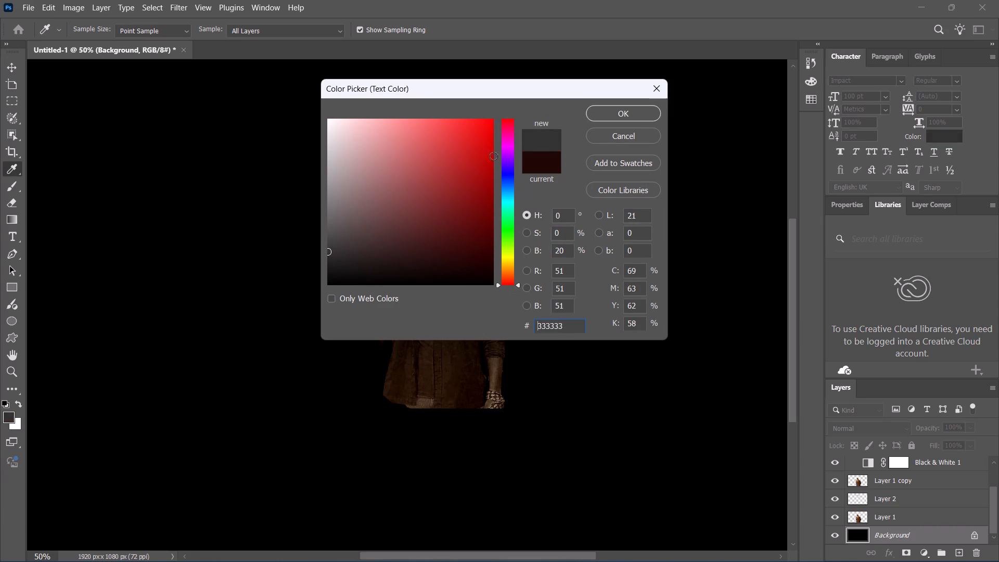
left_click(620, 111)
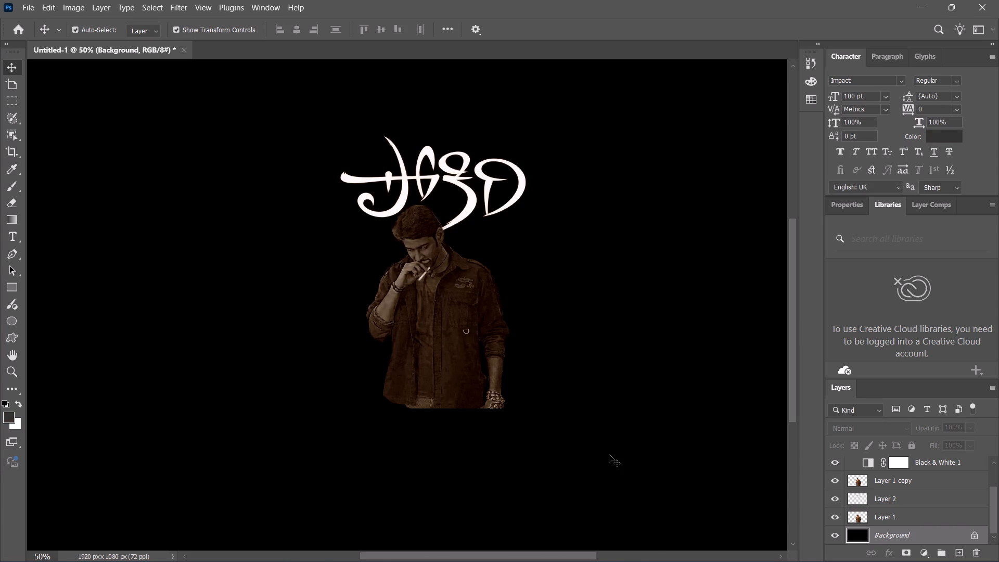
Set the text colour to red #cc1c1c.
scroll(609, 455, "up", 3)
scroll(609, 454, "down", 3)
scroll(569, 370, "up", 2)
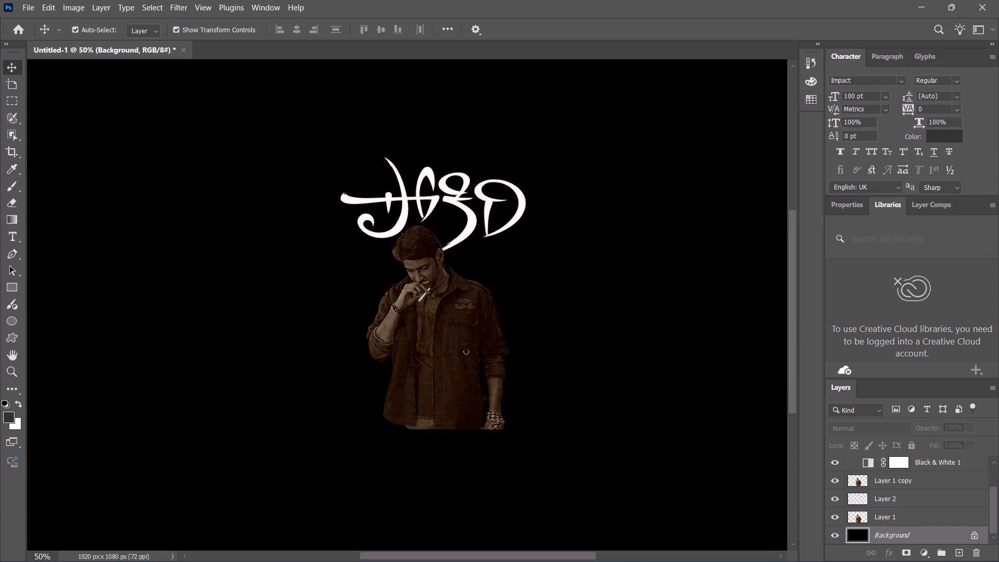
left_click(958, 137)
left_click(471, 151)
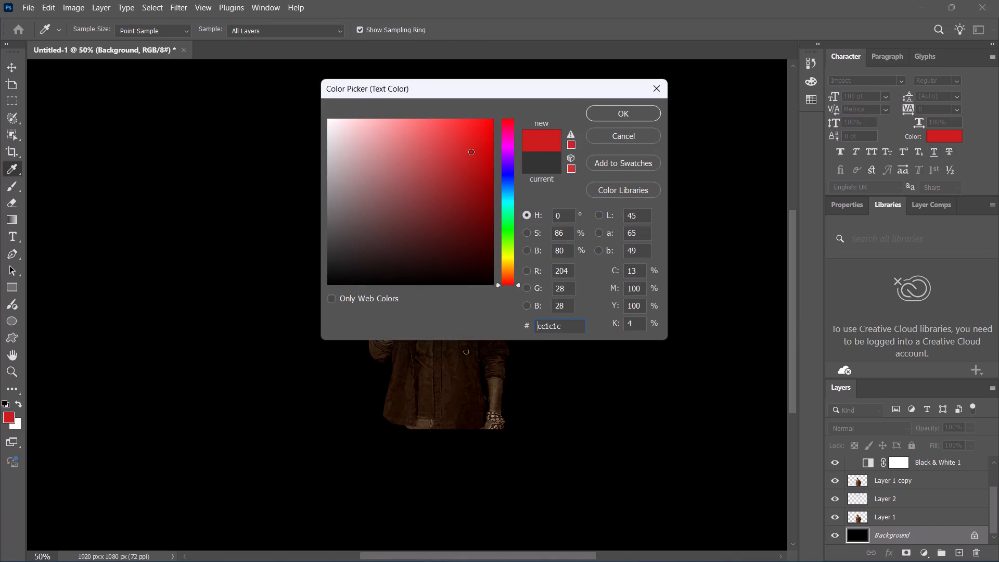
left_click(614, 115)
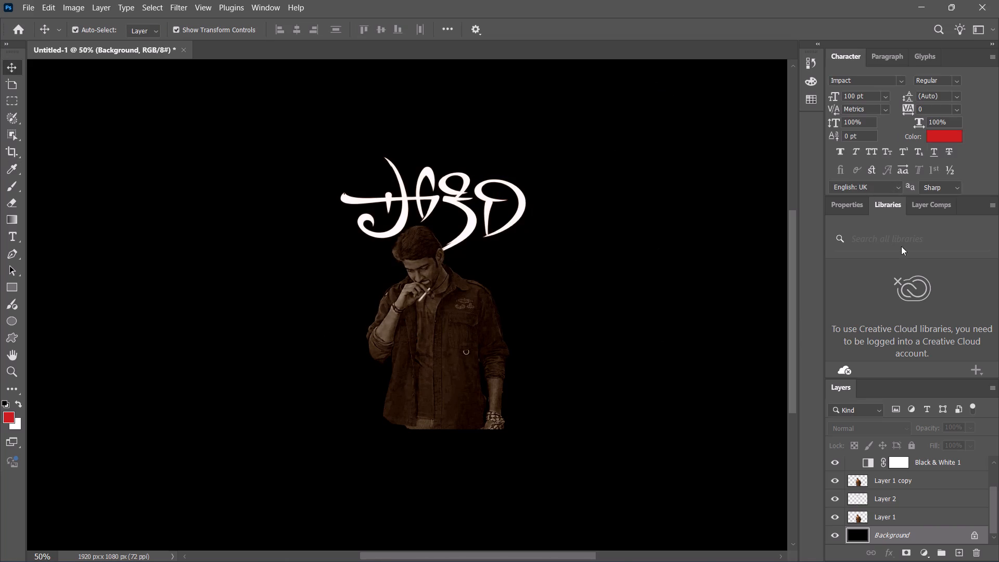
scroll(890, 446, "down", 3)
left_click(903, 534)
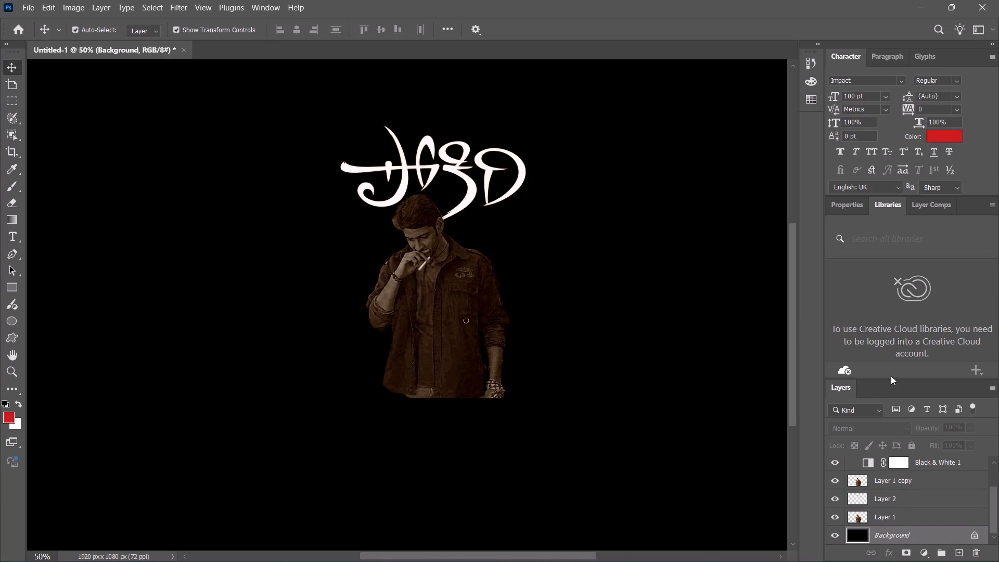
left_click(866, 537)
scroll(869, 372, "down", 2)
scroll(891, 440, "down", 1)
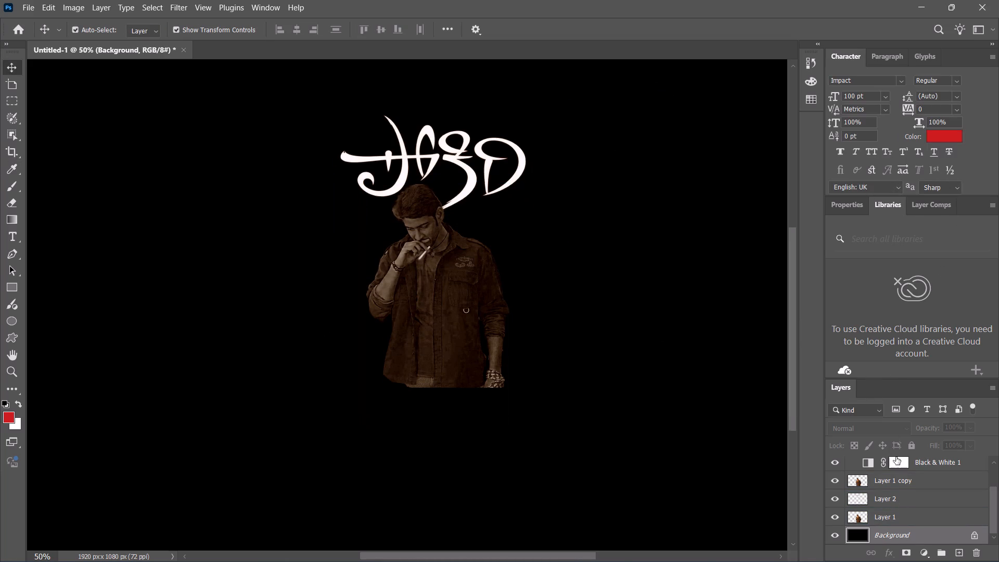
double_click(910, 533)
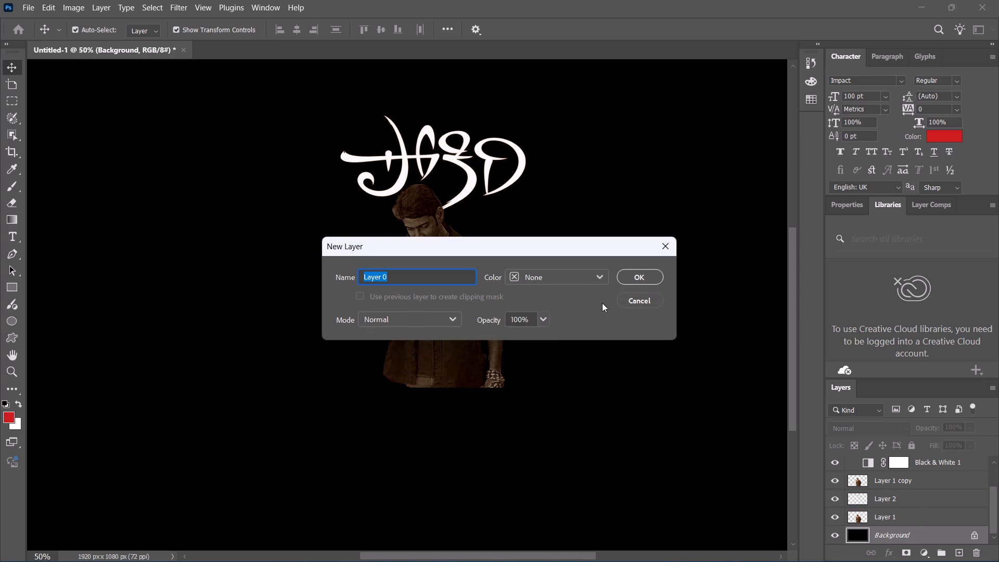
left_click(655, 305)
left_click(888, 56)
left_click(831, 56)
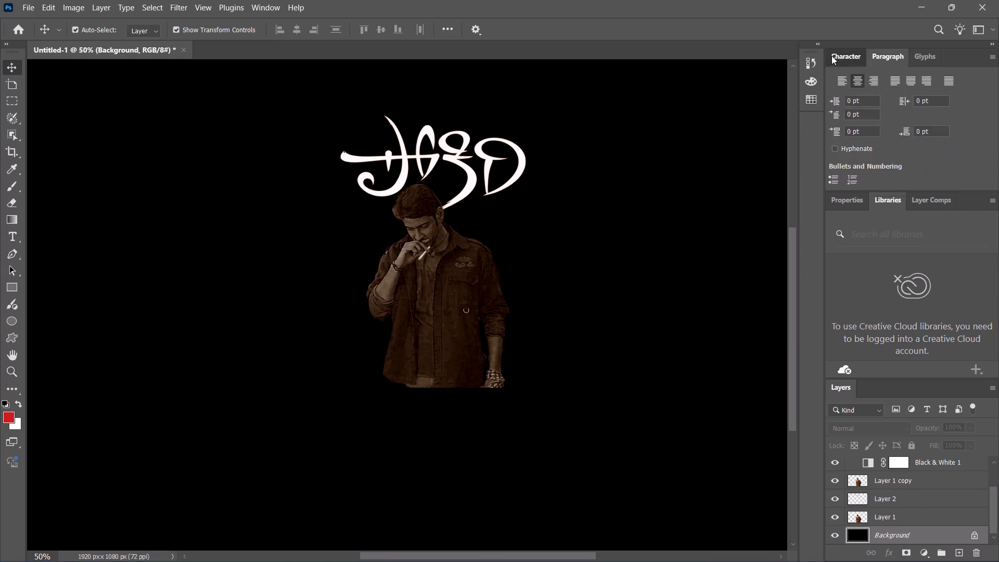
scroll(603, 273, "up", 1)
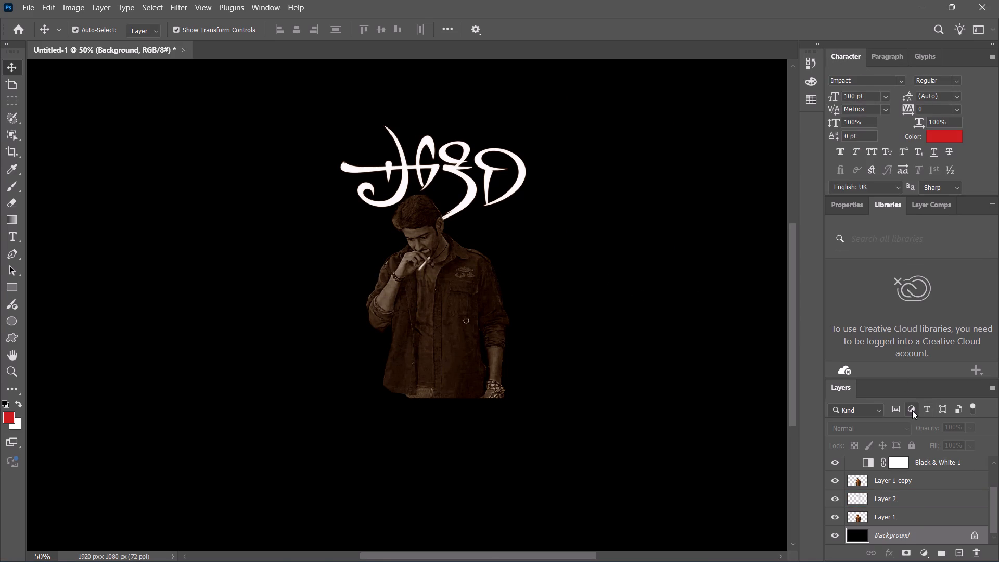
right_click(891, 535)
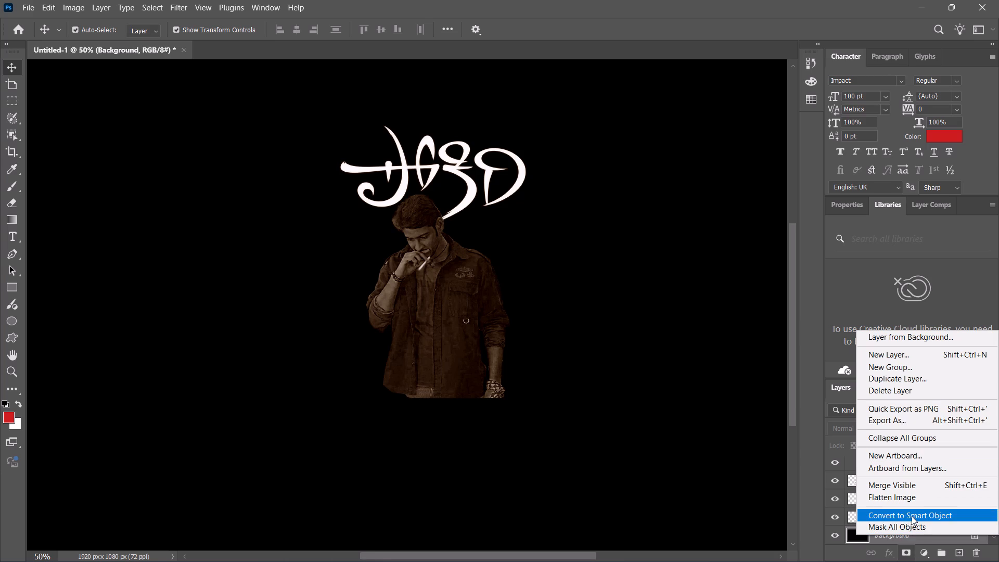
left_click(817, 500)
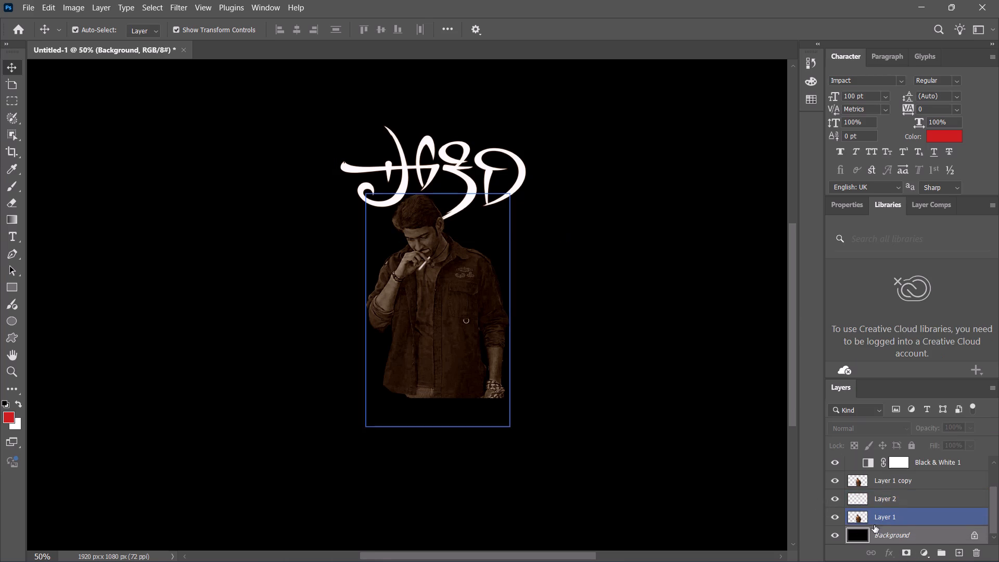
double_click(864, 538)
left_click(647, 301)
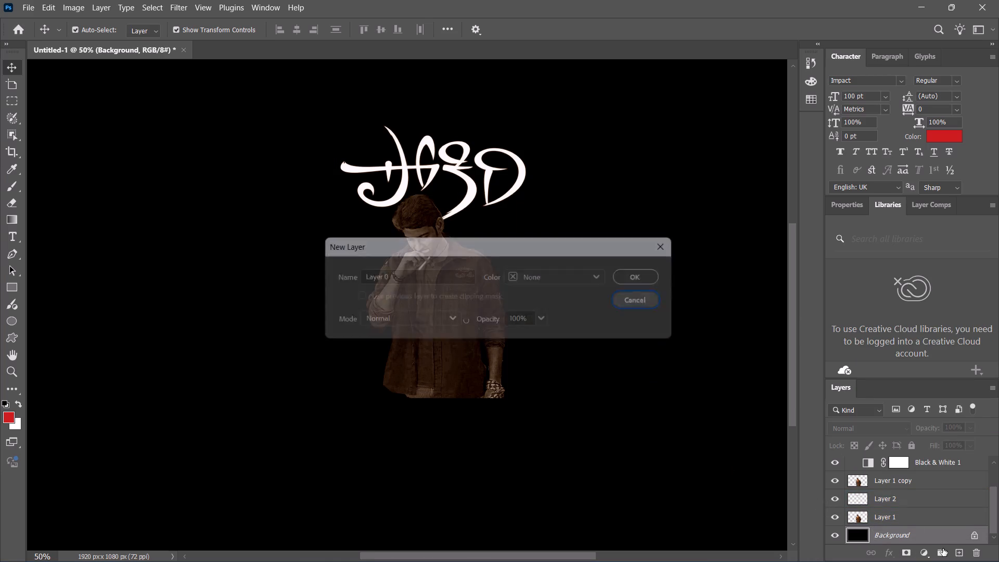
Filter the layer list to show only adjustment layers.
left_click(913, 409)
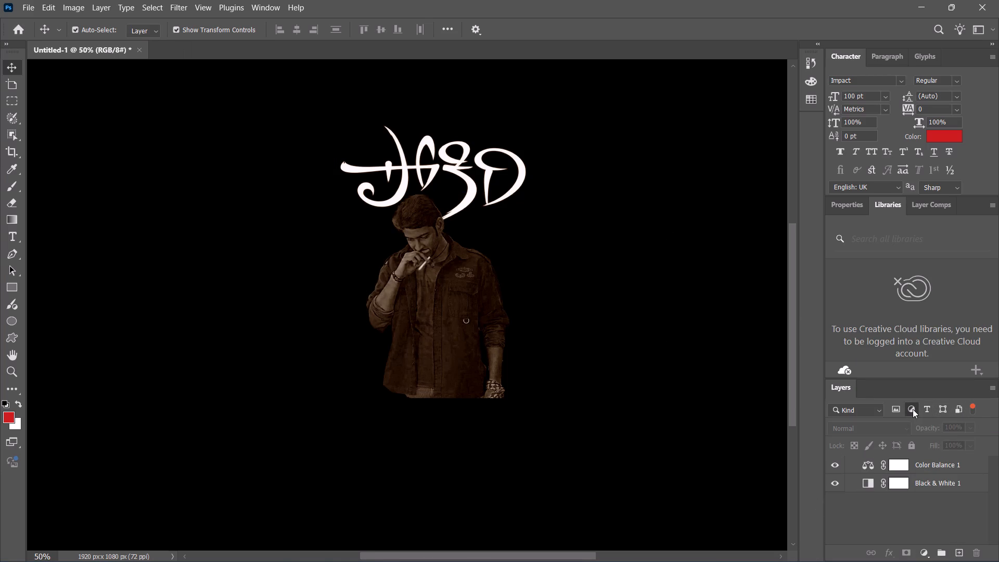
Clear the adjustment-layer filter from the layer list.
left_click(913, 409)
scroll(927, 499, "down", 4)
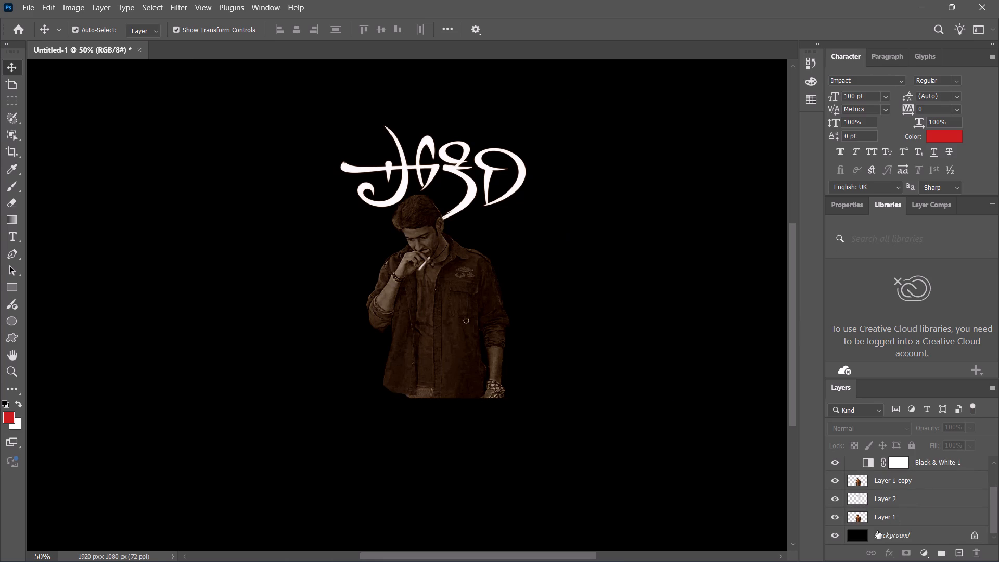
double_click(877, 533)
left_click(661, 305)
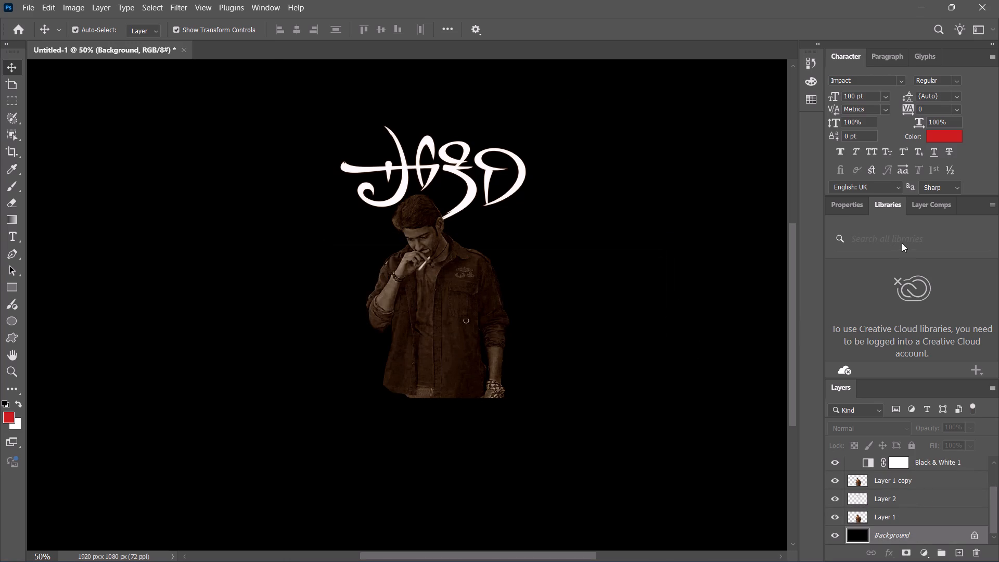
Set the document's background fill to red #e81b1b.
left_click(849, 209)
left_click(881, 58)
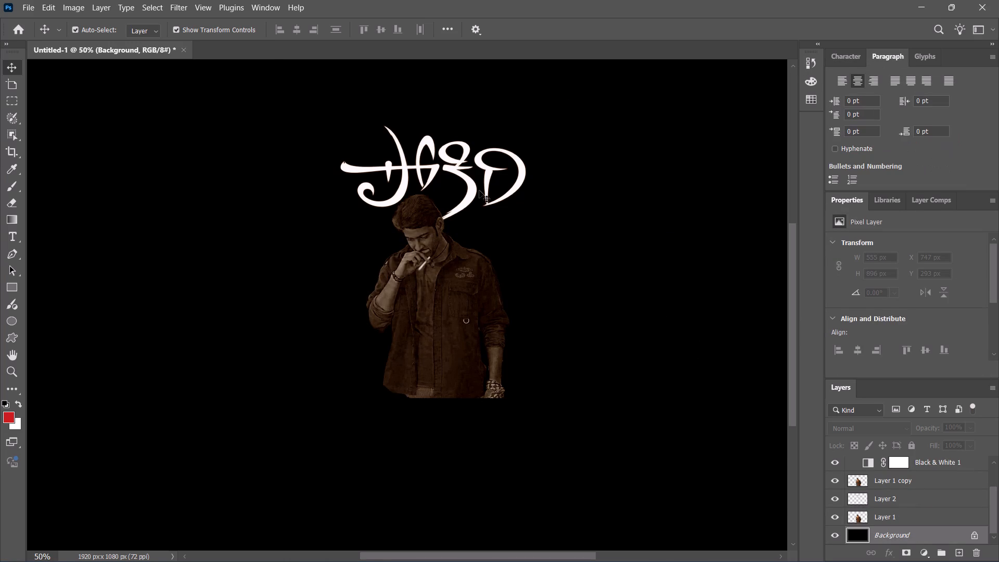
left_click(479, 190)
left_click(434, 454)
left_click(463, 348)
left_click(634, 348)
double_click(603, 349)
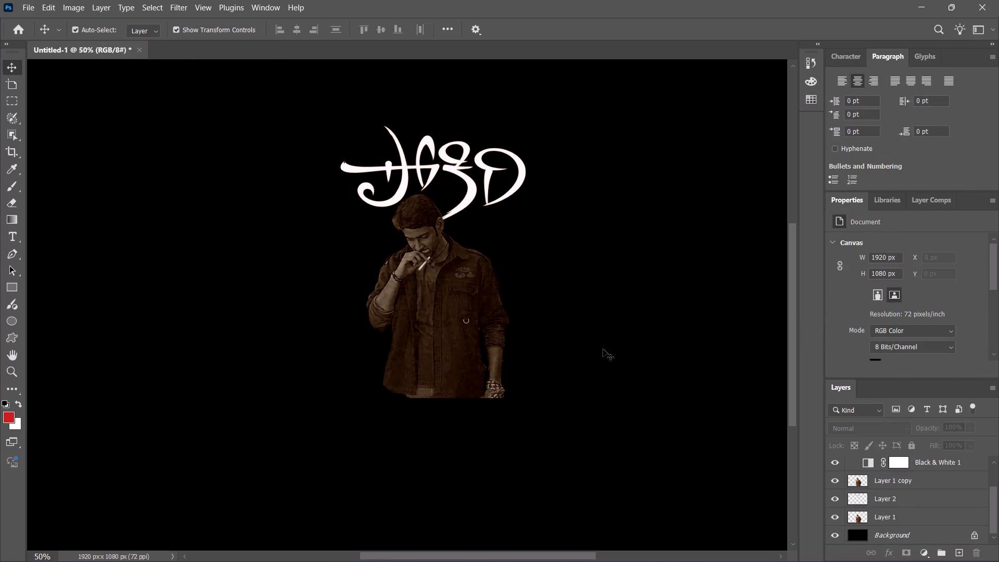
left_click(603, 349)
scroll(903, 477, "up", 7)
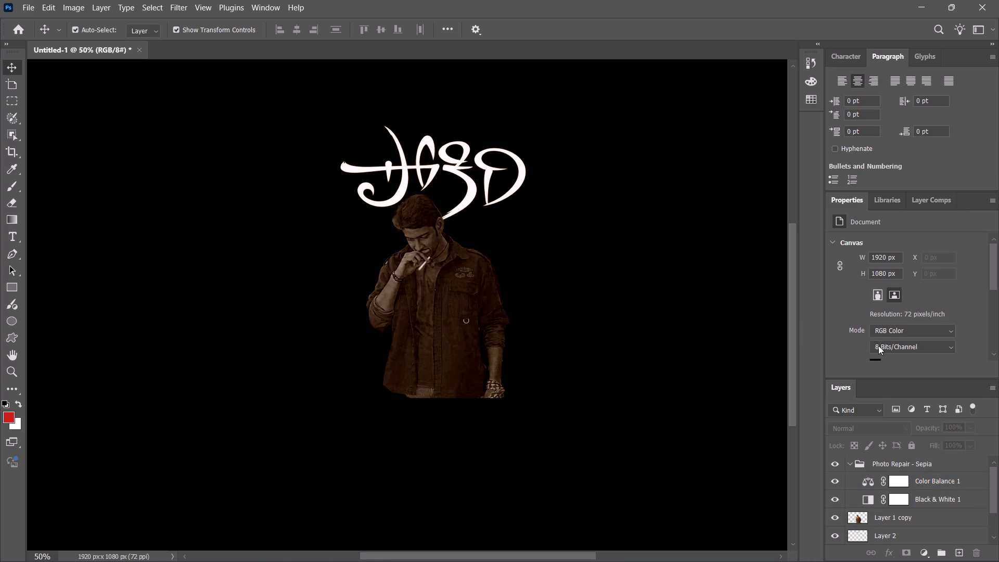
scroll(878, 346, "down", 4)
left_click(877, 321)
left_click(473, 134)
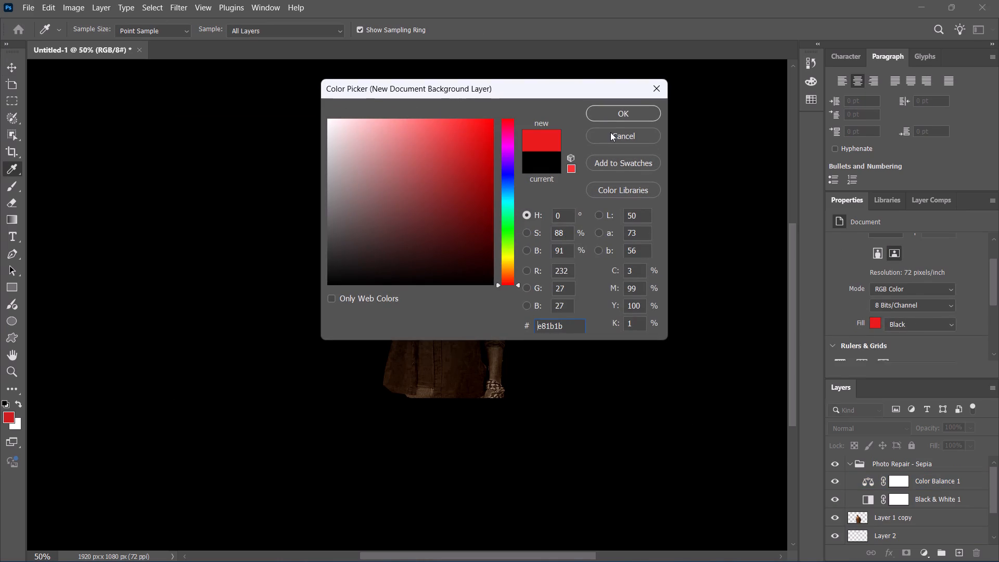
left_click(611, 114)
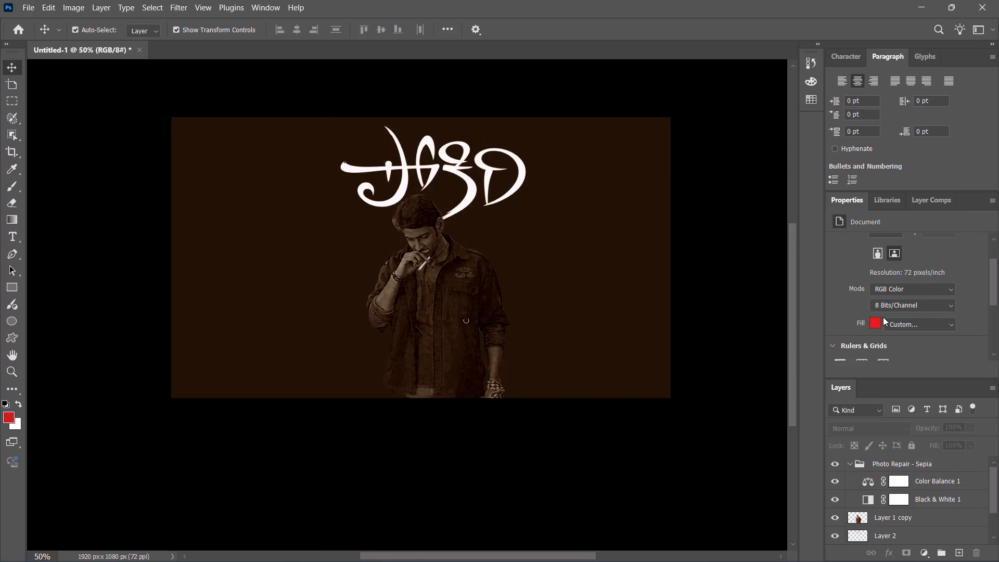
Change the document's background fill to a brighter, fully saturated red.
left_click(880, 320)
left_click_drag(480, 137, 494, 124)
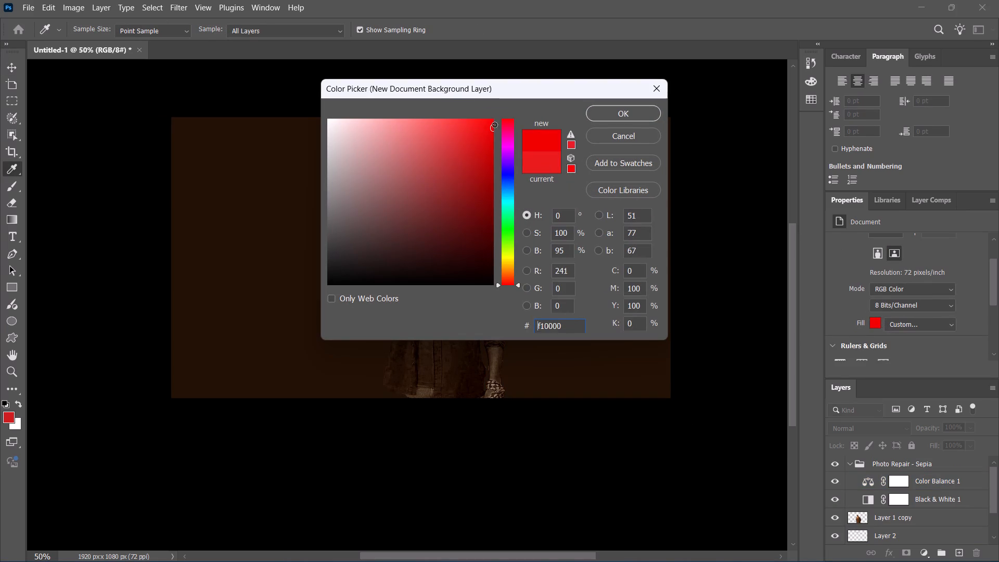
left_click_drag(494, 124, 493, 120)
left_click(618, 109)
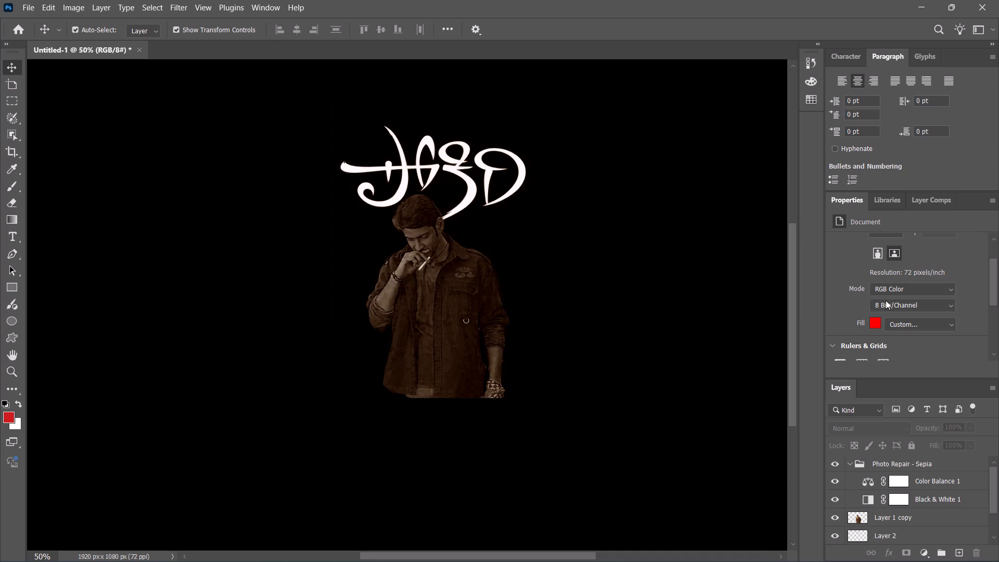
Examine the document properties and the Background layer for a way to control the background colour.
scroll(912, 500, "down", 5)
scroll(882, 301, "down", 8)
scroll(881, 302, "up", 3)
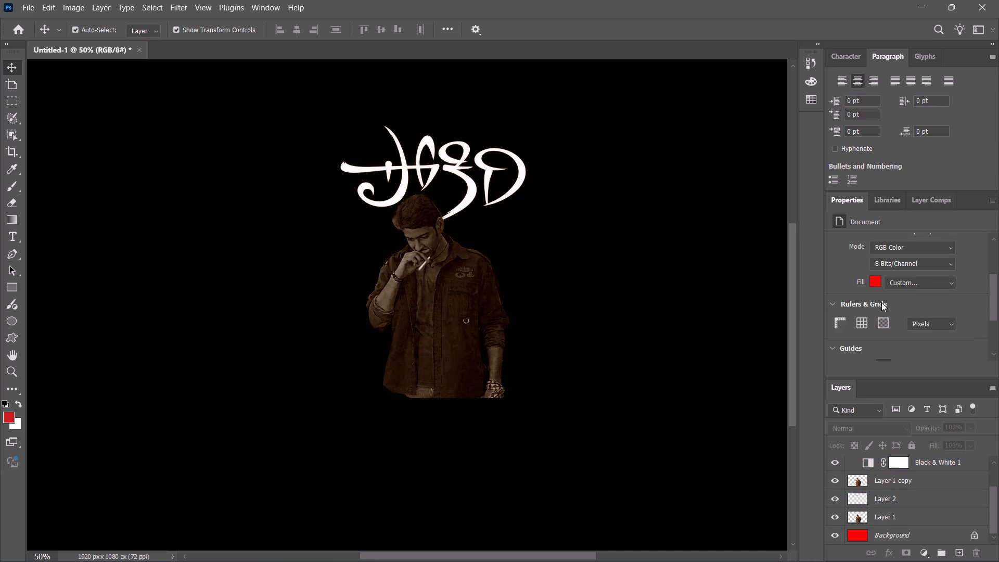
scroll(881, 302, "up", 6)
triple_click(587, 290)
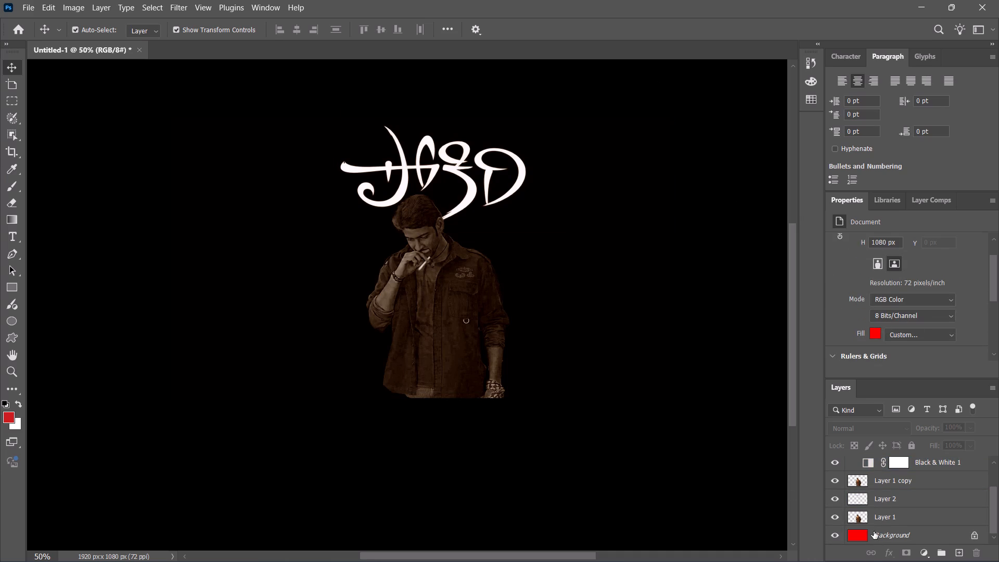
left_click(875, 532)
right_click(577, 320)
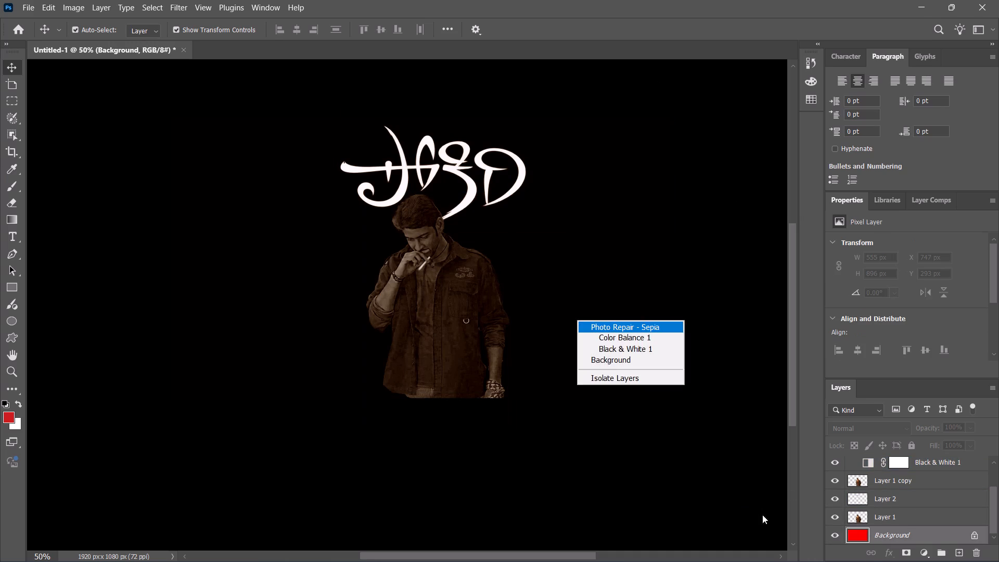
left_click(779, 494)
scroll(891, 168, "down", 5)
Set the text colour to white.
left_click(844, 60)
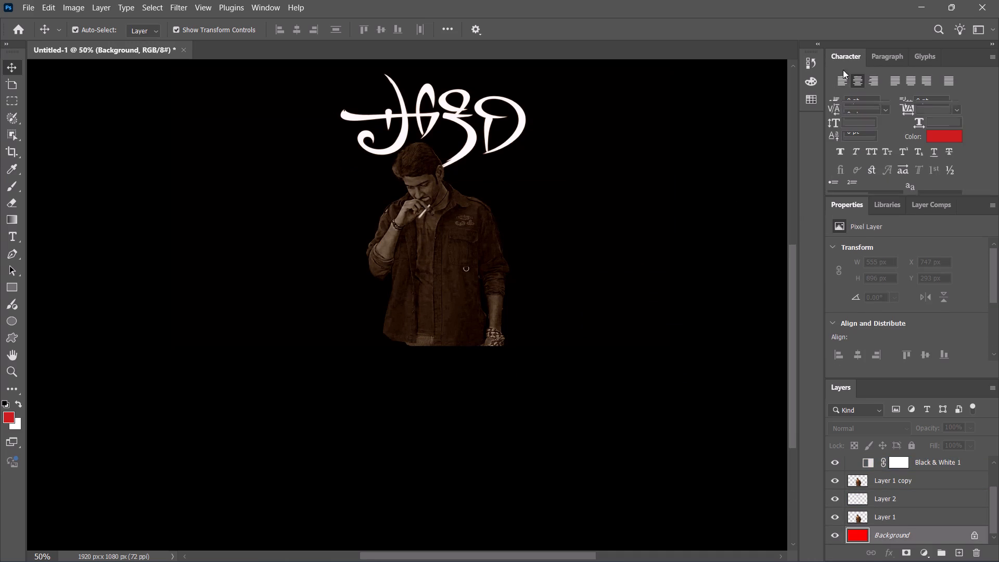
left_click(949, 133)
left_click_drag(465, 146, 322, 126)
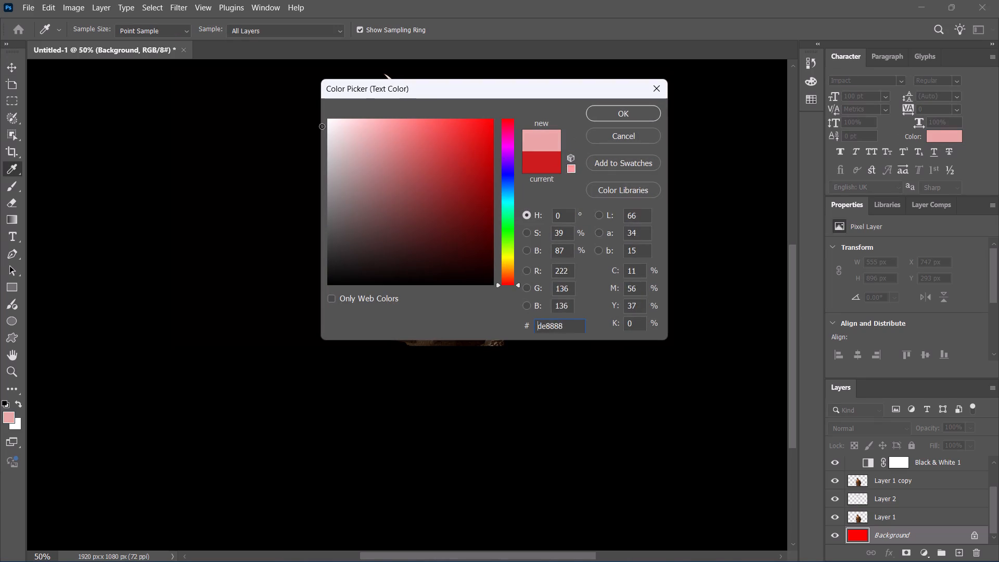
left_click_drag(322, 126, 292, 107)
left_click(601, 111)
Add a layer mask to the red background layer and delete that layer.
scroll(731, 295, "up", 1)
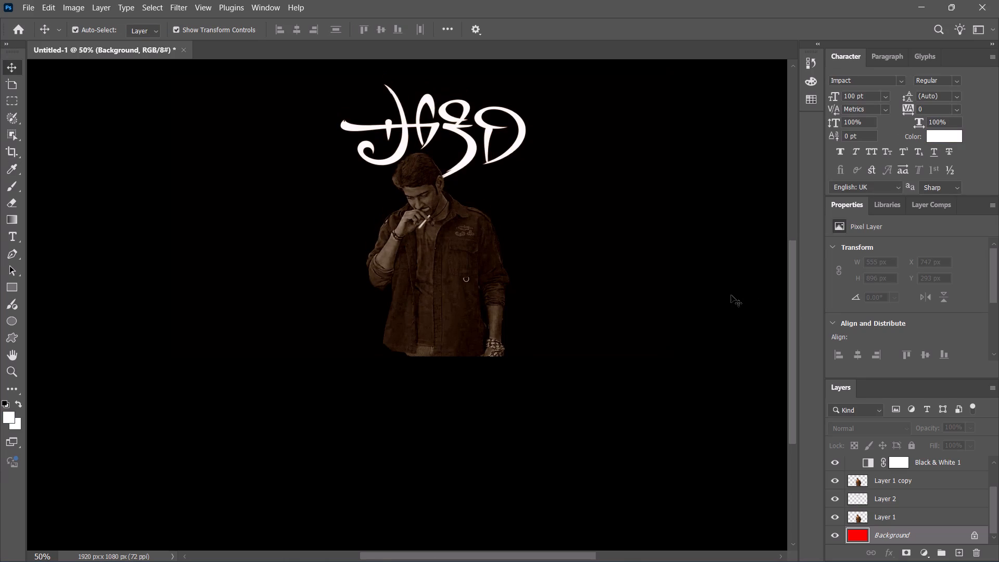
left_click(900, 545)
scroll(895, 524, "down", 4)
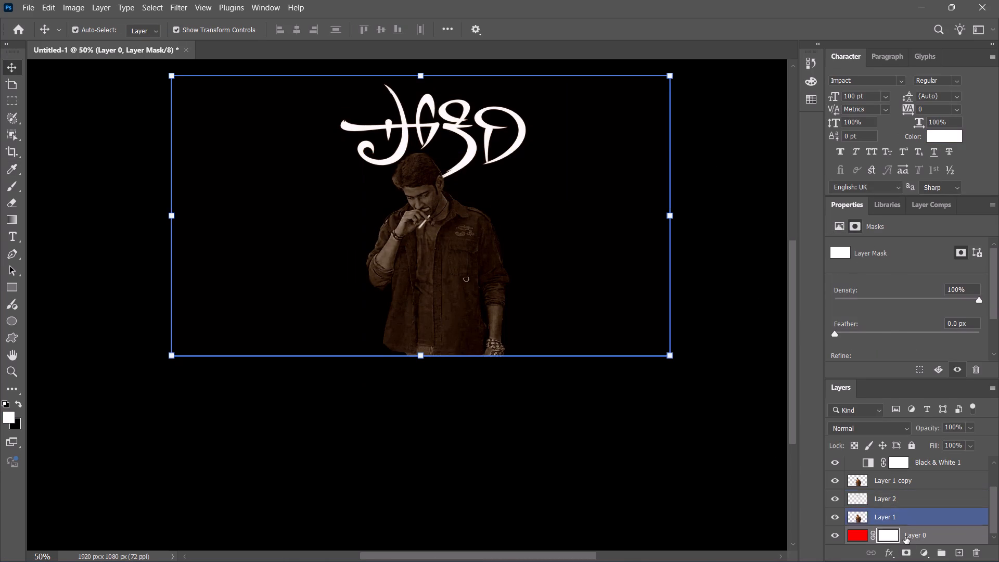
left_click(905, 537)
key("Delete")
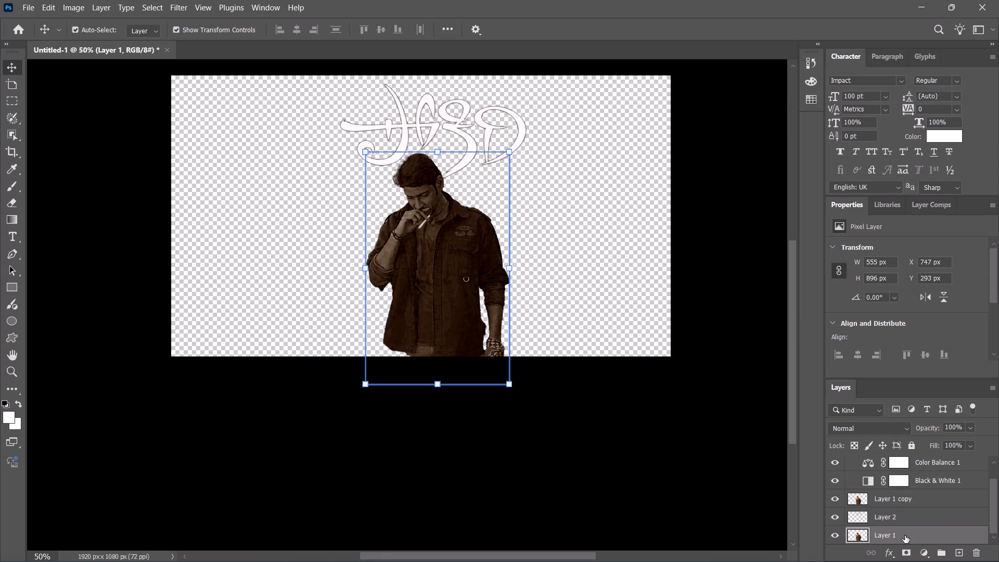
Examine the remaining layers and the settings of the Color Balance 1 and Black & White 1 adjustments.
left_click(782, 517)
scroll(882, 517, "down", 3)
scroll(882, 514, "up", 1)
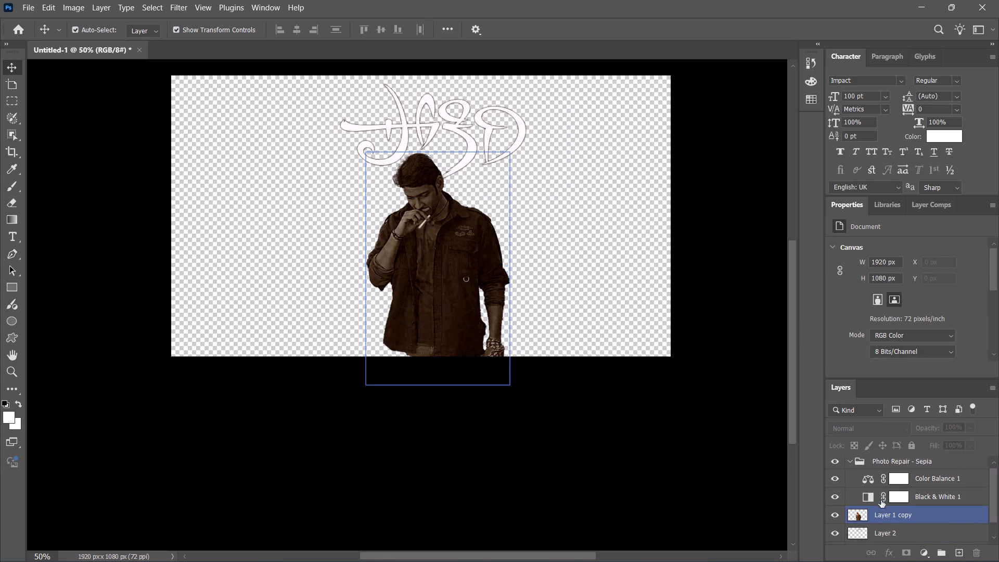
left_click(671, 302)
left_click(631, 299)
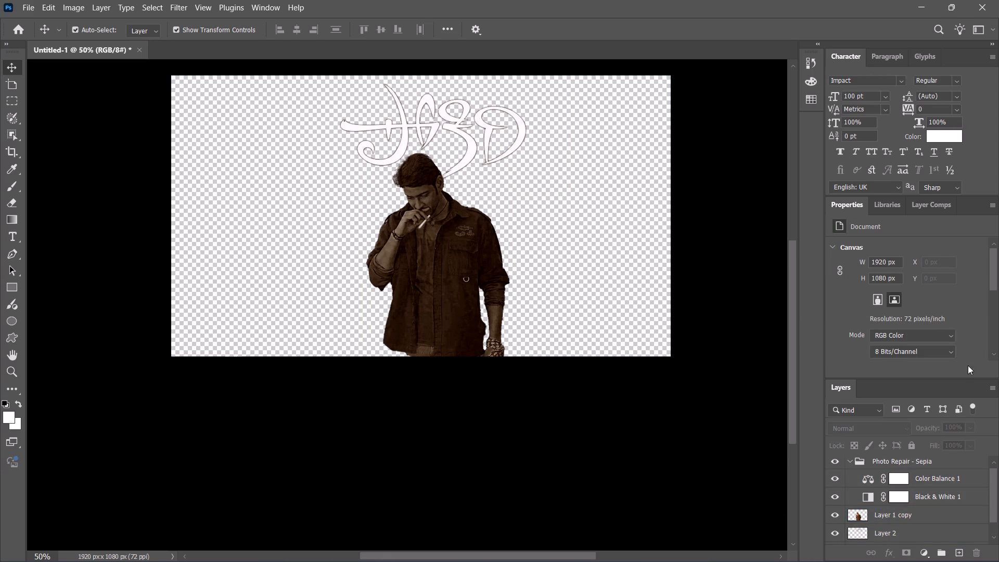
scroll(956, 409, "down", 6)
scroll(919, 478, "down", 3)
left_click(913, 466)
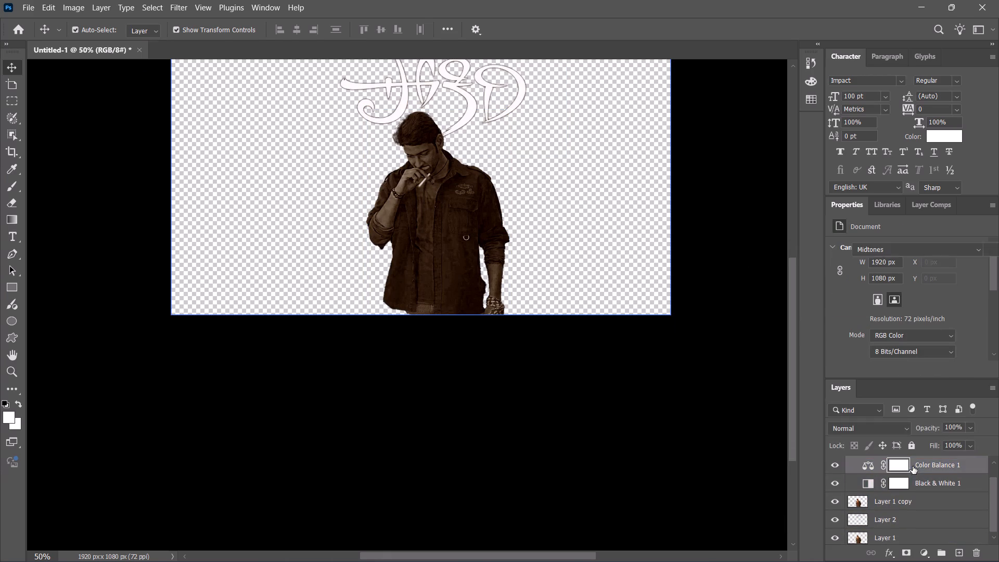
left_click(914, 483)
scroll(914, 492, "down", 6)
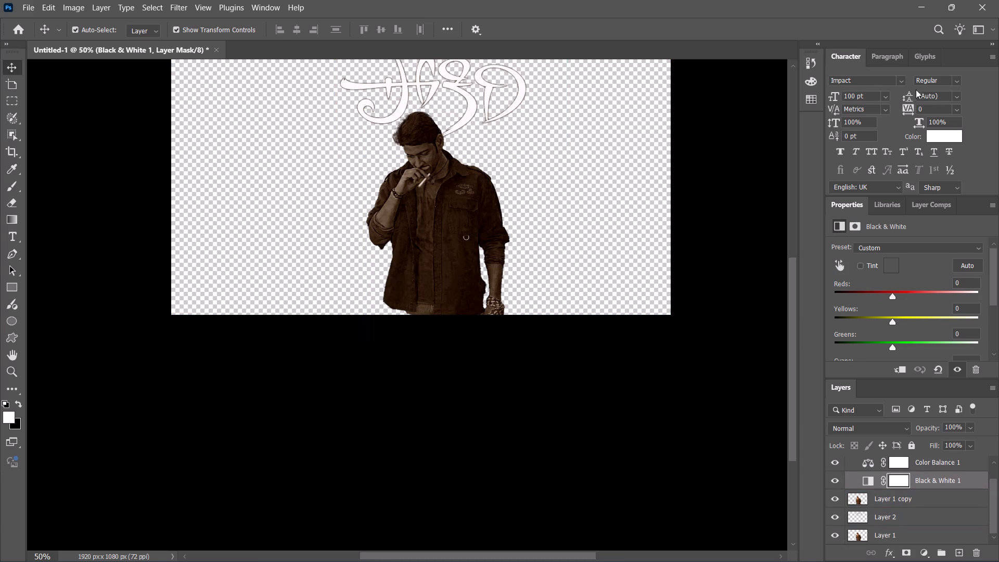
left_click(896, 58)
left_click(853, 57)
Isolate the Black & White 1 layer in the layer list.
right_click(647, 343)
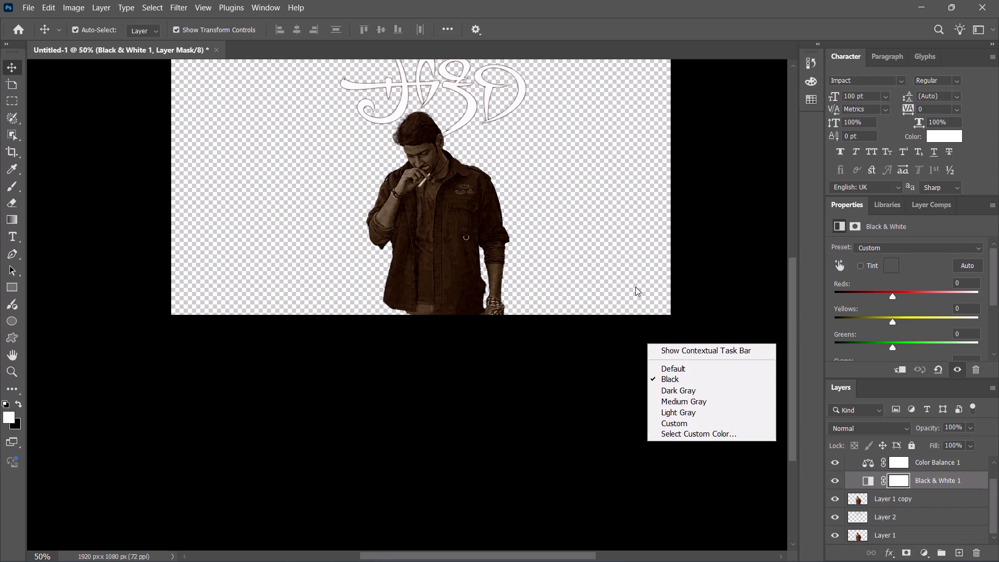
right_click(635, 286)
left_click(680, 334)
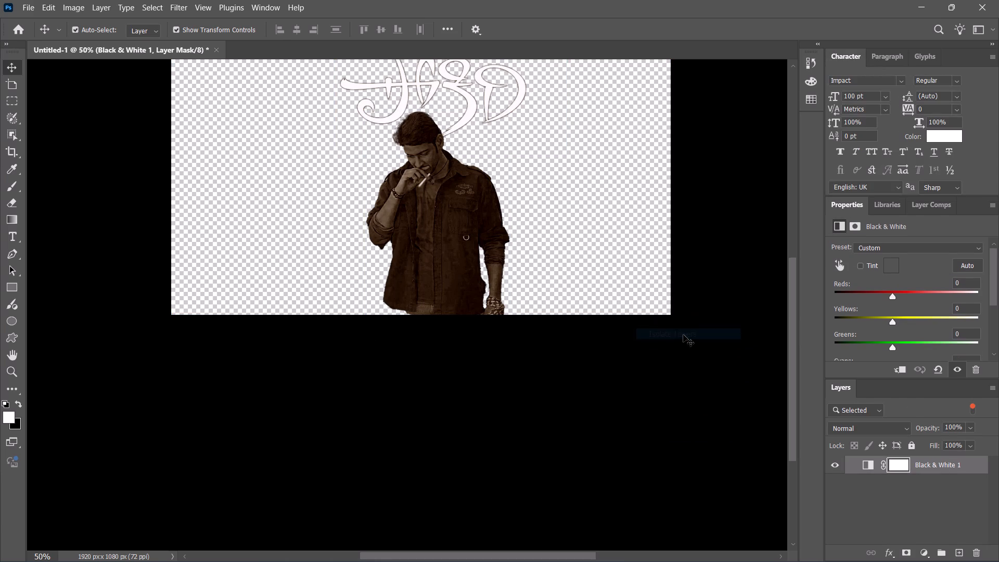
left_click(889, 462)
scroll(889, 485, "up", 4)
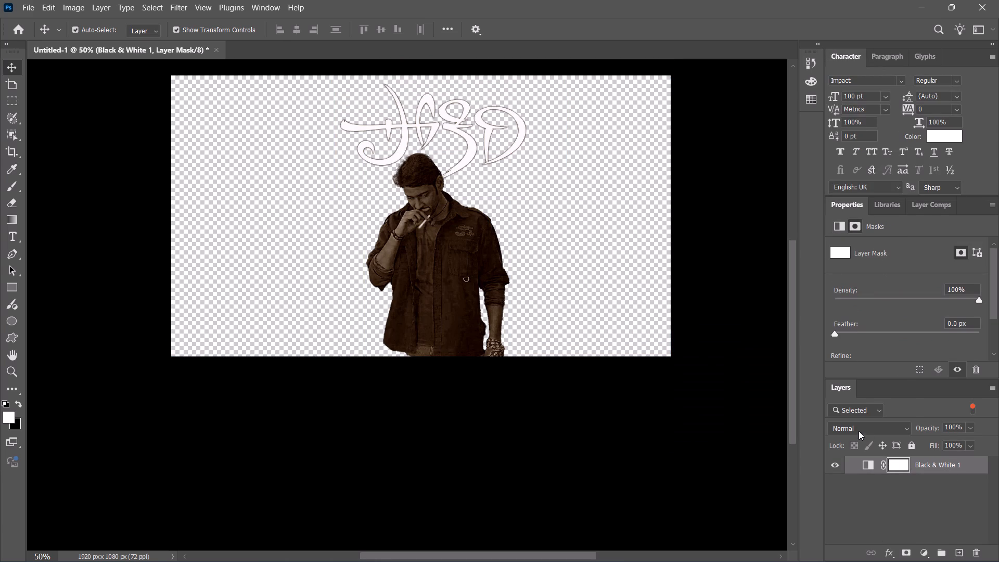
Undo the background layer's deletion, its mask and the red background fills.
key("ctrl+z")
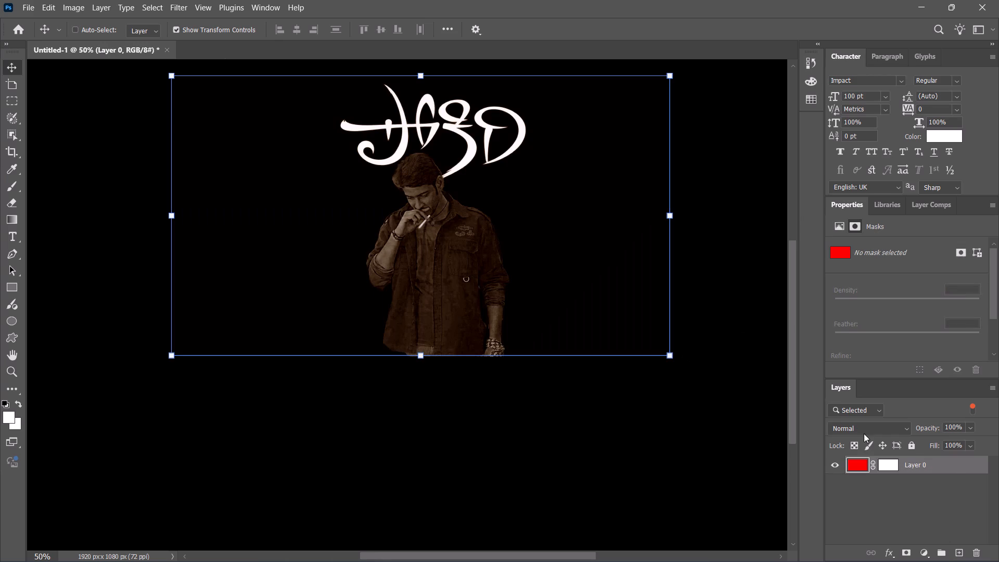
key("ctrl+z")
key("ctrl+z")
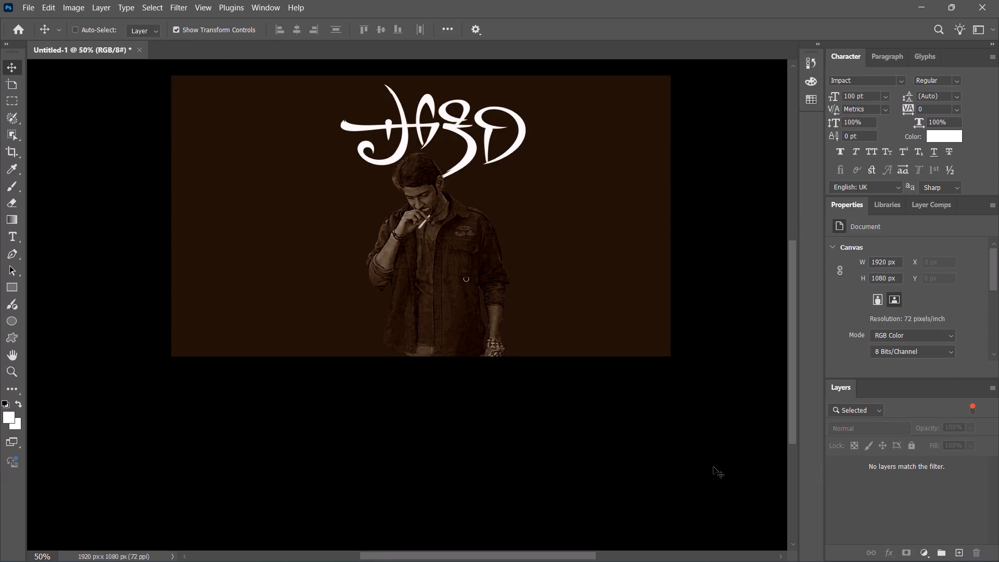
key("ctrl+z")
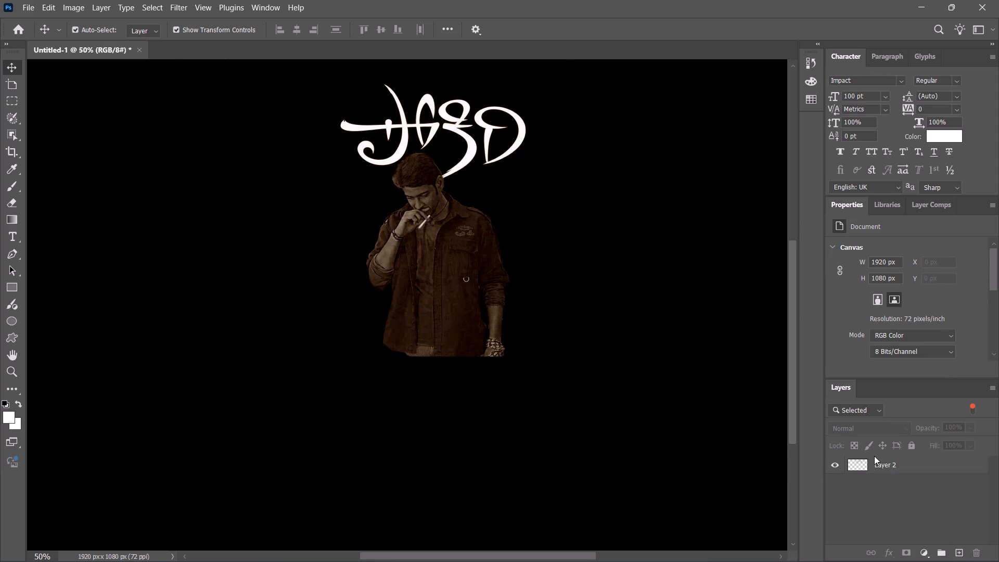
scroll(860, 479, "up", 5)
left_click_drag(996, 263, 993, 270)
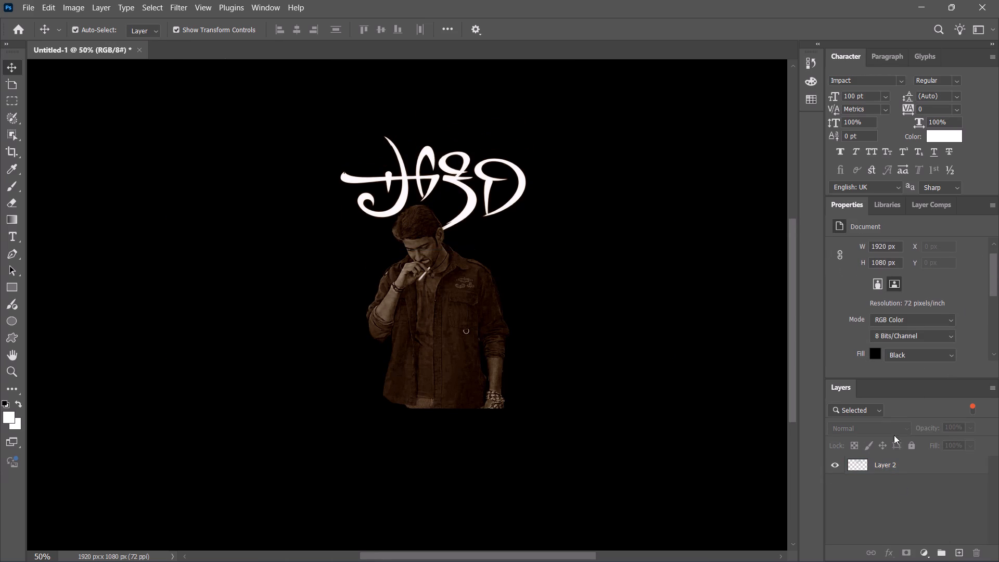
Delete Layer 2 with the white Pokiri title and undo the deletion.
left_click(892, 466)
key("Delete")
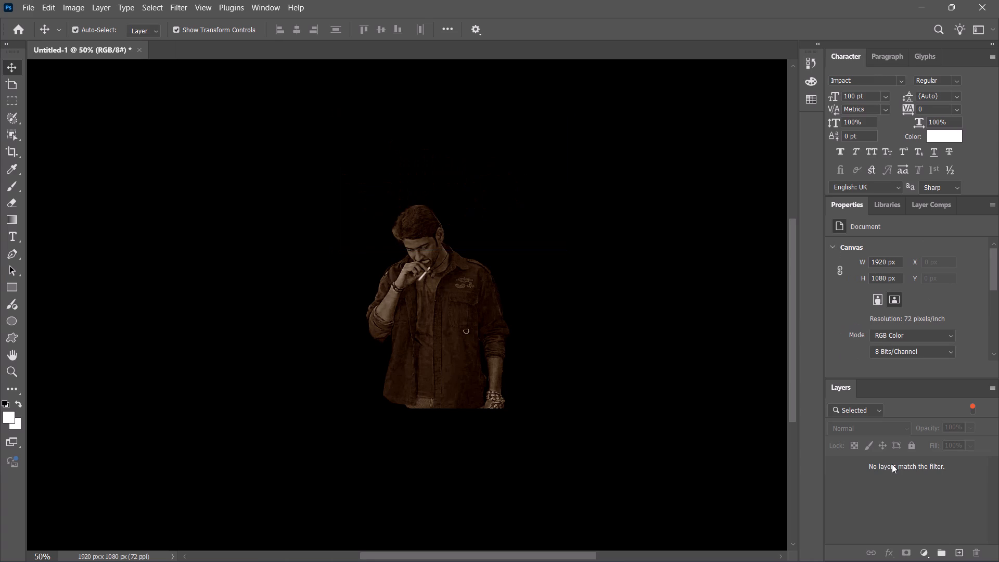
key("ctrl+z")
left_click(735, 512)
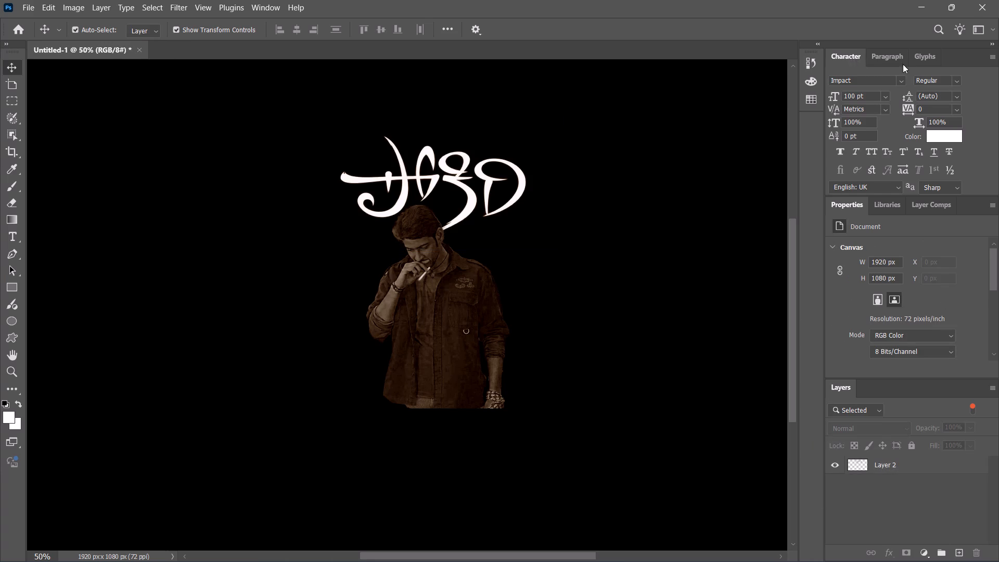
Set the text colour to bright red.
left_click(899, 53)
left_click(841, 47)
left_click(829, 60)
left_click(936, 126)
left_click(937, 134)
left_click(464, 213)
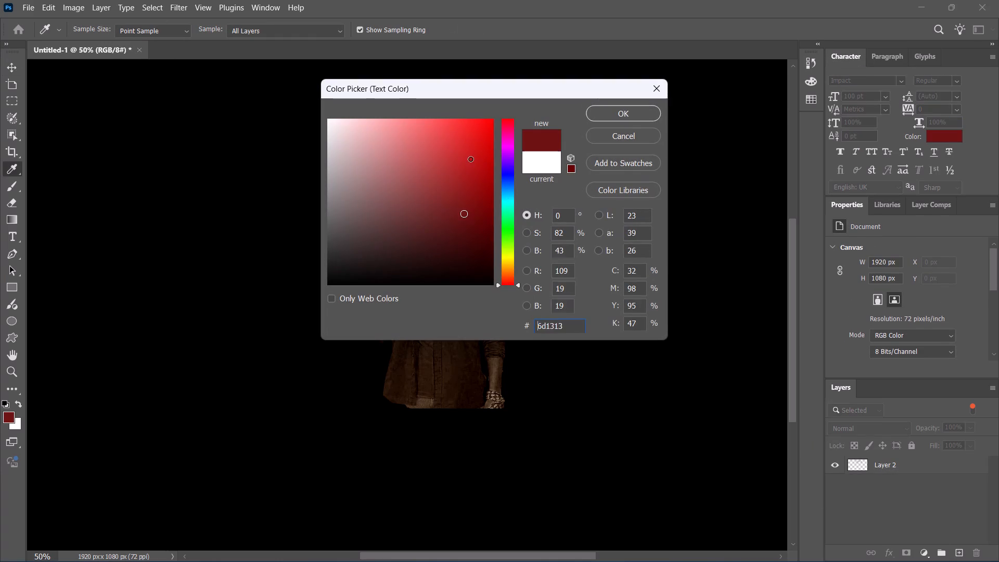
left_click(470, 159)
left_click(476, 127)
left_click(603, 116)
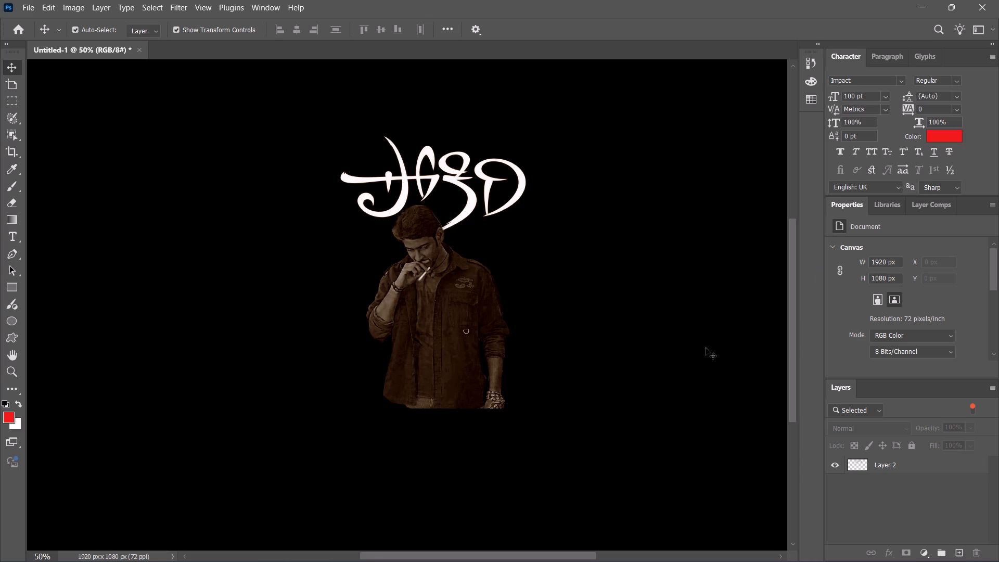
Select the Background layer so that it joins the isolated layer list.
left_click(654, 340)
left_click(584, 331)
right_click(581, 331)
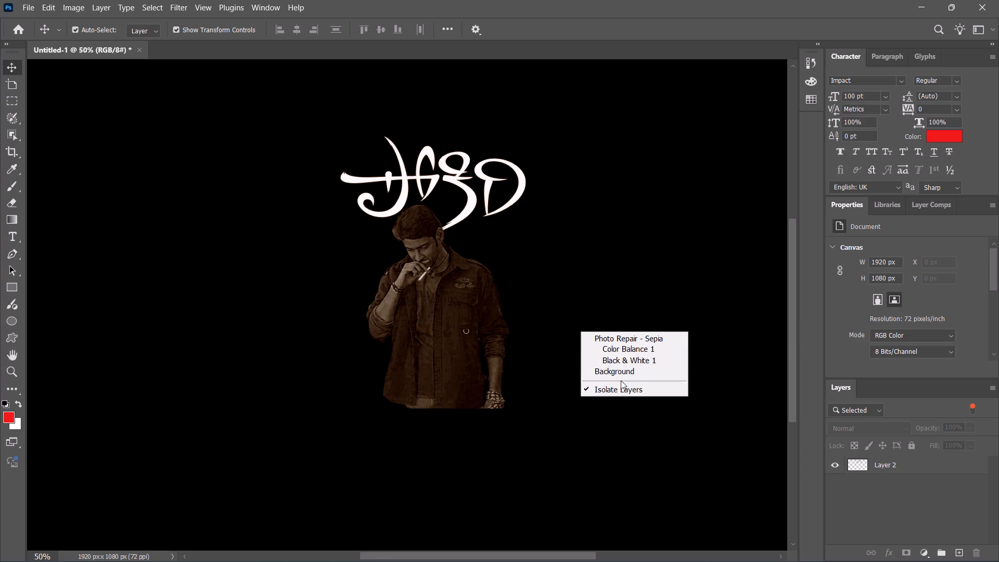
left_click(622, 373)
Examine the Background layer's commands, its properties and the layer comps for a way to recolour it.
left_click(869, 485)
right_click(869, 485)
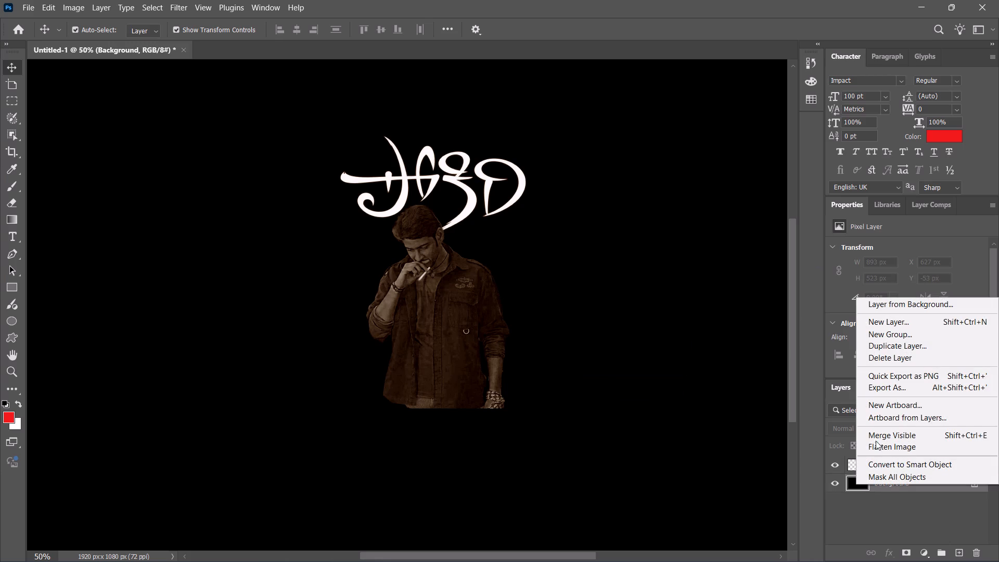
scroll(869, 160, "down", 2)
left_click(882, 250)
scroll(882, 250, "down", 5)
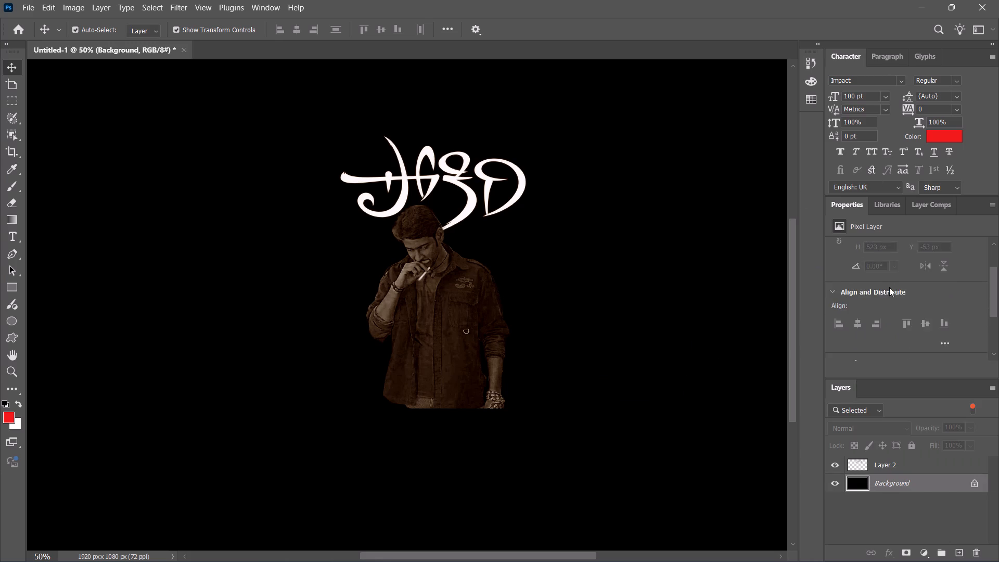
scroll(889, 287, "down", 13)
scroll(894, 316, "up", 19)
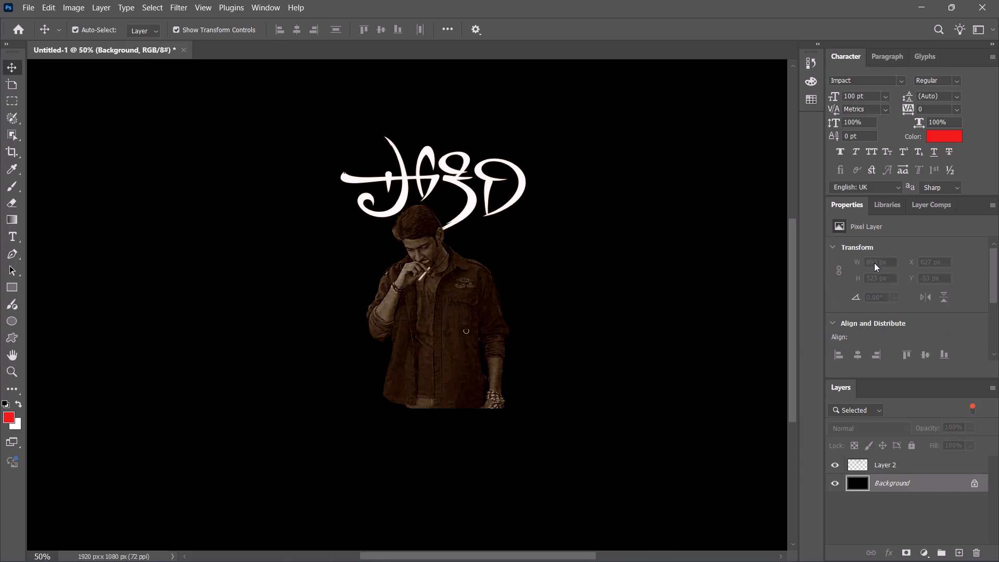
left_click(873, 200)
left_click(844, 214)
left_click(931, 213)
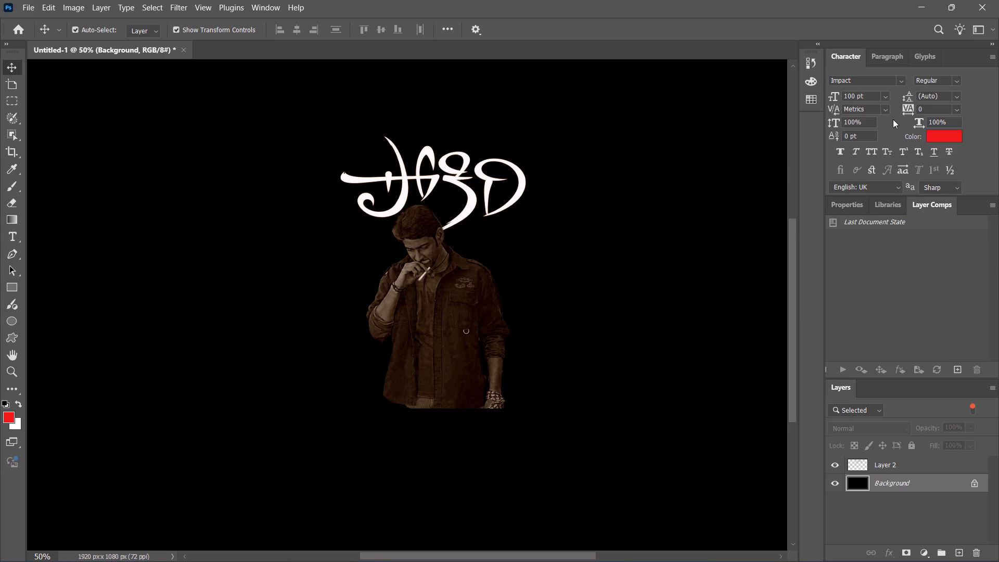
scroll(889, 133, "down", 5)
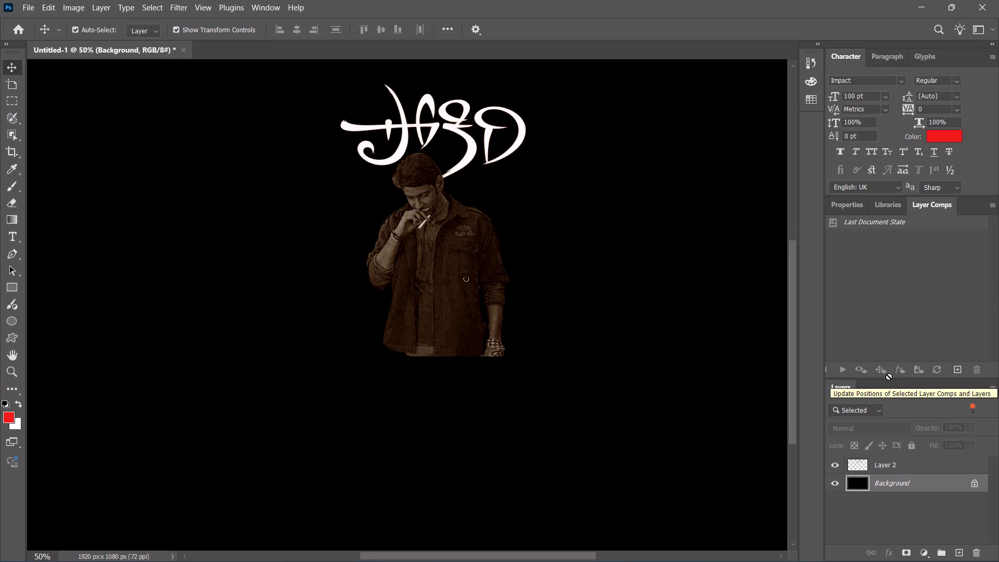
left_click(868, 405)
left_click(923, 401)
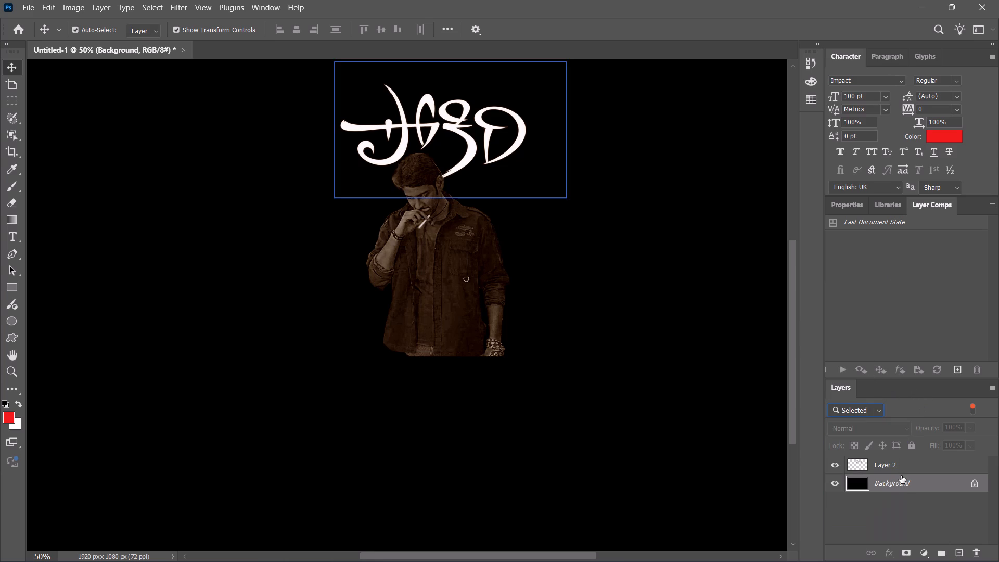
Convert the locked Background into a regular layer with the default settings.
double_click(869, 480)
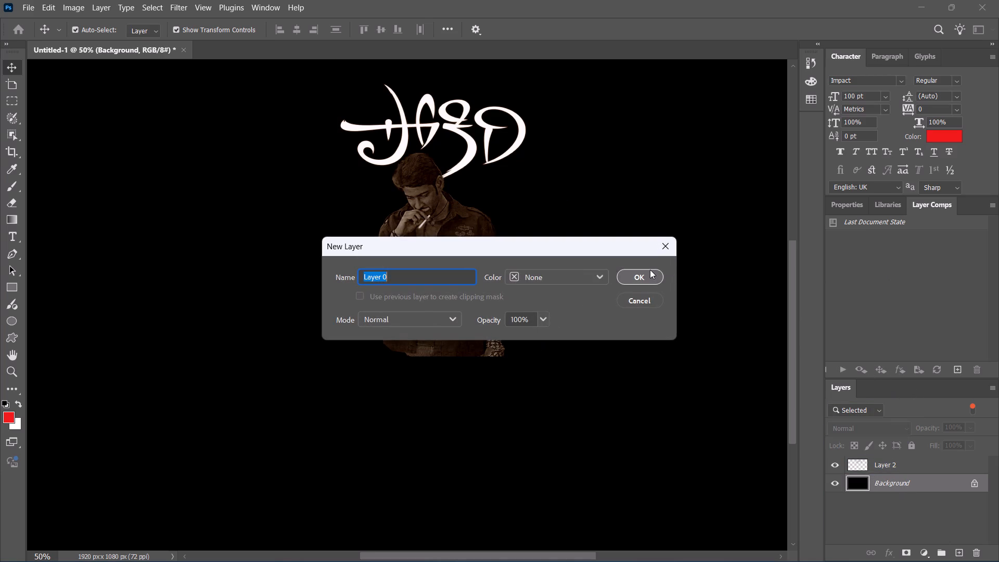
left_click(650, 270)
Examine the transform, alignment and quick-action properties of Layer 0 for a recolouring option.
left_click(875, 481)
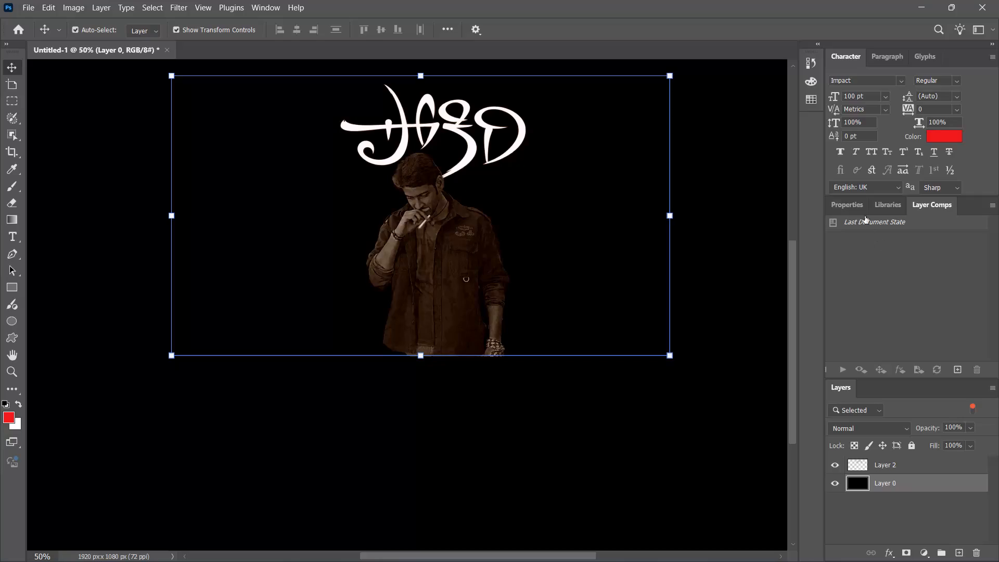
left_click(851, 207)
scroll(883, 286, "down", 10)
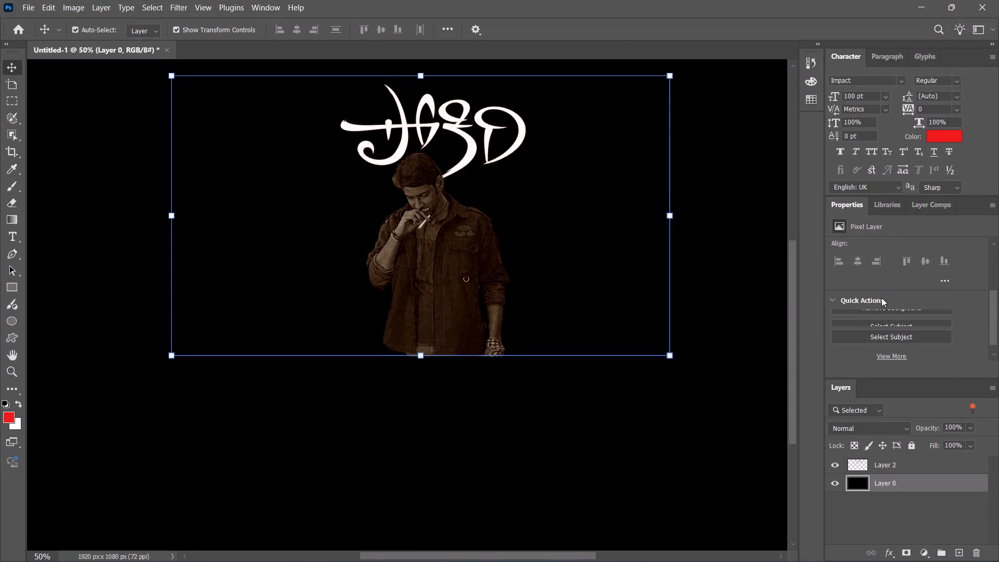
scroll(881, 298, "down", 6)
scroll(881, 298, "up", 14)
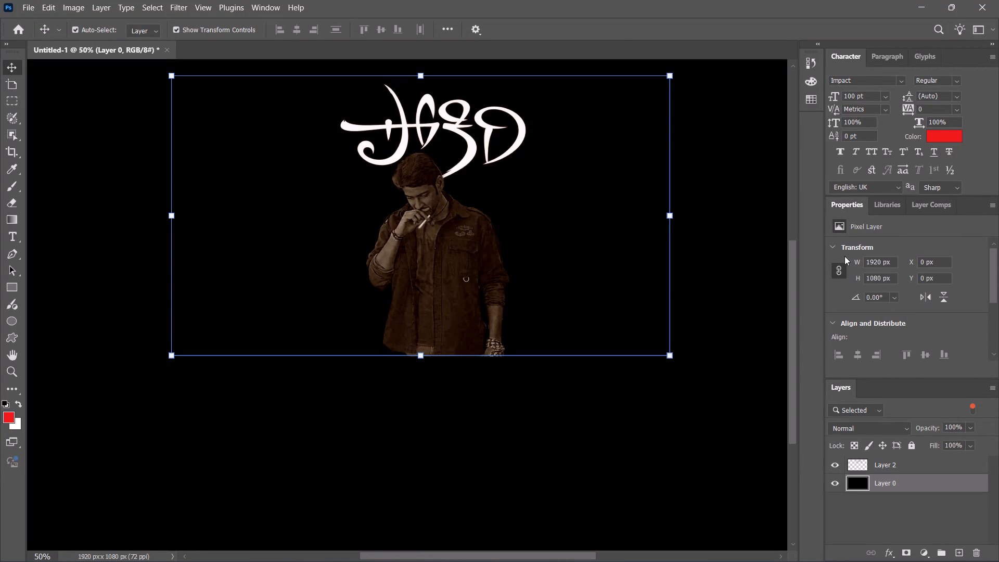
left_click(834, 248)
double_click(849, 227)
left_click(839, 226)
left_click(887, 53)
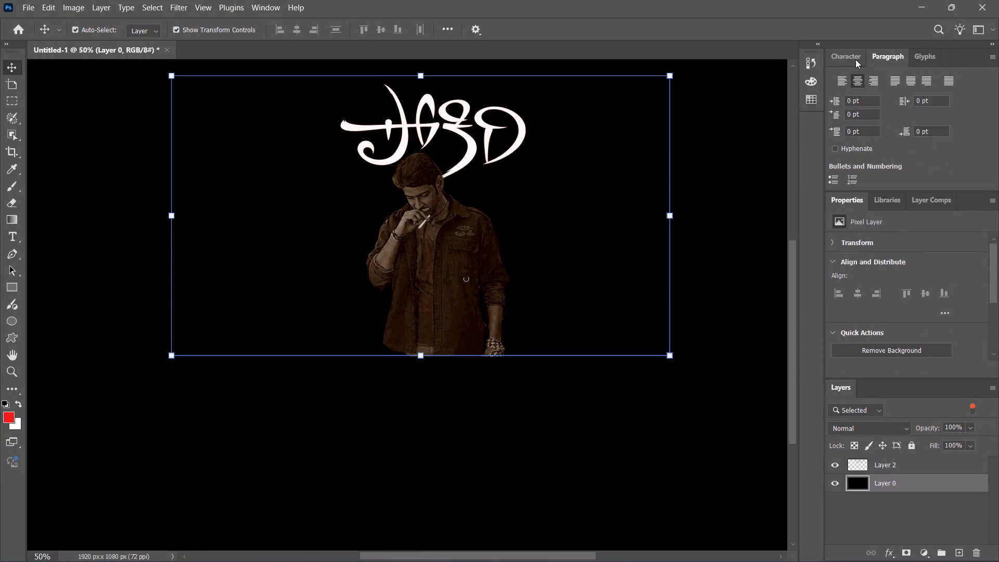
Set the background colour to bright red.
left_click(819, 45)
left_click_drag(782, 82, 776, 79)
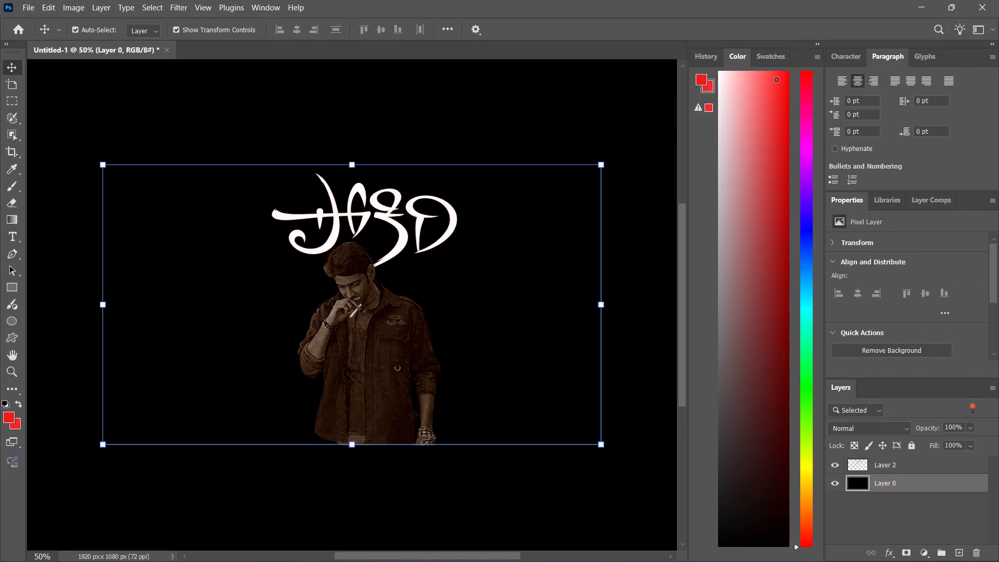
left_click_drag(776, 79, 783, 75)
left_click(601, 326)
right_click(549, 341)
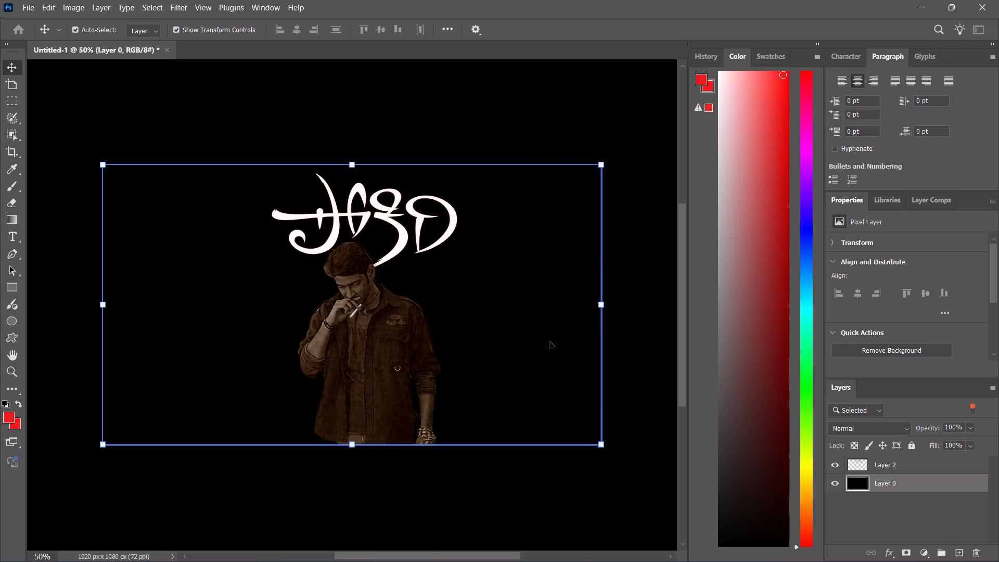
left_click(17, 418)
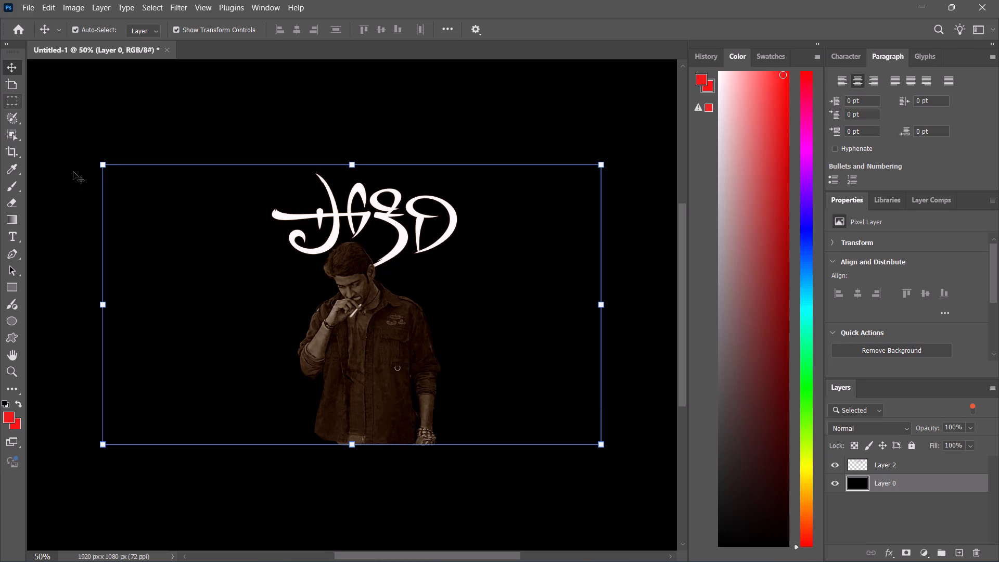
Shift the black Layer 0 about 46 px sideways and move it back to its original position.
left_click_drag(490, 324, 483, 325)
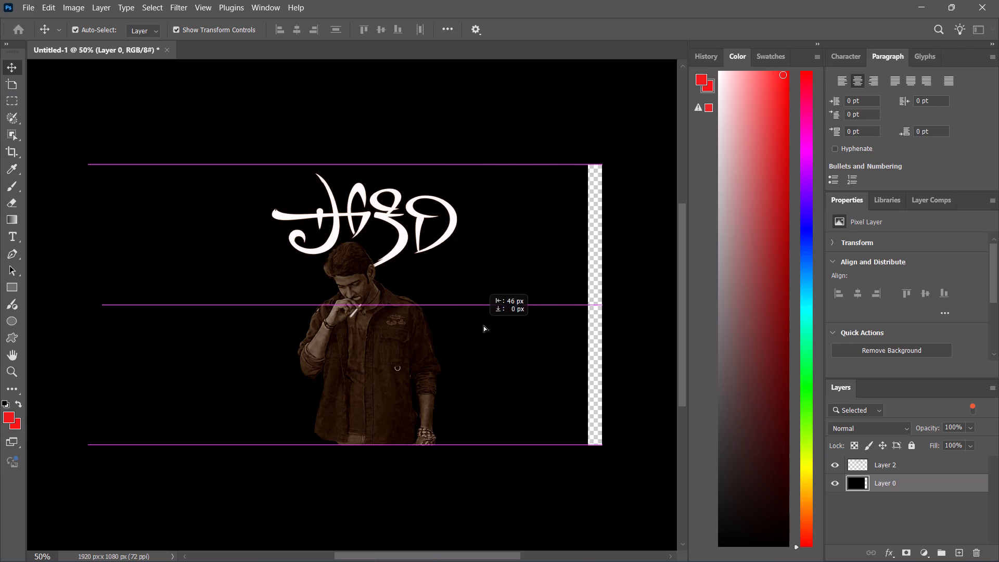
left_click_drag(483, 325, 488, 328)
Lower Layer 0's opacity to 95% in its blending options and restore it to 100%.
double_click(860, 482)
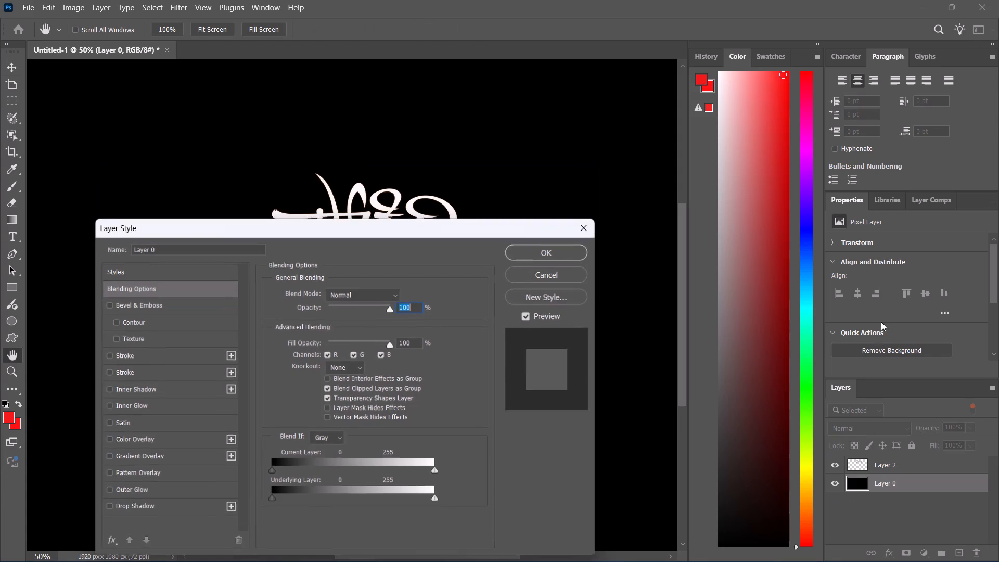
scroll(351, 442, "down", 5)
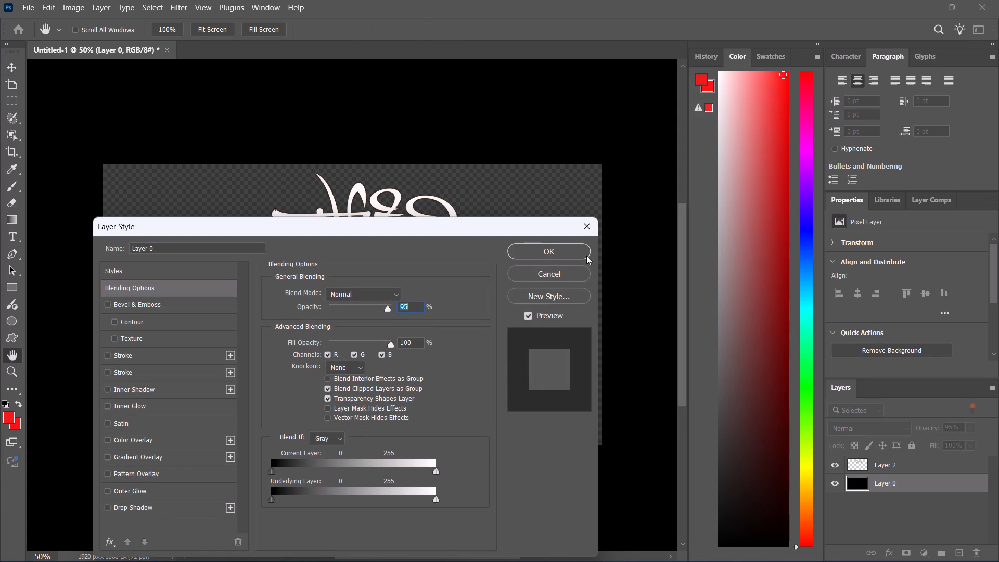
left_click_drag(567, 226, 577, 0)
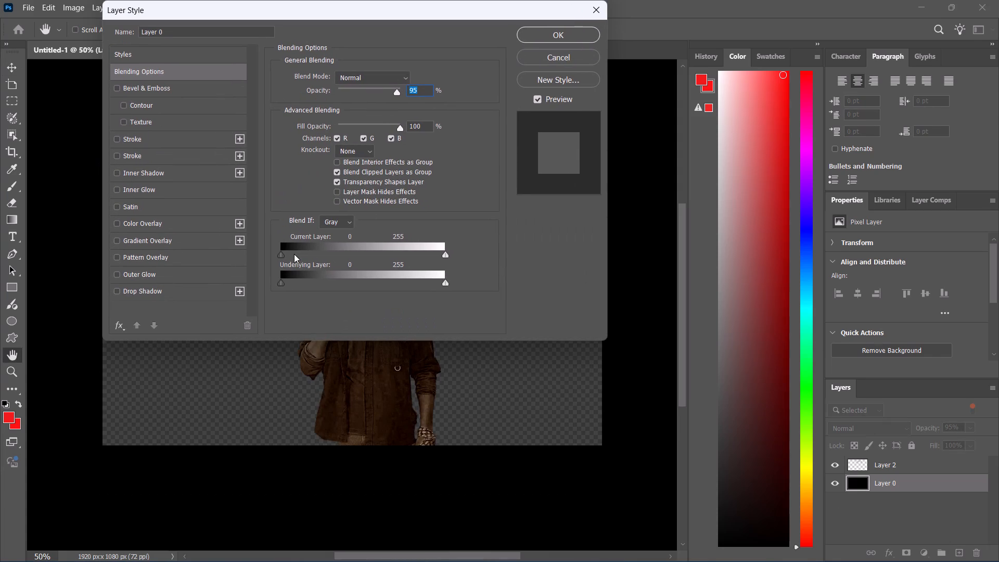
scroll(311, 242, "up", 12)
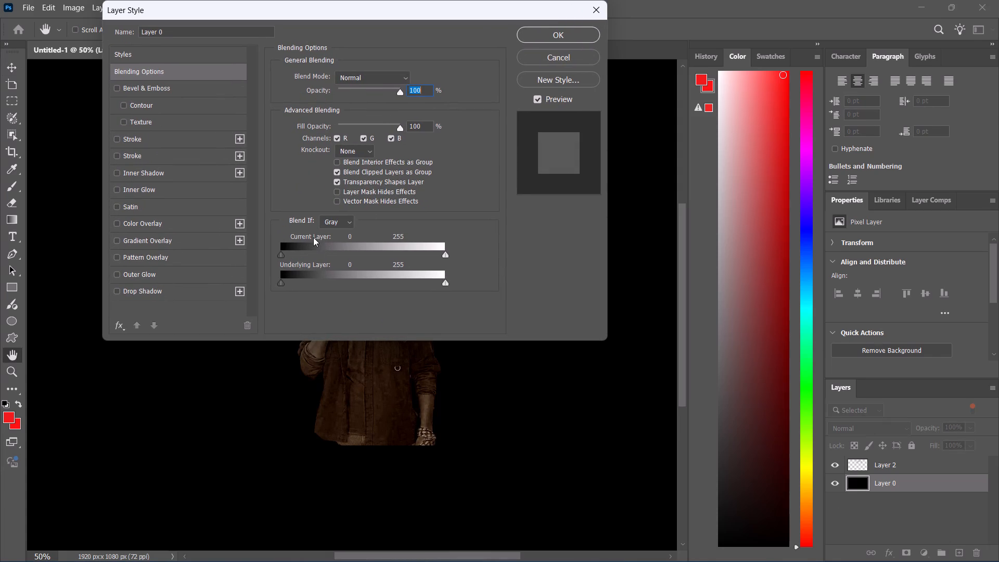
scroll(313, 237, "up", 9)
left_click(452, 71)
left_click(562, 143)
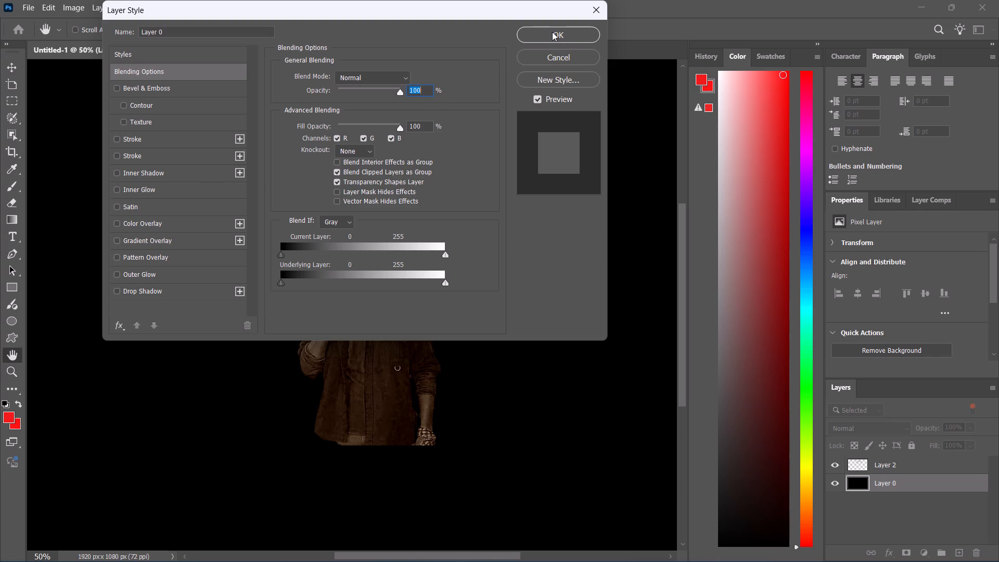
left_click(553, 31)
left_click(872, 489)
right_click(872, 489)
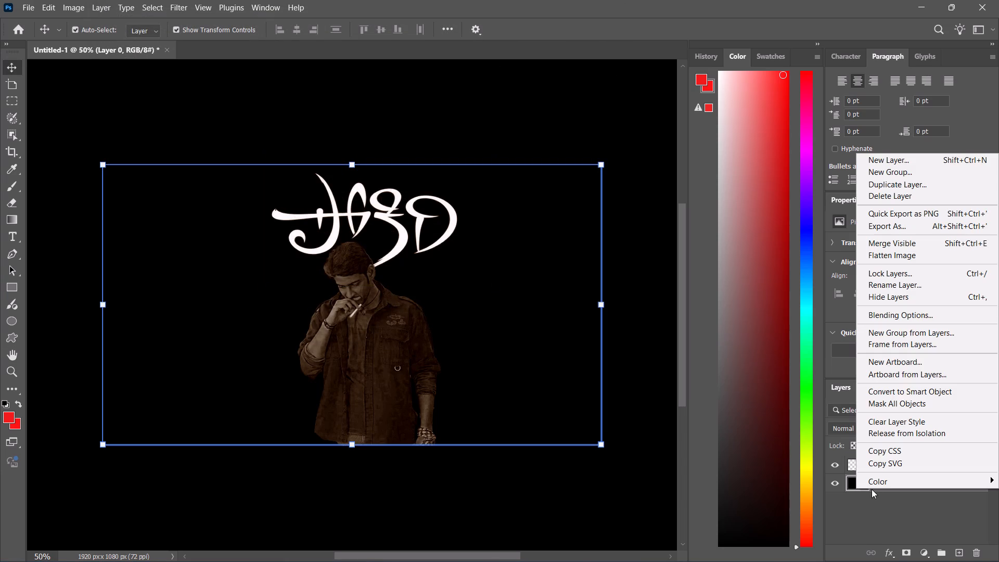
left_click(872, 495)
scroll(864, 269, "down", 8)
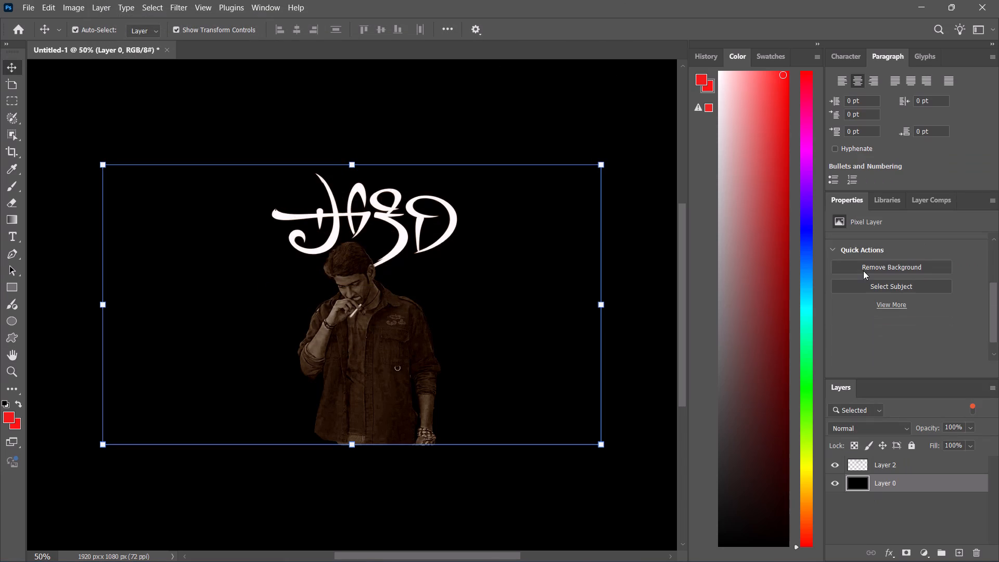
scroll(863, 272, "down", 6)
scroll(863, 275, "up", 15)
Close the Properties panel.
left_click(998, 207)
left_click(991, 201)
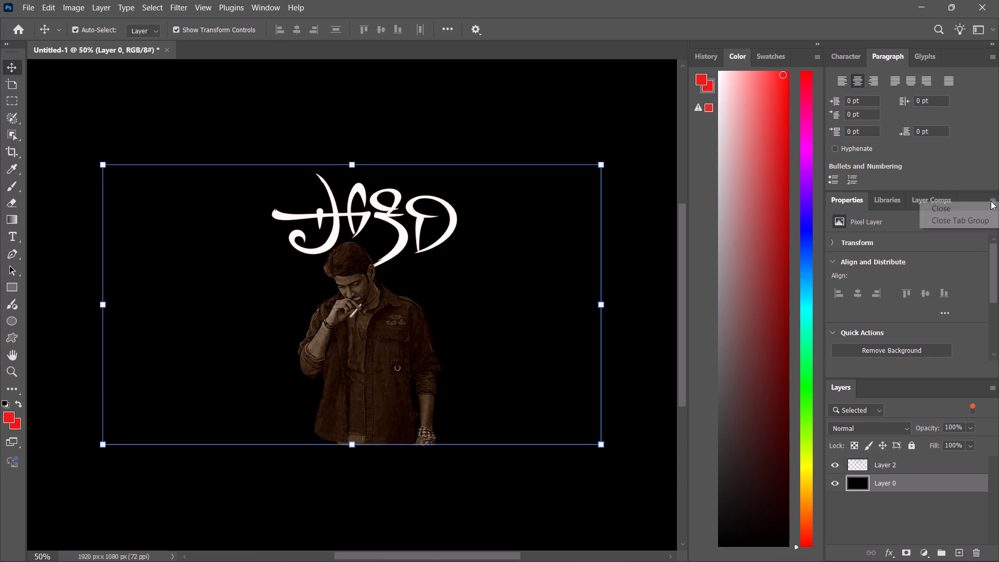
left_click(988, 212)
scroll(889, 276, "up", 4)
left_click(892, 203)
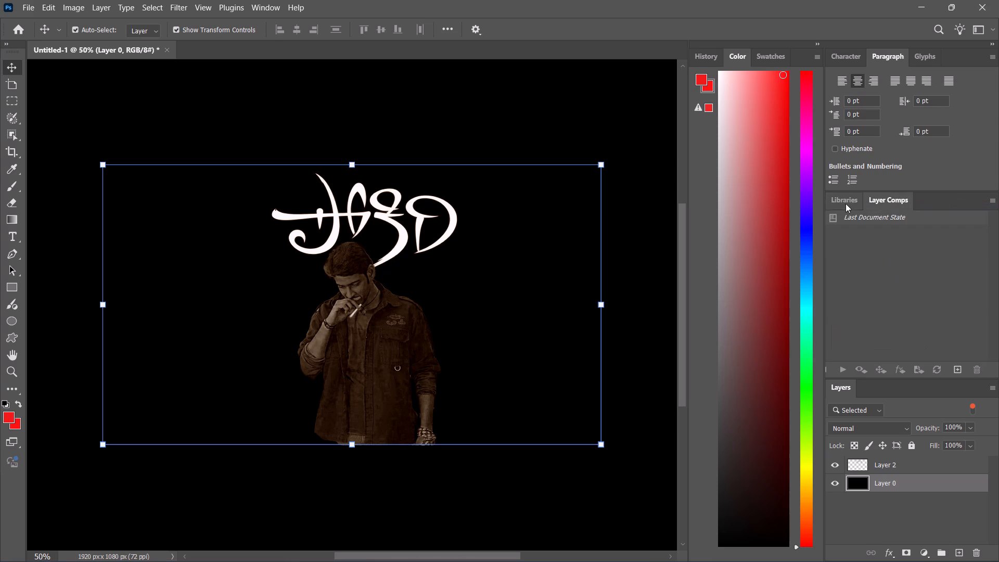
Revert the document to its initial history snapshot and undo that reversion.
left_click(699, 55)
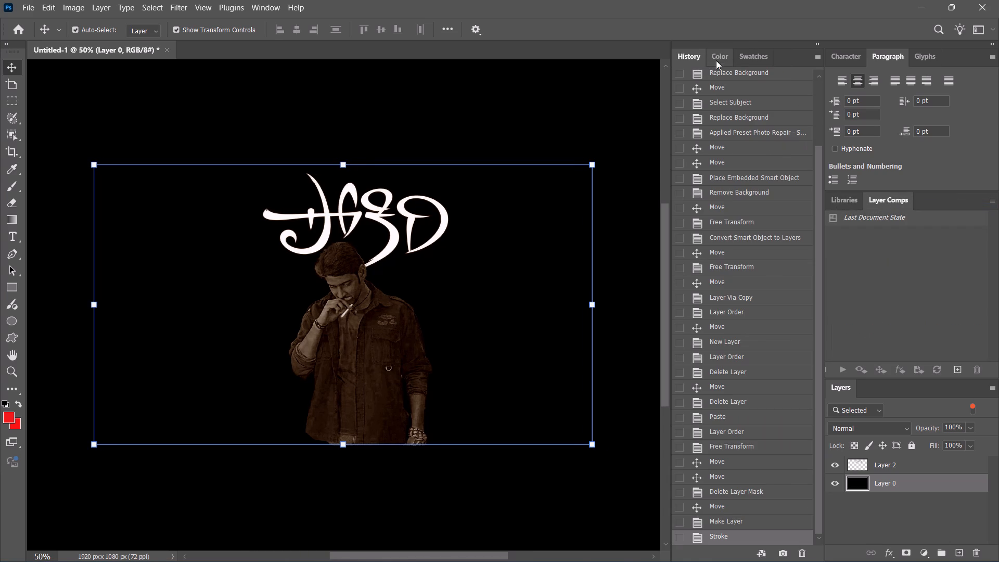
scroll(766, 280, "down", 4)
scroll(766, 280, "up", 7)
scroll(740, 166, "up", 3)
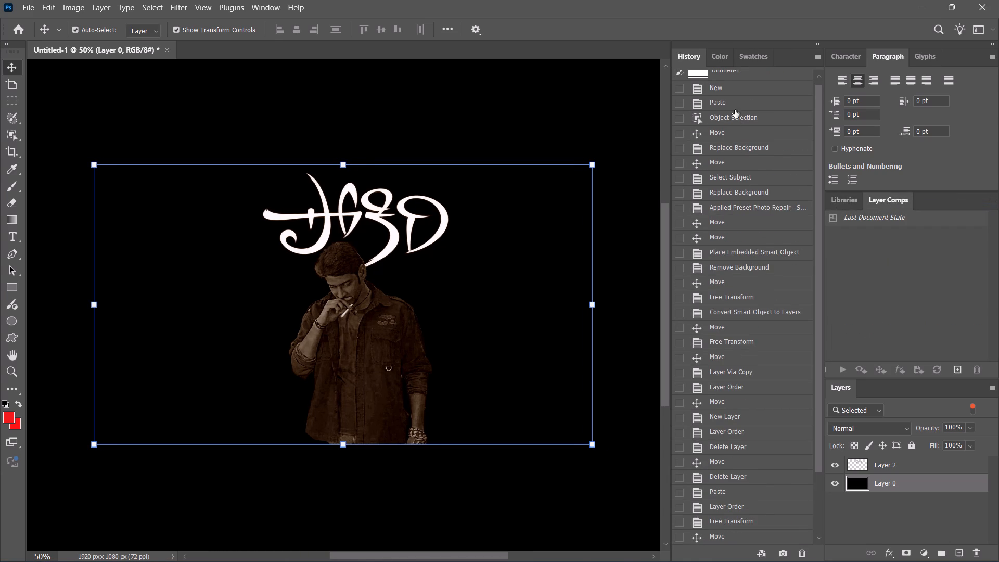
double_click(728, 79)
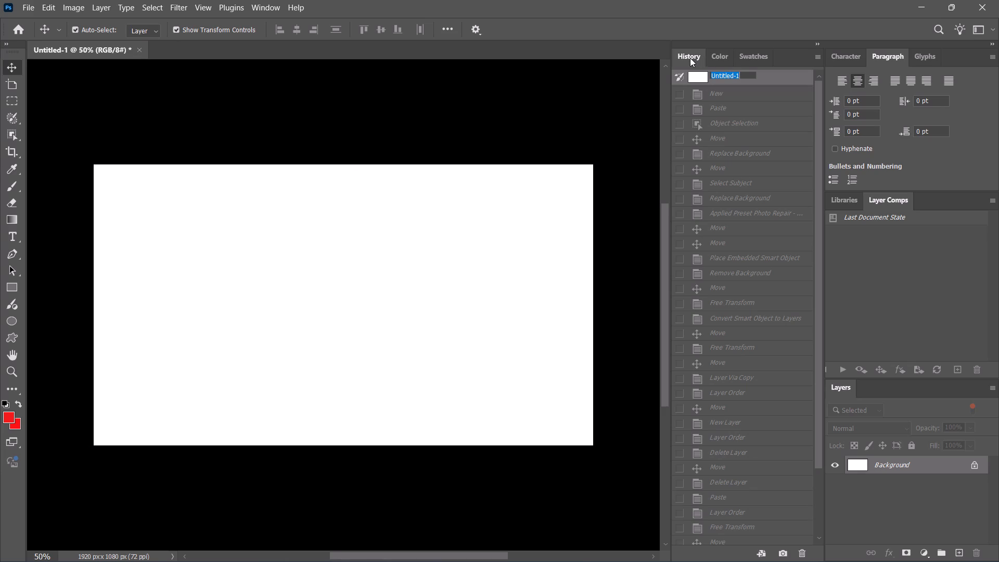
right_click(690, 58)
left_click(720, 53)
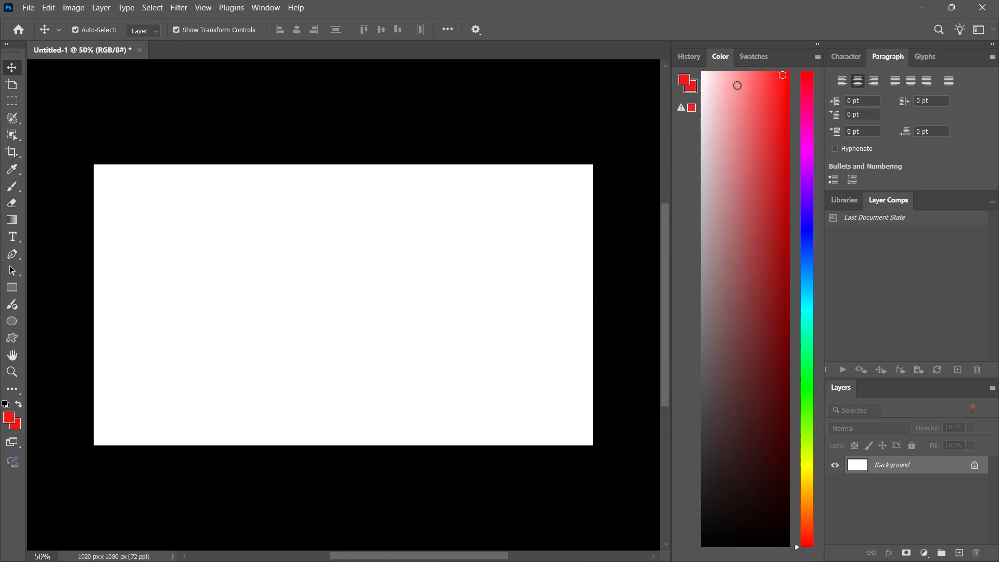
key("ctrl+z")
Select the black Layer 0 and isolate it in the layer list.
left_click(611, 289)
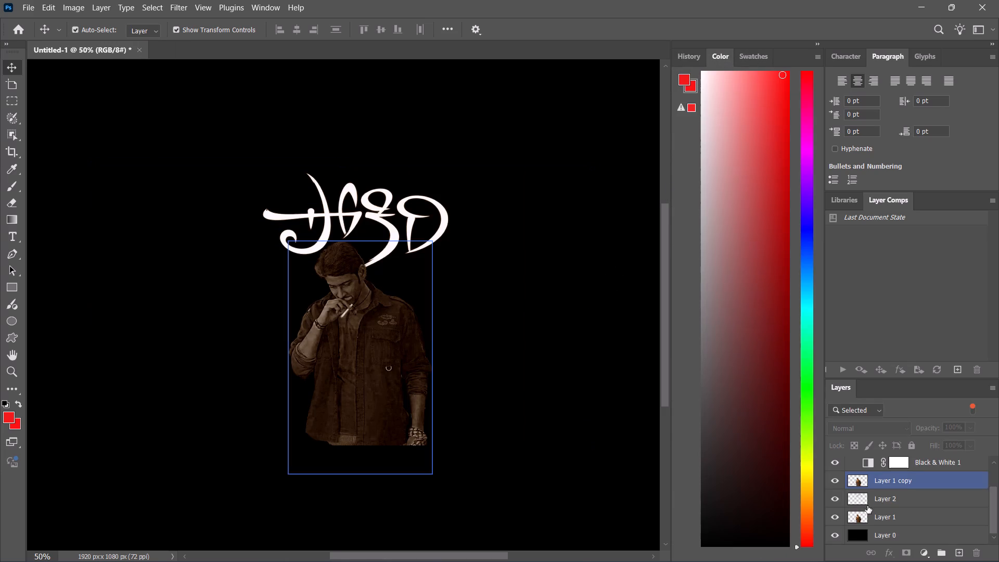
left_click(872, 537)
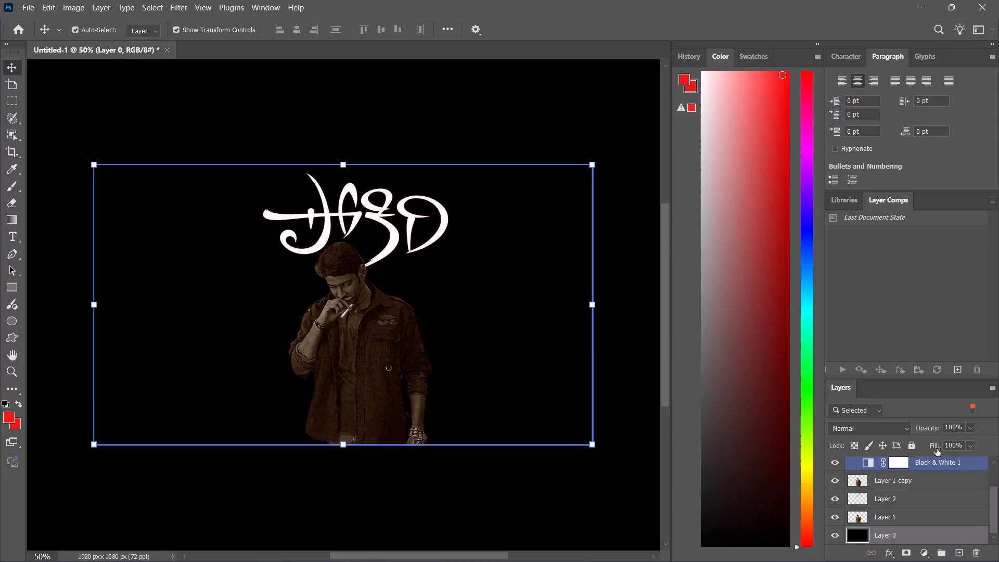
scroll(900, 315, "down", 4)
left_click(843, 197)
scroll(896, 280, "down", 5)
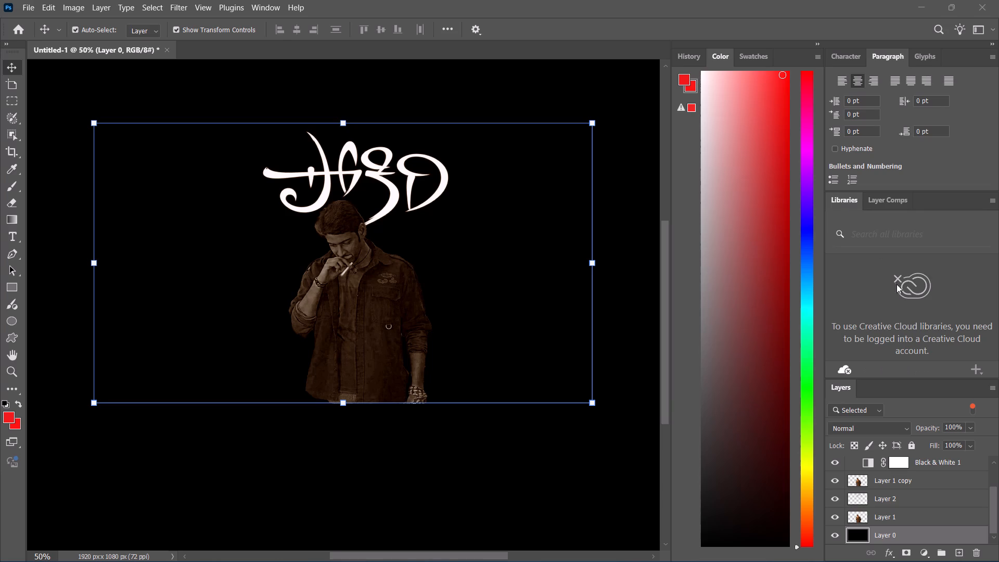
scroll(896, 284, "down", 2)
double_click(969, 405)
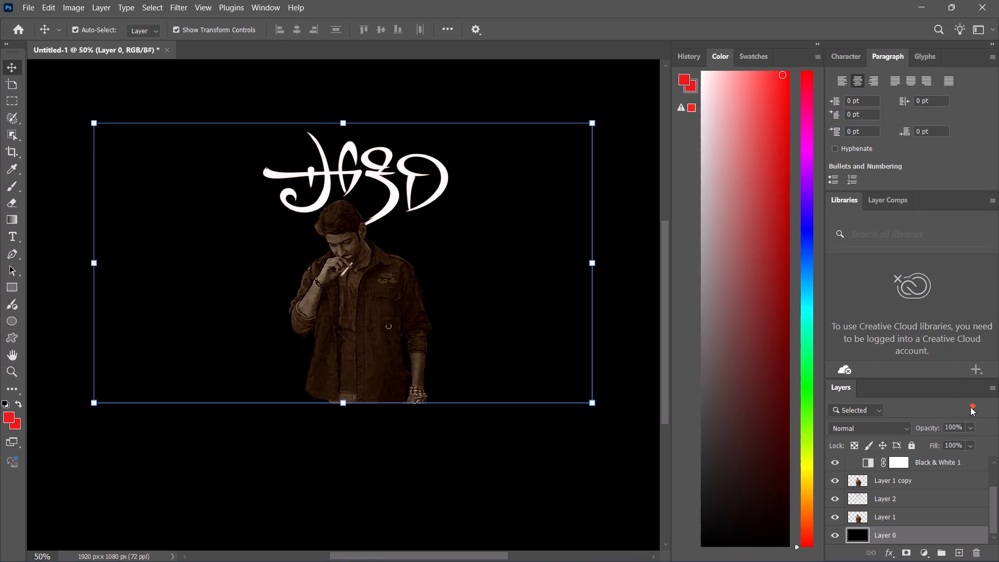
left_click(974, 408)
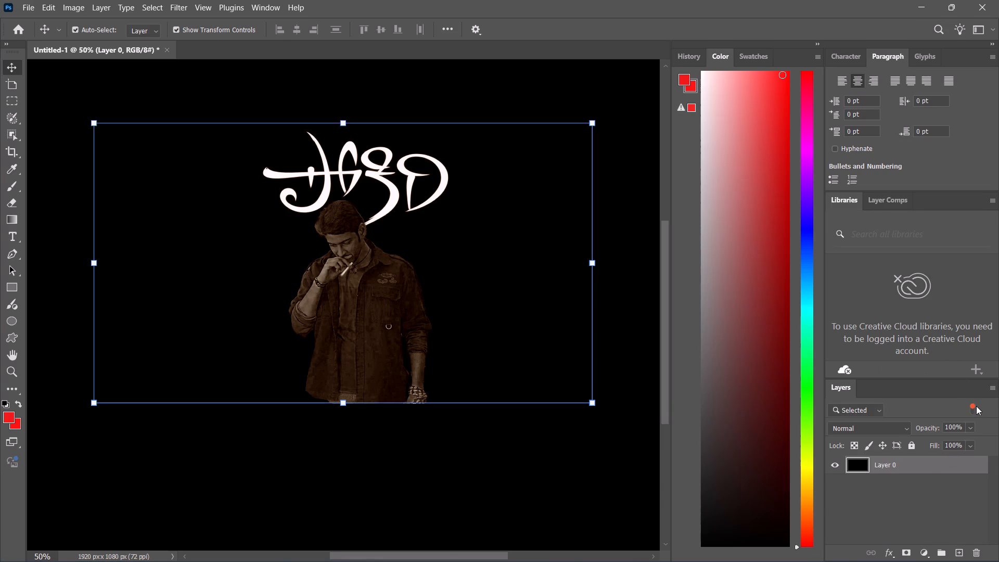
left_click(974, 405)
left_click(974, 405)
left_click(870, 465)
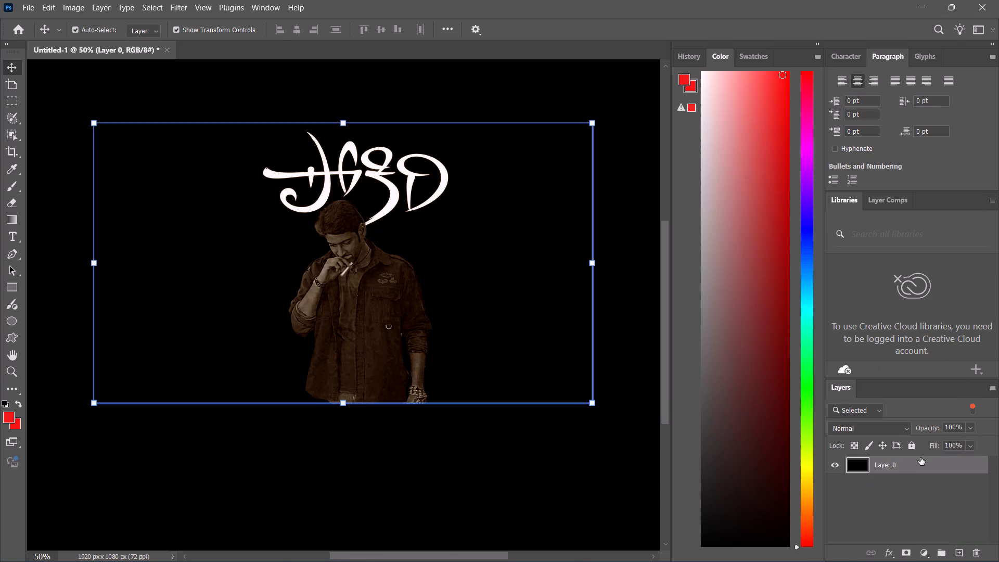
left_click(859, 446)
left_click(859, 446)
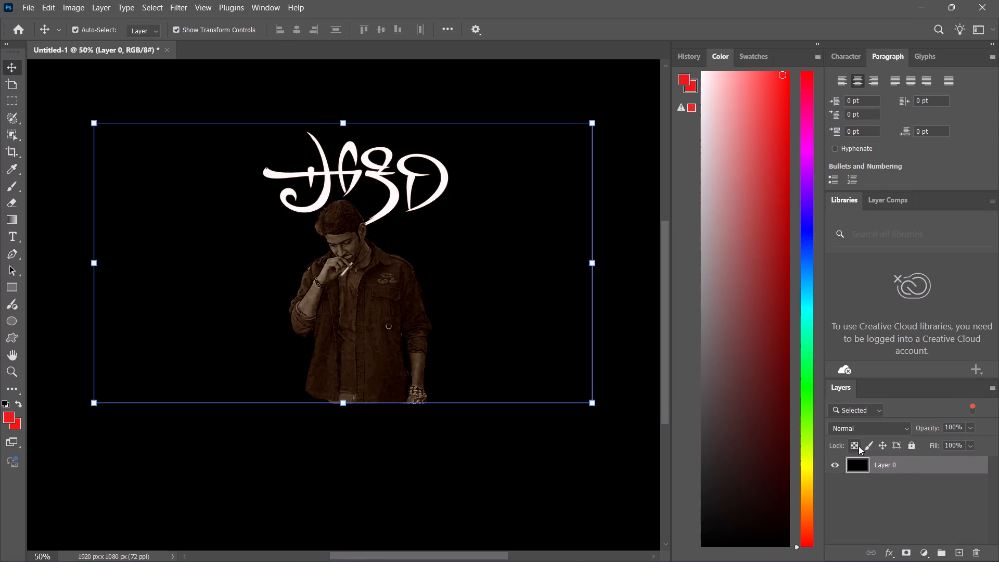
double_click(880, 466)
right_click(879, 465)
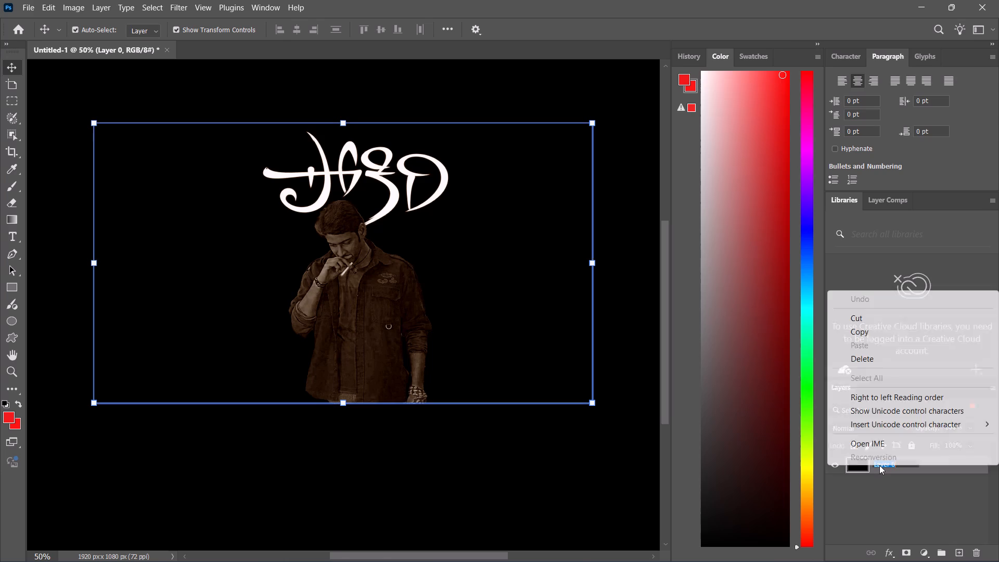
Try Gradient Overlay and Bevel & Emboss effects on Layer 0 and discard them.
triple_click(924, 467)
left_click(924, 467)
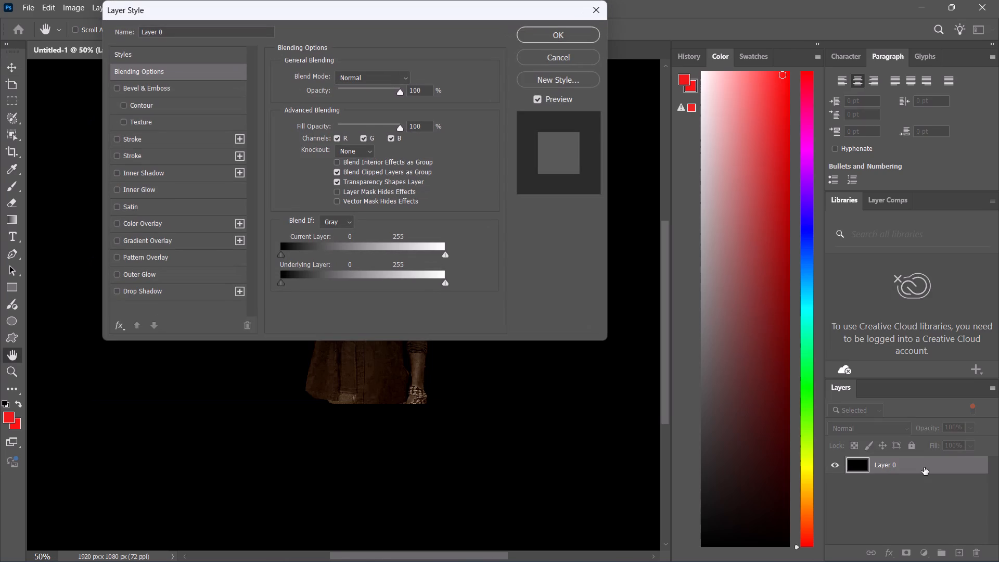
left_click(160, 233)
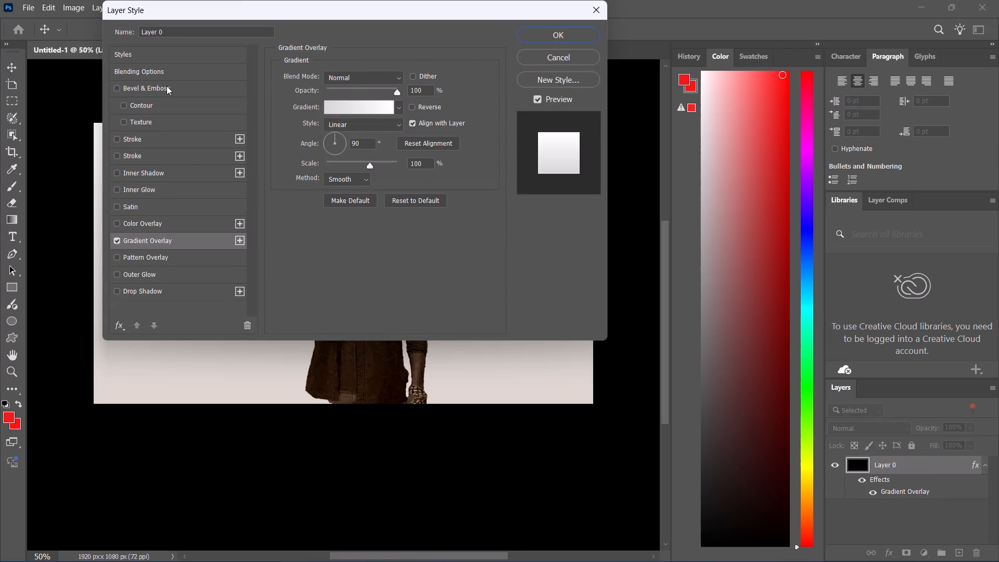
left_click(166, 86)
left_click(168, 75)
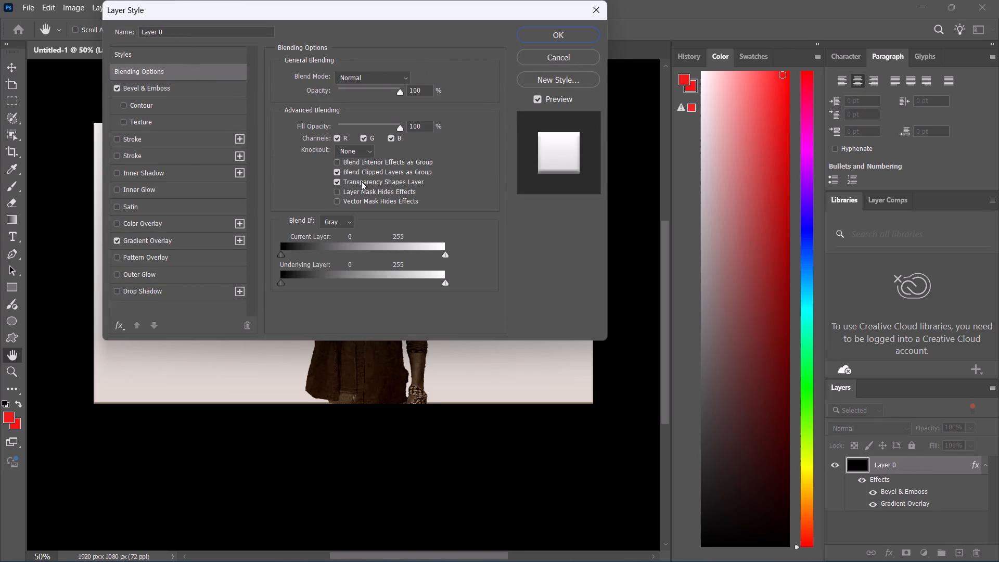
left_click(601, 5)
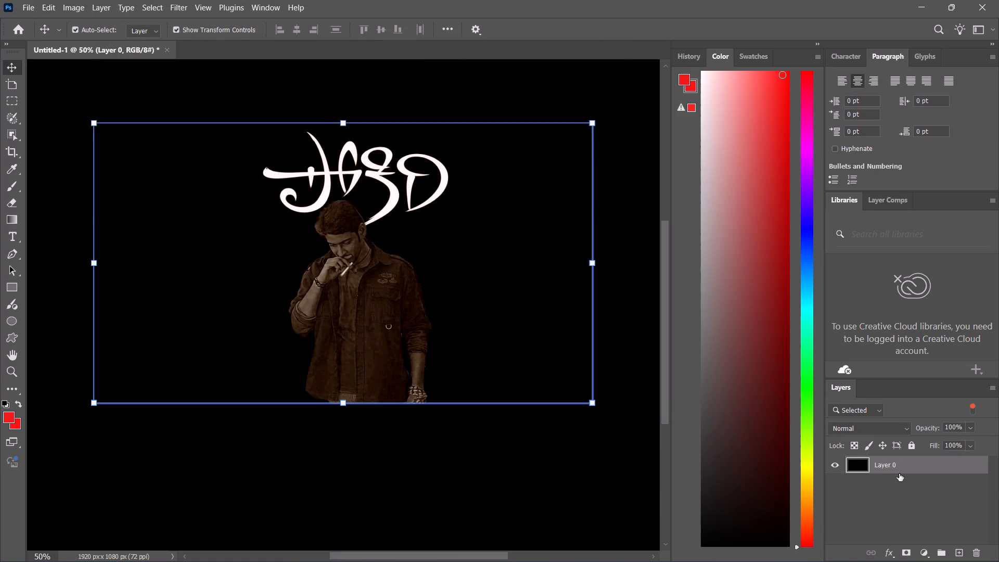
Apply a Bevel & Emboss effect to Layer 0 with Contour enabled, using the rounded-steps contour shape at 100% range.
double_click(898, 472)
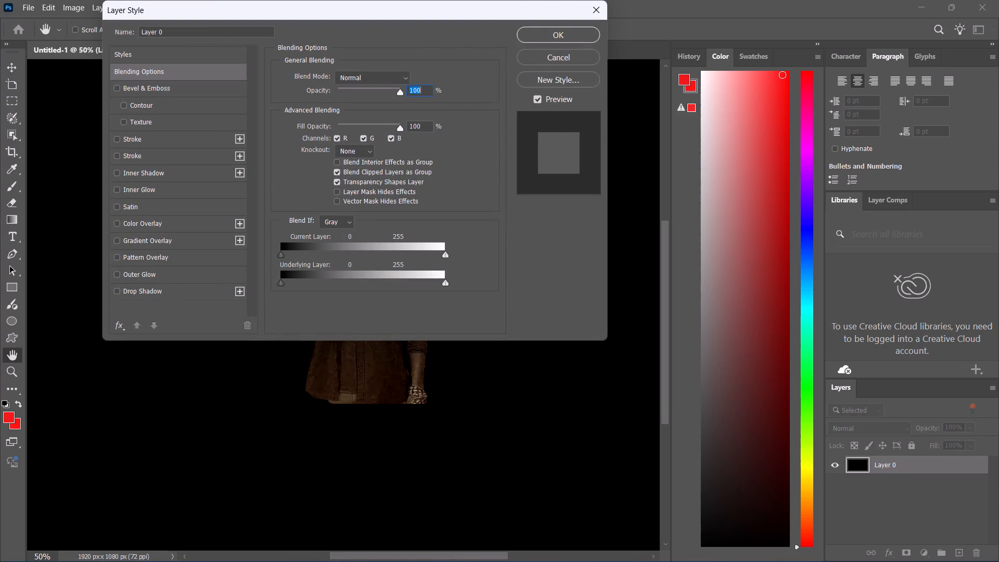
left_click_drag(218, 33, 97, 33)
left_click(398, 34)
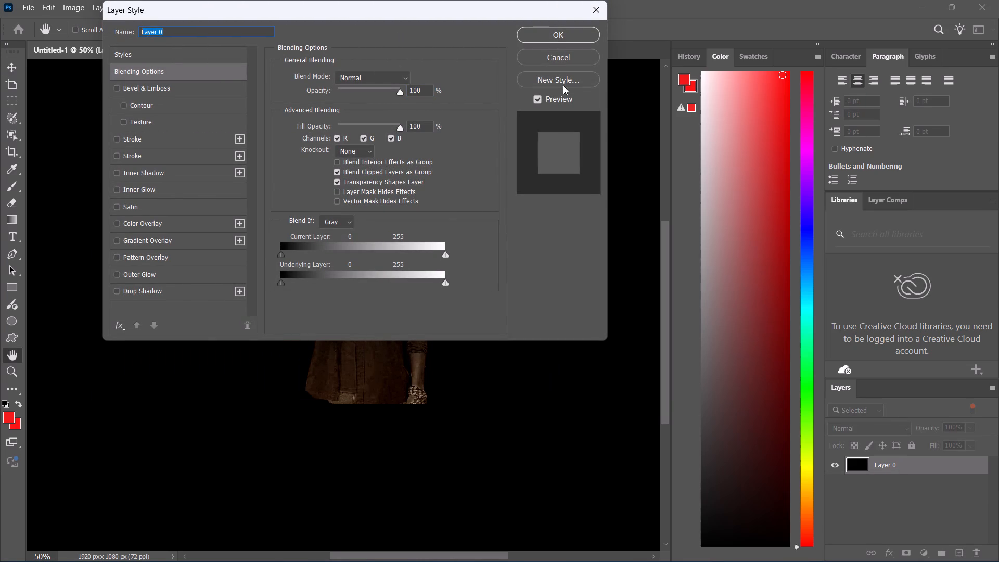
scroll(229, 291, "down", 7)
scroll(366, 252, "up", 2)
left_click(152, 109)
left_click(159, 95)
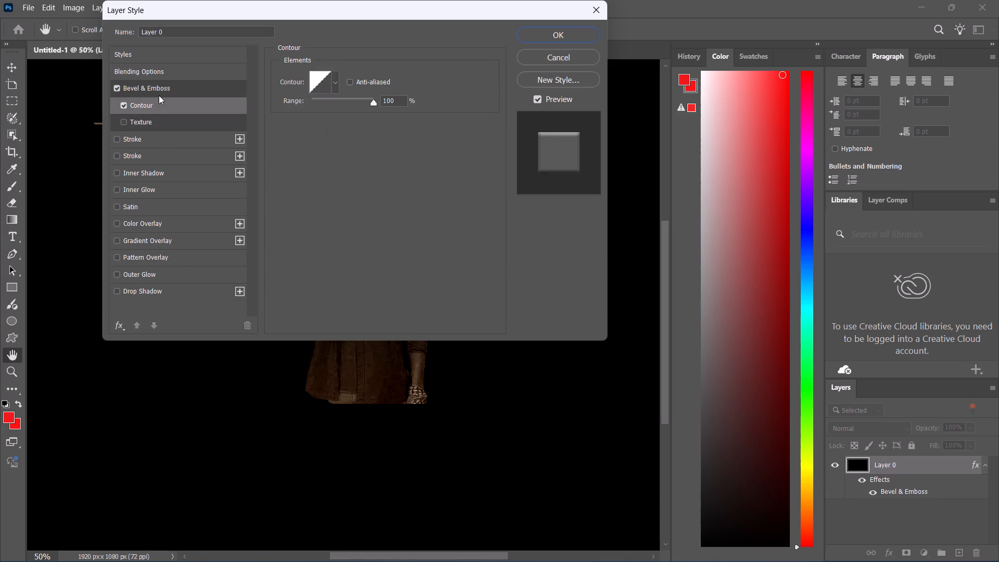
left_click(161, 108)
left_click(309, 76)
left_click(316, 127)
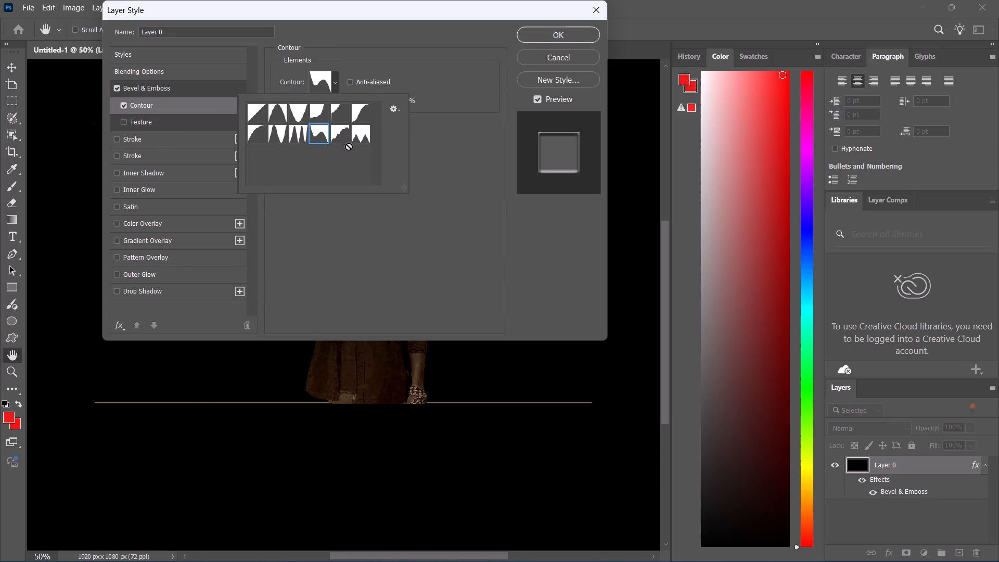
left_click(342, 136)
left_click_drag(399, 11, 582, 362)
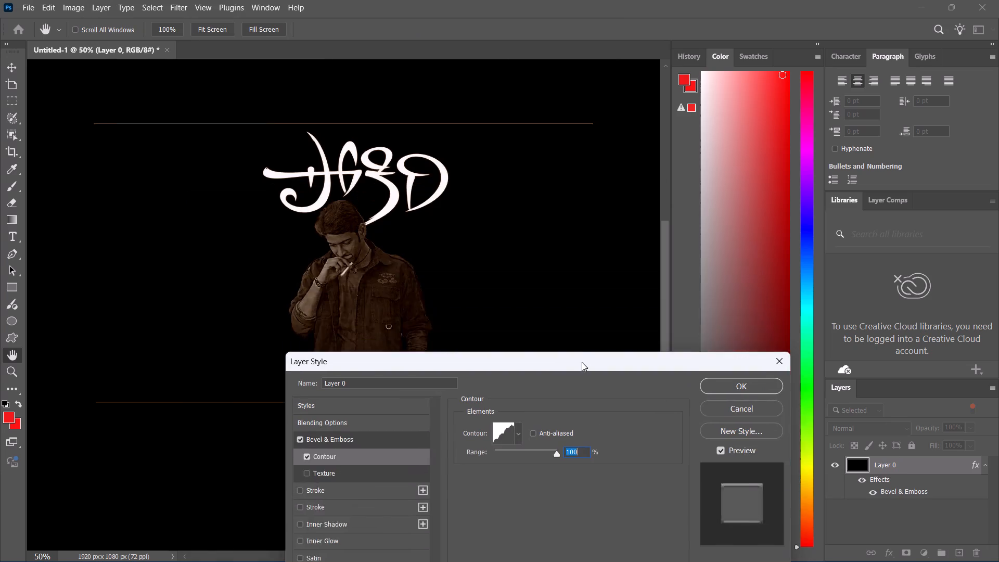
left_click_drag(582, 362, 444, 205)
left_click(442, 204)
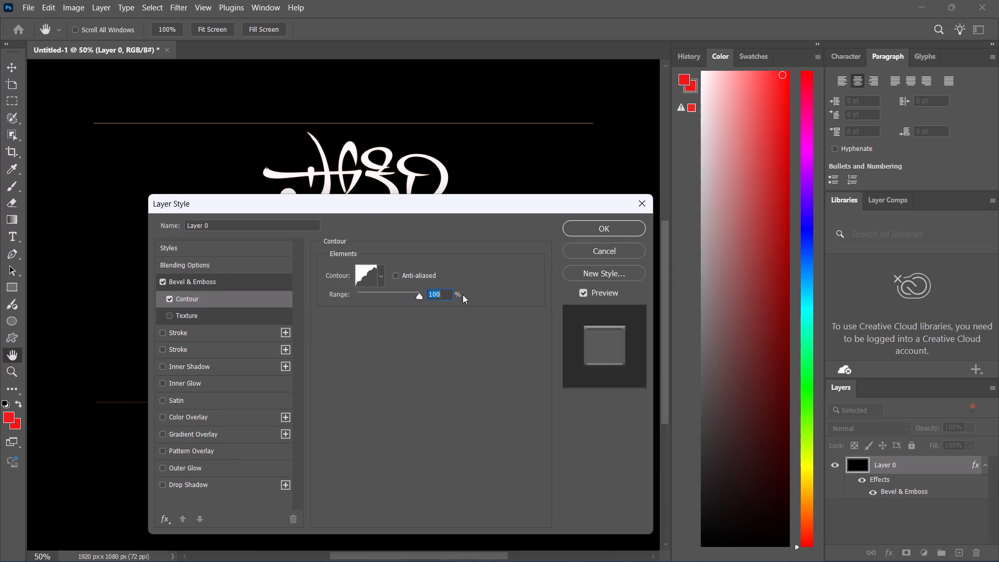
left_click(601, 223)
Add the Photo Repair - Sepia group to the isolated layers by picking it from the canvas.
left_click(562, 428)
right_click(532, 360)
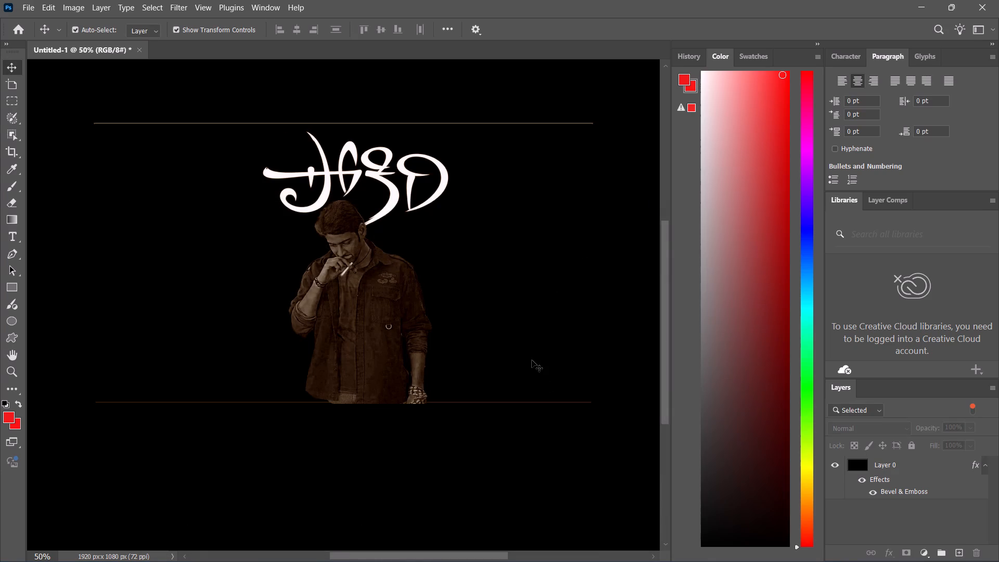
left_click(438, 484)
left_click(499, 343)
right_click(499, 343)
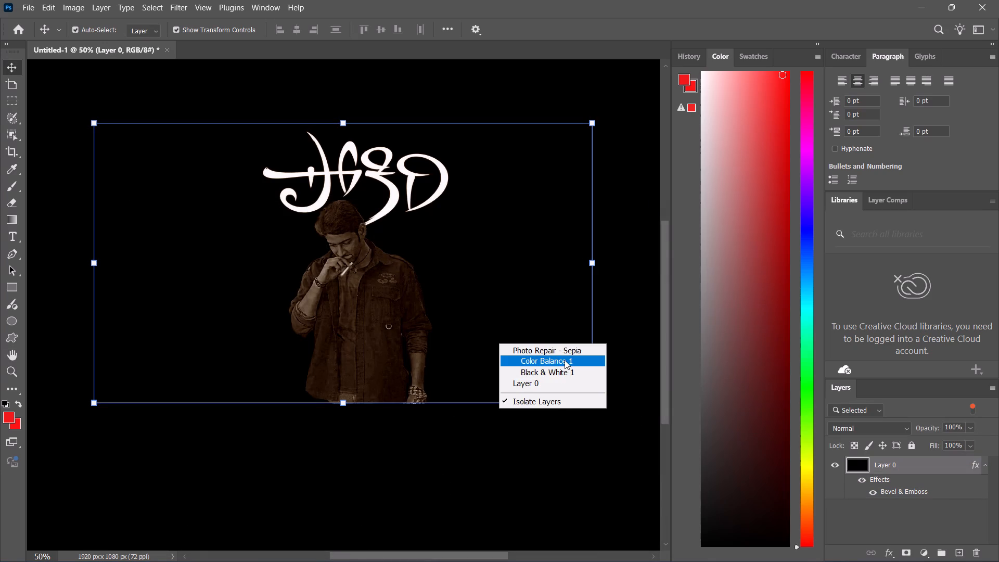
left_click(568, 352)
Assign the Red color label to Layer 0 in the layer list.
left_click(914, 500)
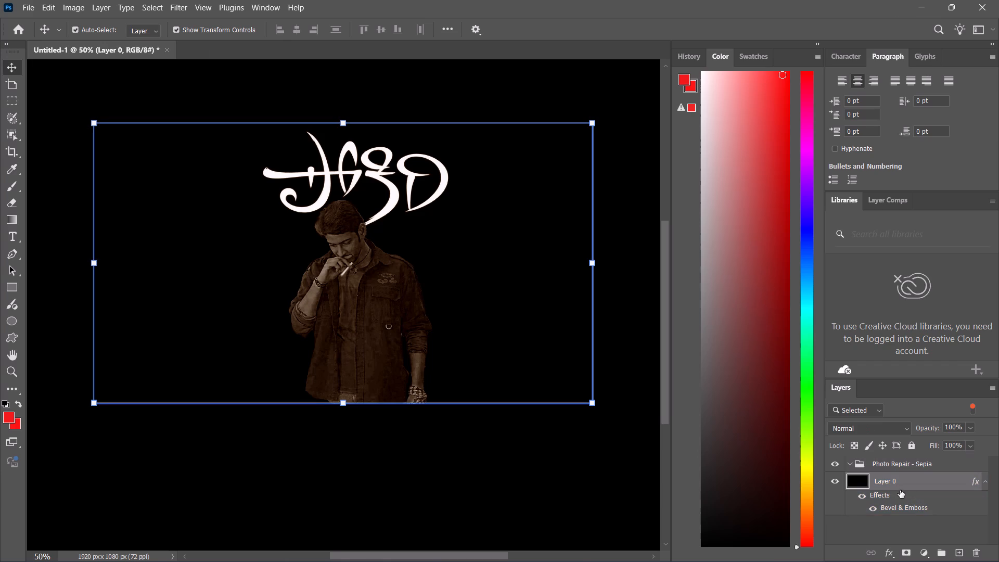
right_click(900, 487)
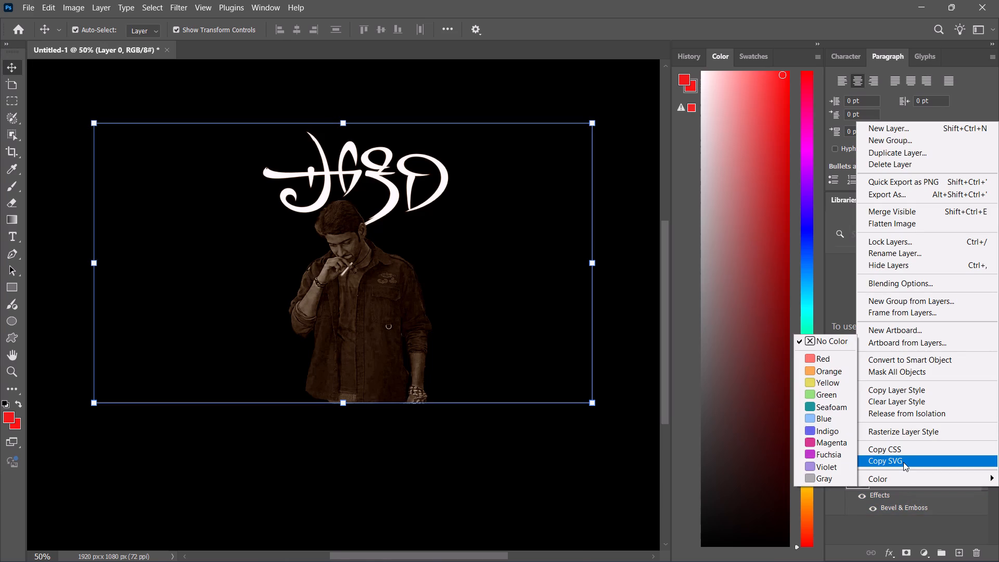
left_click(807, 355)
left_click(543, 435)
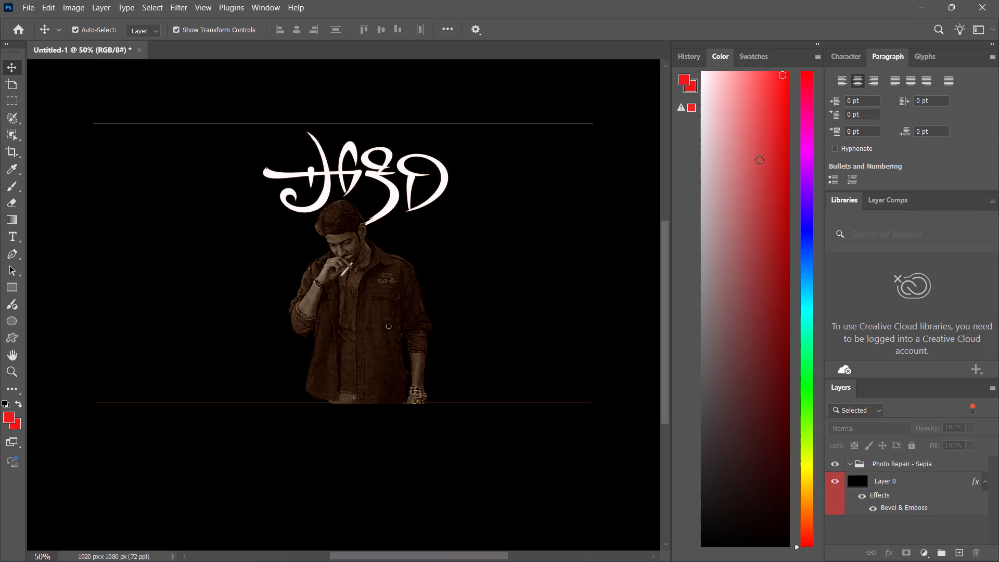
Bring up the document history and close the Color panel.
left_click(720, 131)
left_click(722, 55)
left_click(776, 82)
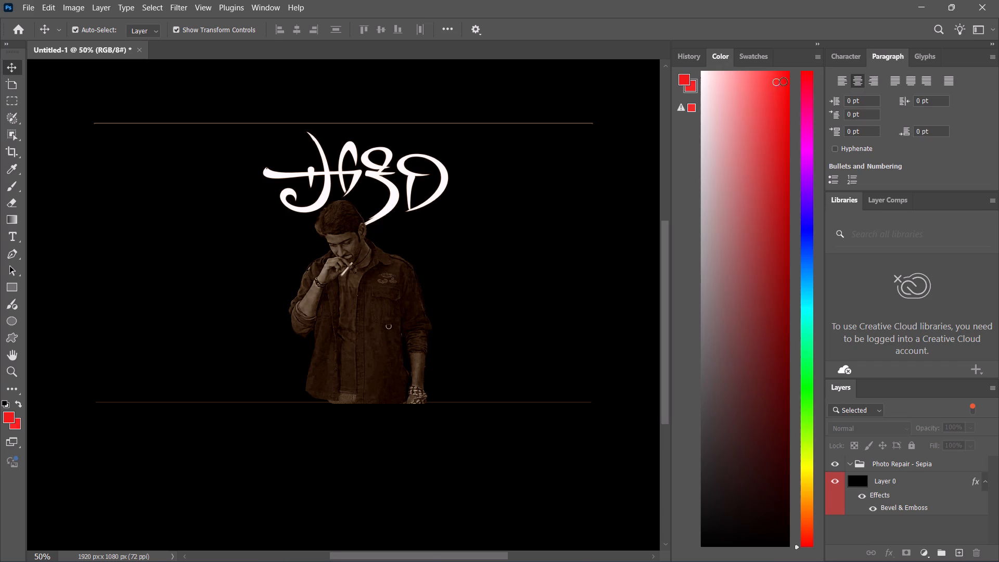
left_click(783, 81)
left_click(689, 57)
right_click(719, 57)
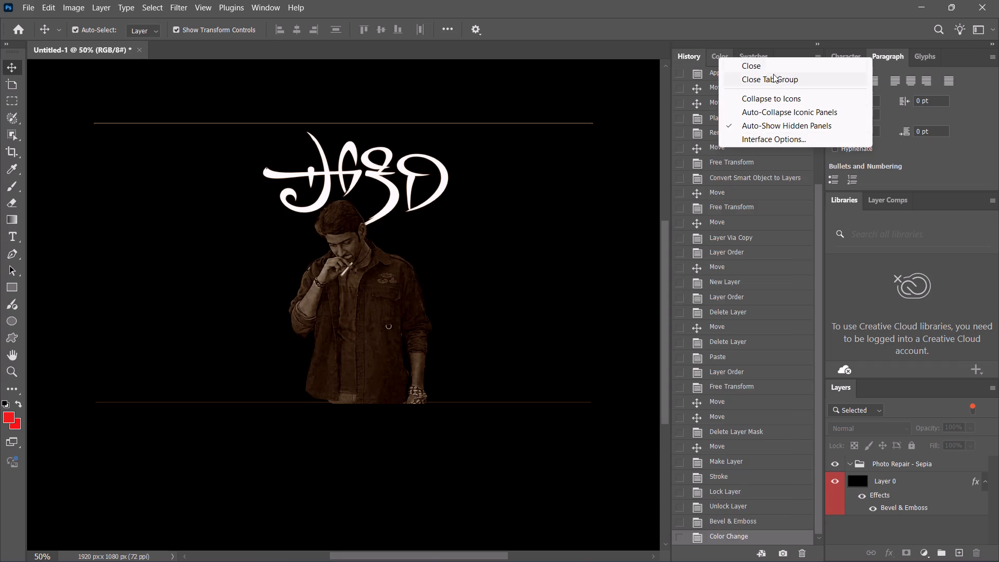
left_click(775, 64)
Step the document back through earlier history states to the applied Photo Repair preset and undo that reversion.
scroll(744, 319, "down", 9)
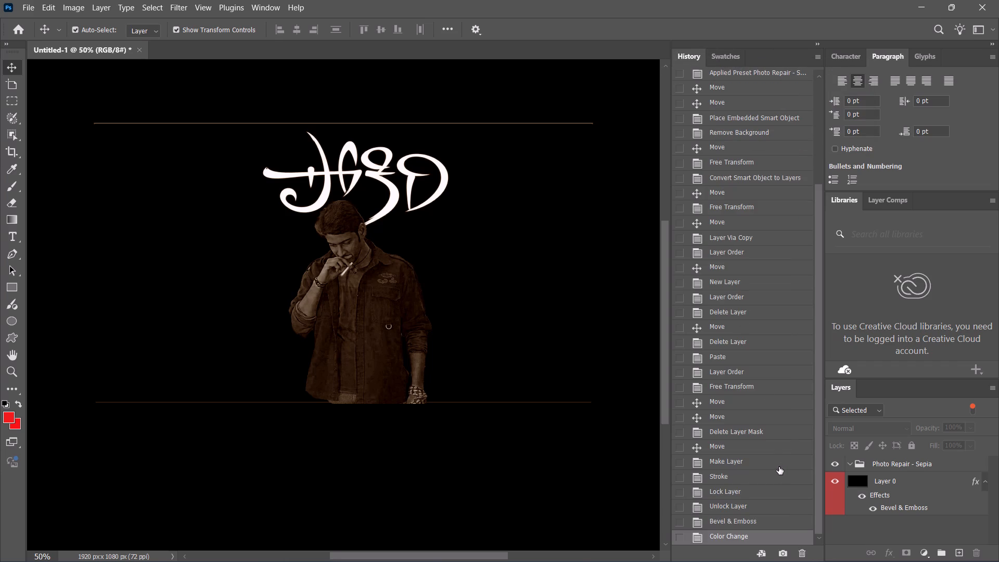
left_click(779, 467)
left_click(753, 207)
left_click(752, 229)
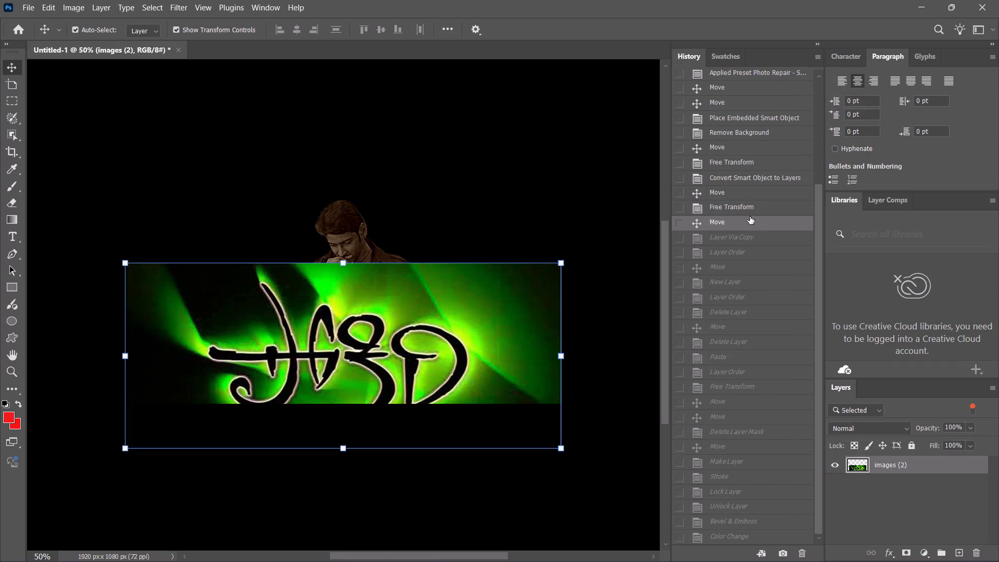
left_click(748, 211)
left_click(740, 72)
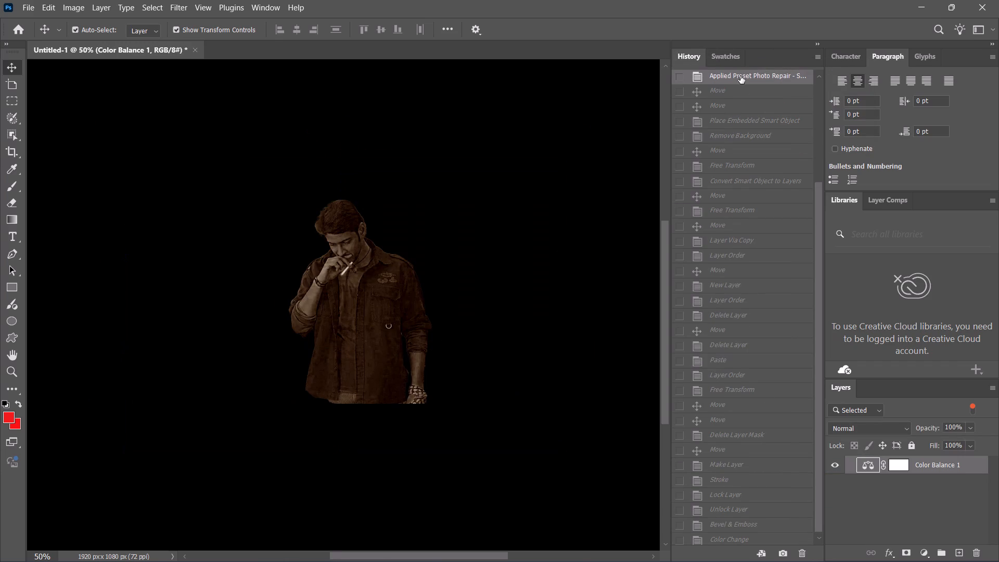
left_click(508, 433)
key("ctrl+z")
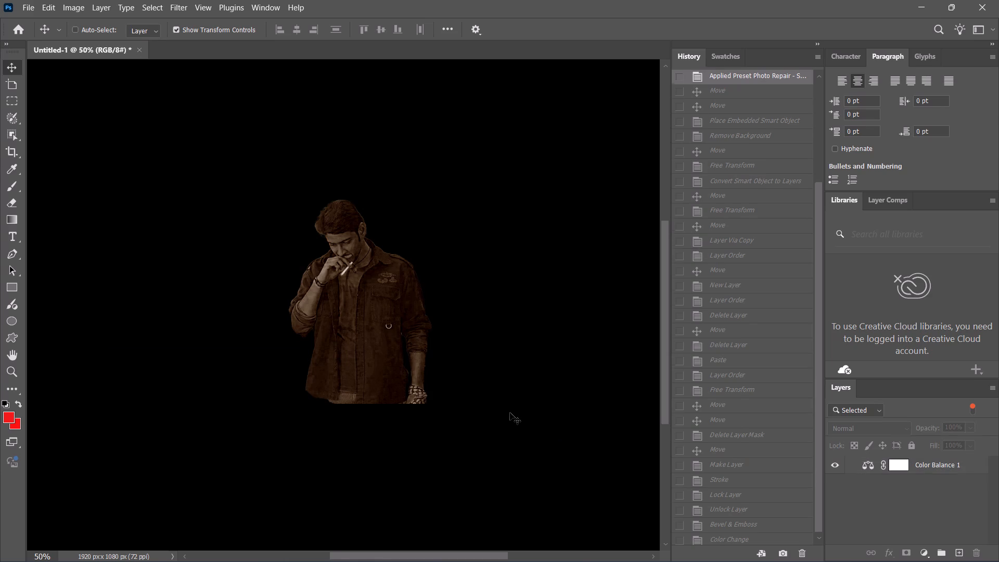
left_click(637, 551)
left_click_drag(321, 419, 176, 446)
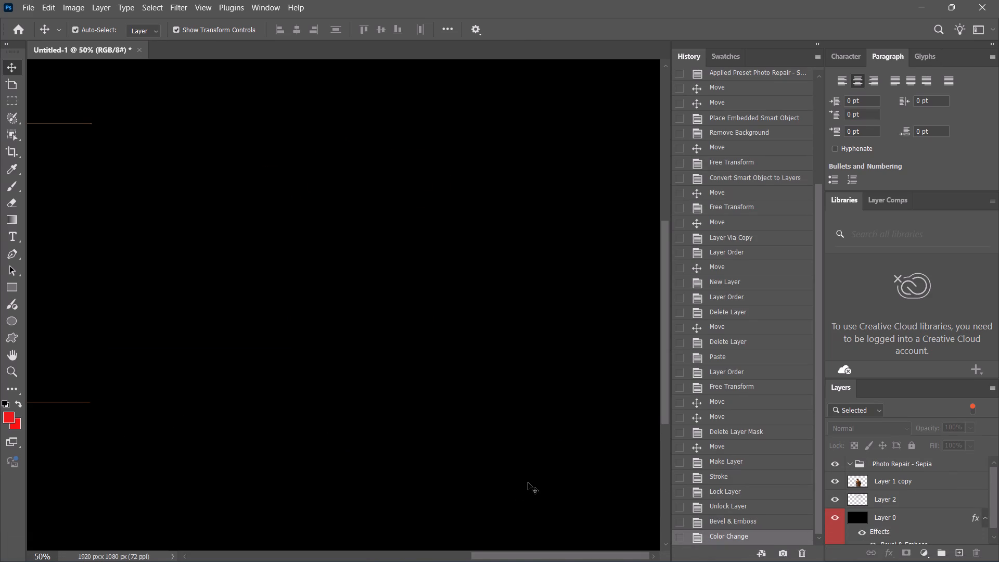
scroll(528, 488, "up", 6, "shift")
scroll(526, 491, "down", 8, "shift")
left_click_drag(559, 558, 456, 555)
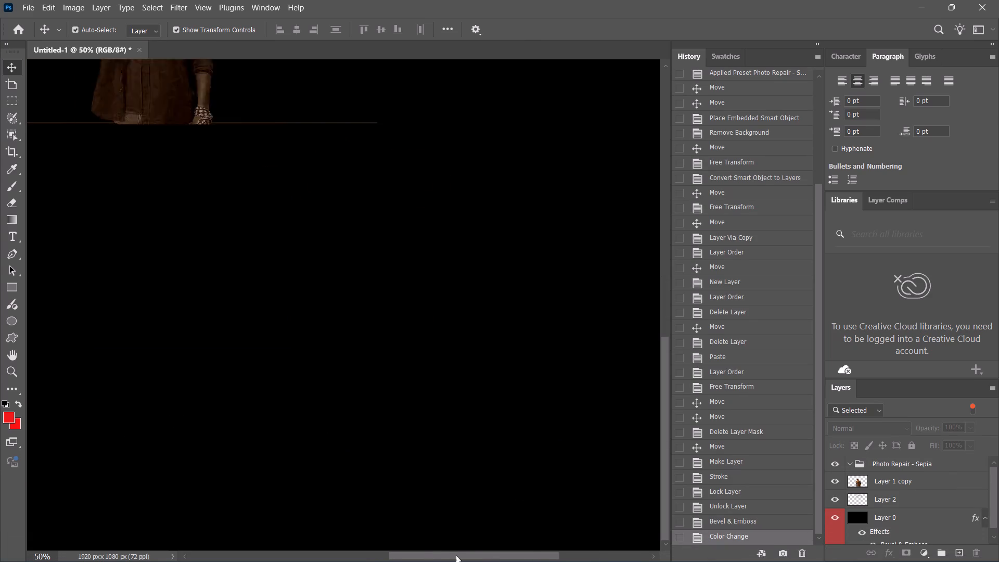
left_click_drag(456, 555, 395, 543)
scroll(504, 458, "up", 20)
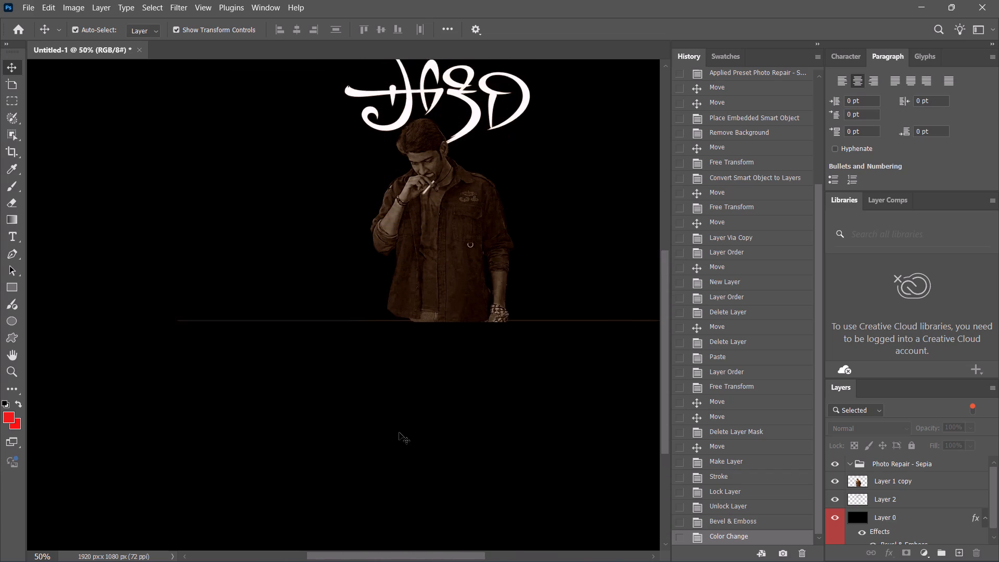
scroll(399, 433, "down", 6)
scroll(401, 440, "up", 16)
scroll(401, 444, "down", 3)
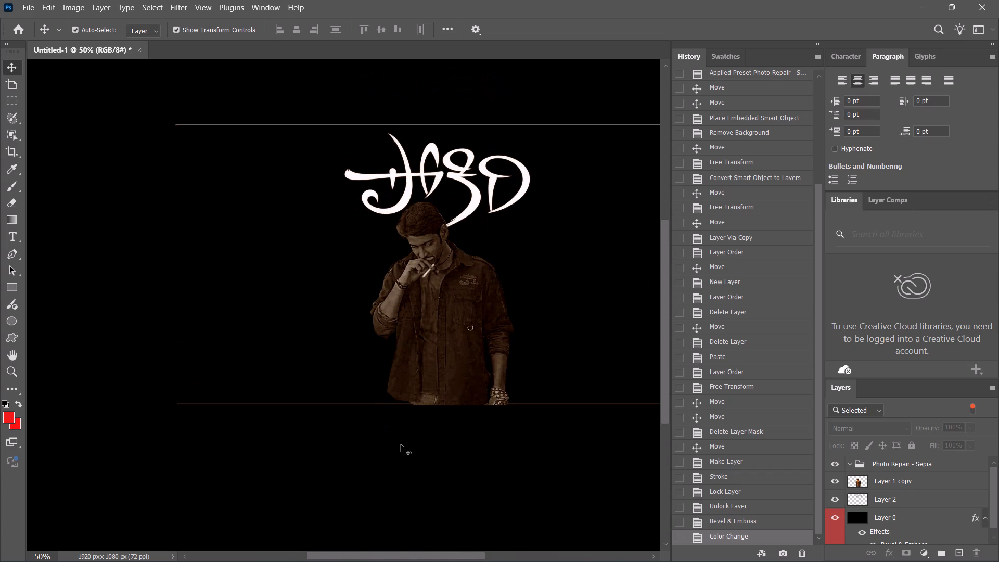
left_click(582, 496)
Turn off the G and B channels in Layer 0's blending options, leaving only R enabled.
scroll(808, 489, "down", 10)
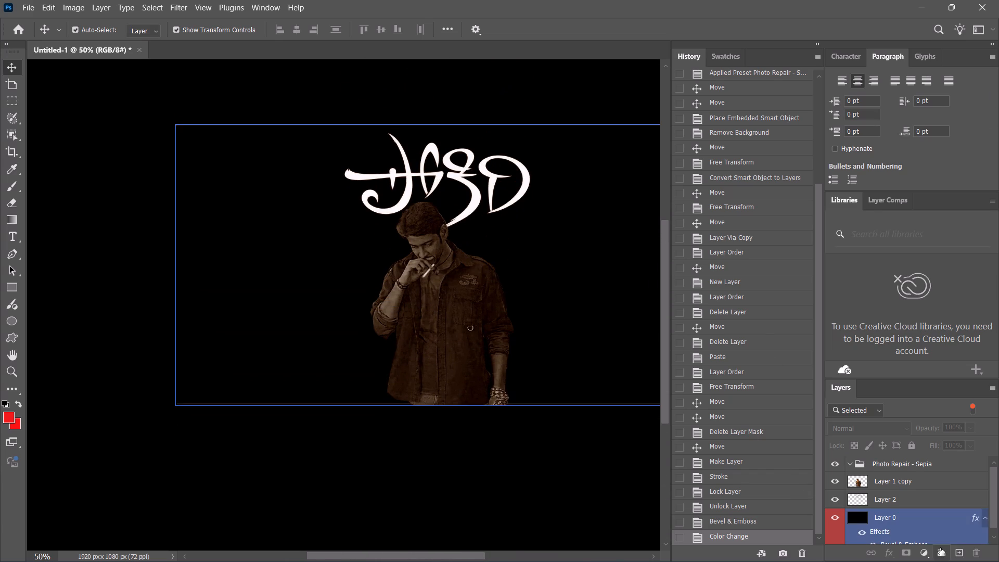
left_click(915, 522)
scroll(915, 522, "down", 4)
double_click(886, 507)
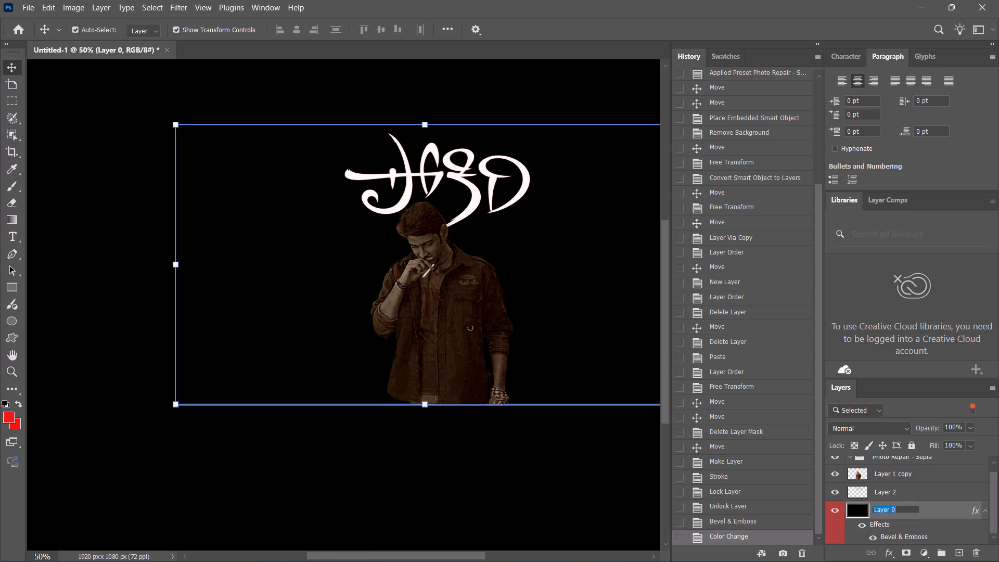
triple_click(861, 515)
double_click(861, 515)
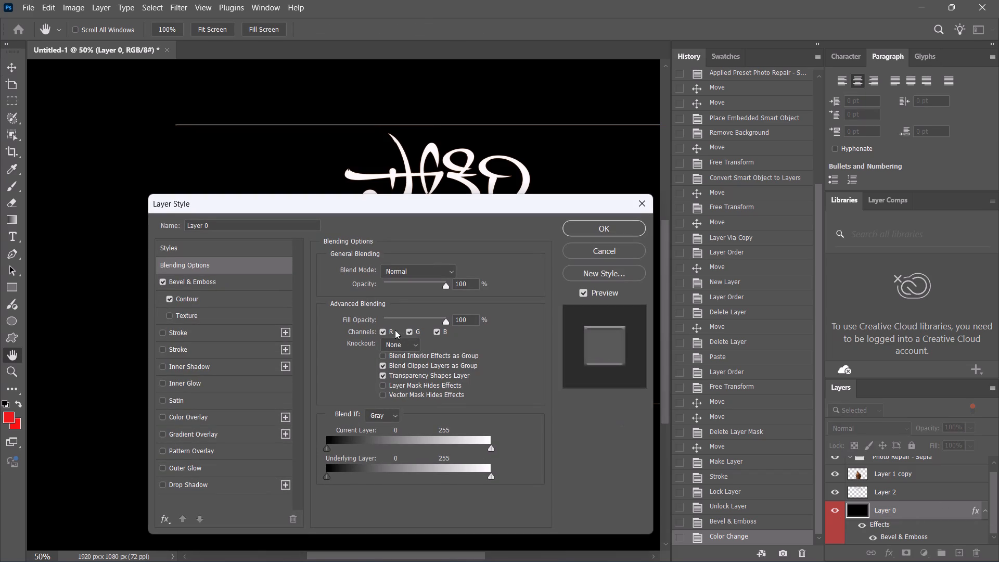
left_click(408, 331)
left_click(432, 330)
left_click(434, 330)
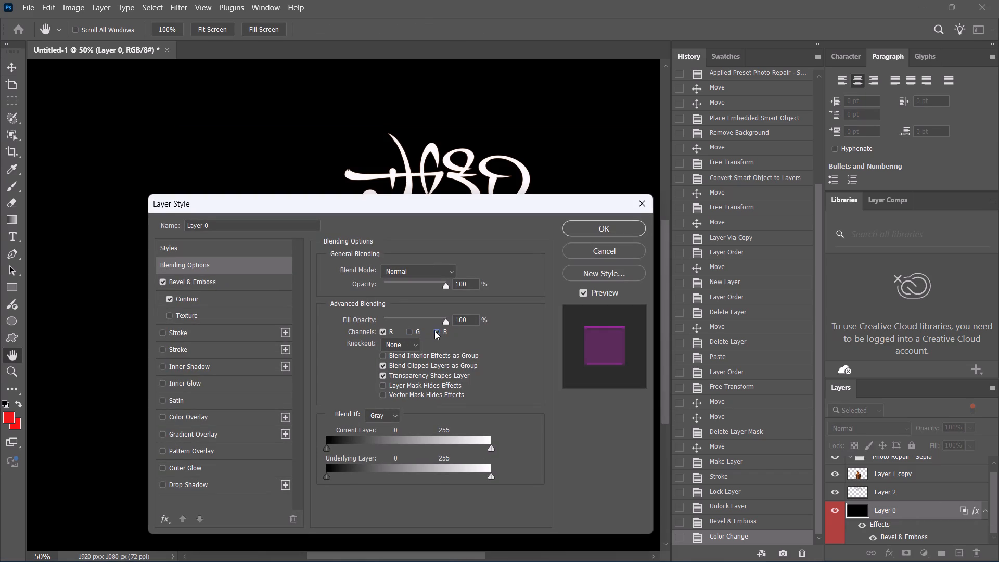
left_click(617, 230)
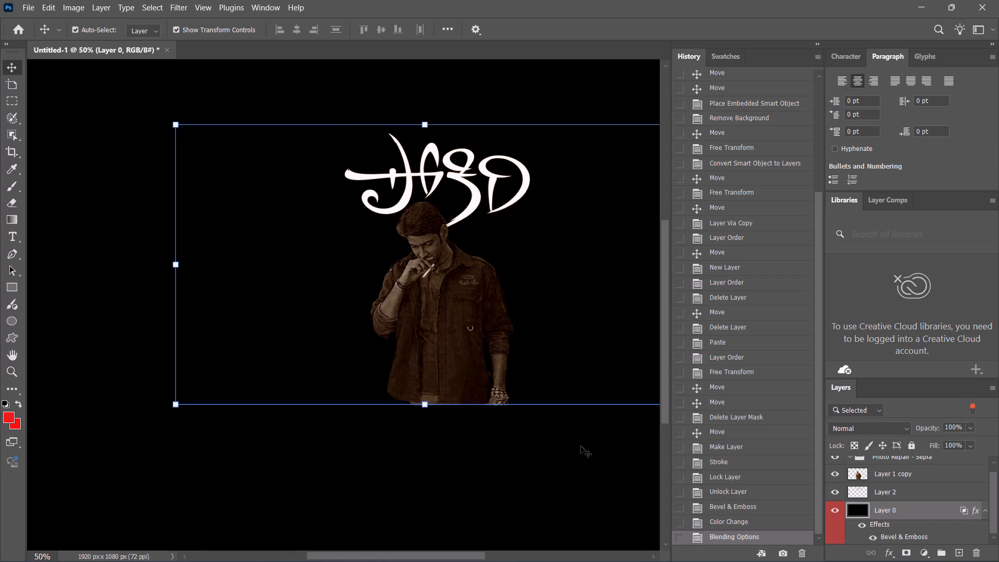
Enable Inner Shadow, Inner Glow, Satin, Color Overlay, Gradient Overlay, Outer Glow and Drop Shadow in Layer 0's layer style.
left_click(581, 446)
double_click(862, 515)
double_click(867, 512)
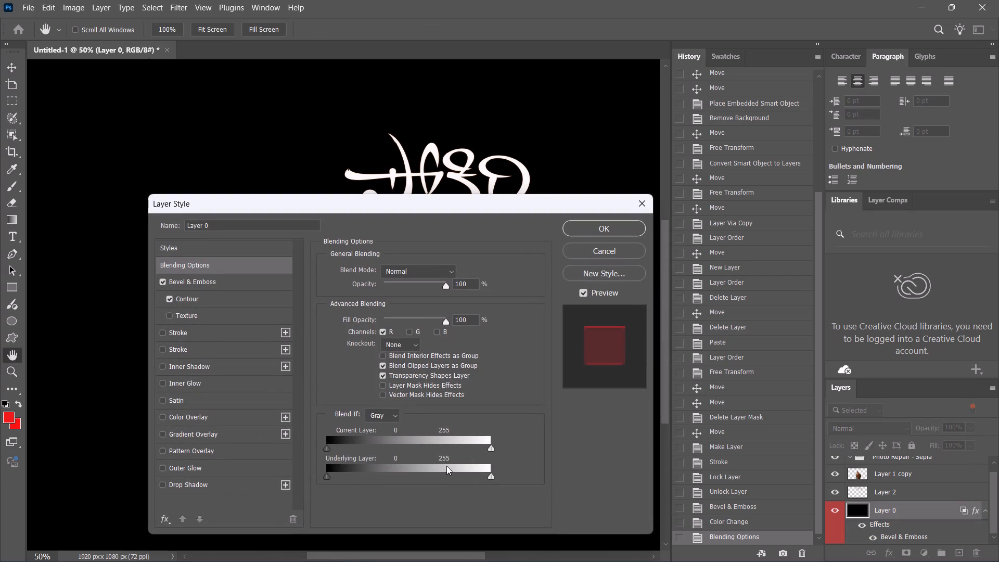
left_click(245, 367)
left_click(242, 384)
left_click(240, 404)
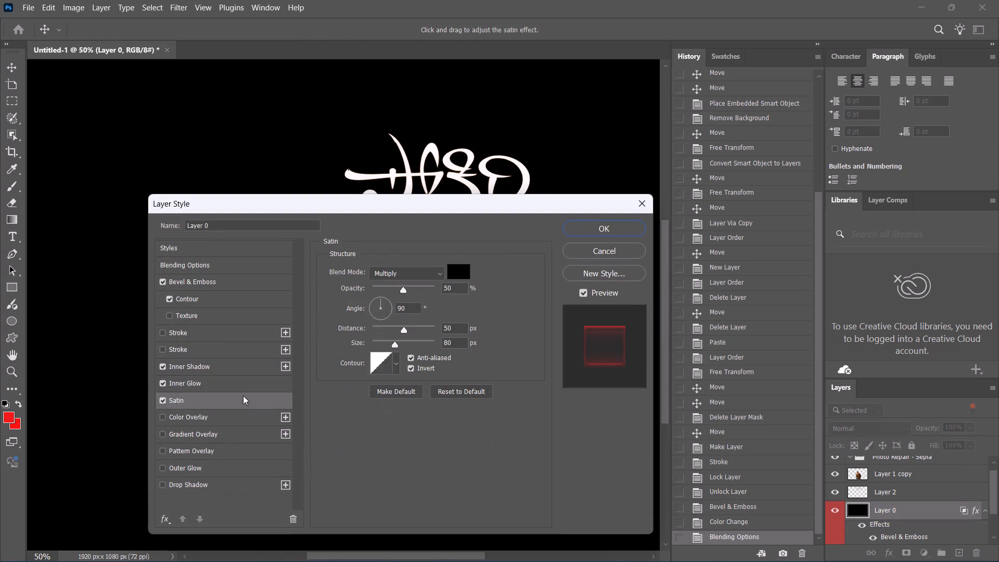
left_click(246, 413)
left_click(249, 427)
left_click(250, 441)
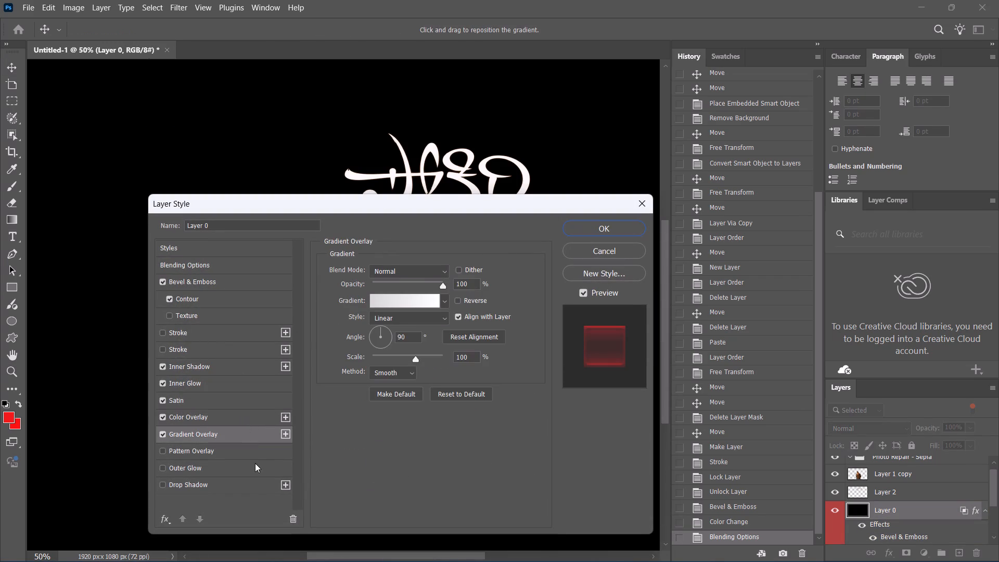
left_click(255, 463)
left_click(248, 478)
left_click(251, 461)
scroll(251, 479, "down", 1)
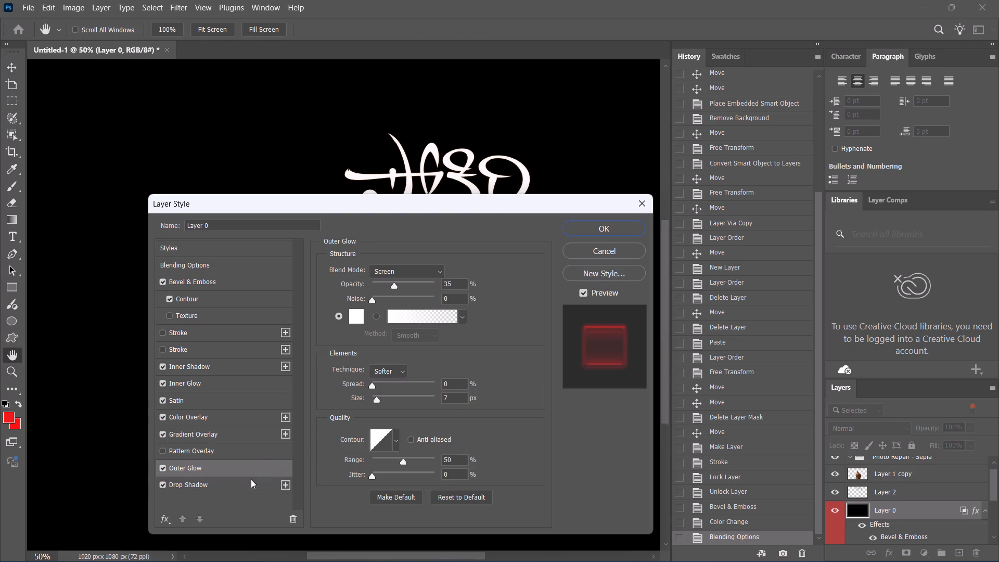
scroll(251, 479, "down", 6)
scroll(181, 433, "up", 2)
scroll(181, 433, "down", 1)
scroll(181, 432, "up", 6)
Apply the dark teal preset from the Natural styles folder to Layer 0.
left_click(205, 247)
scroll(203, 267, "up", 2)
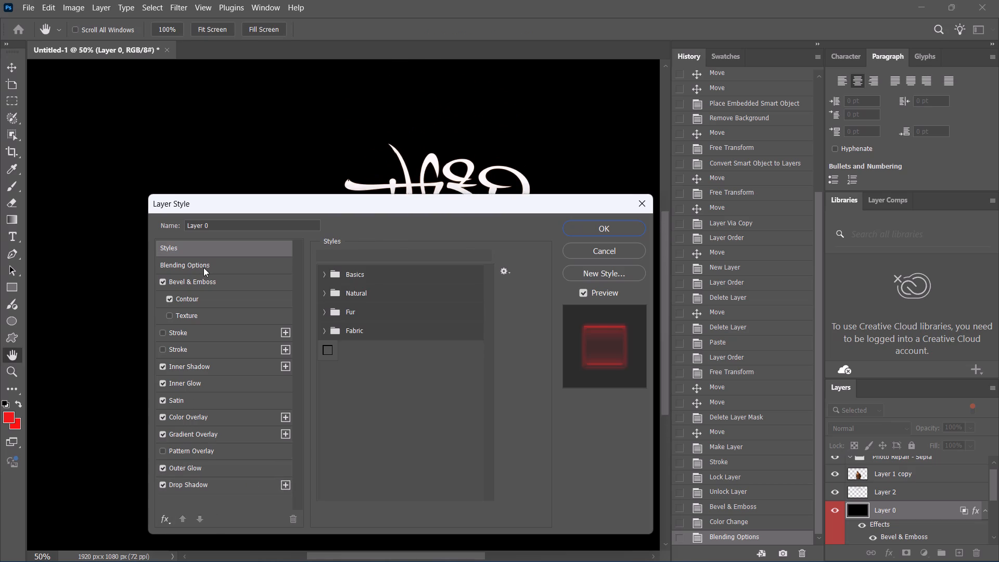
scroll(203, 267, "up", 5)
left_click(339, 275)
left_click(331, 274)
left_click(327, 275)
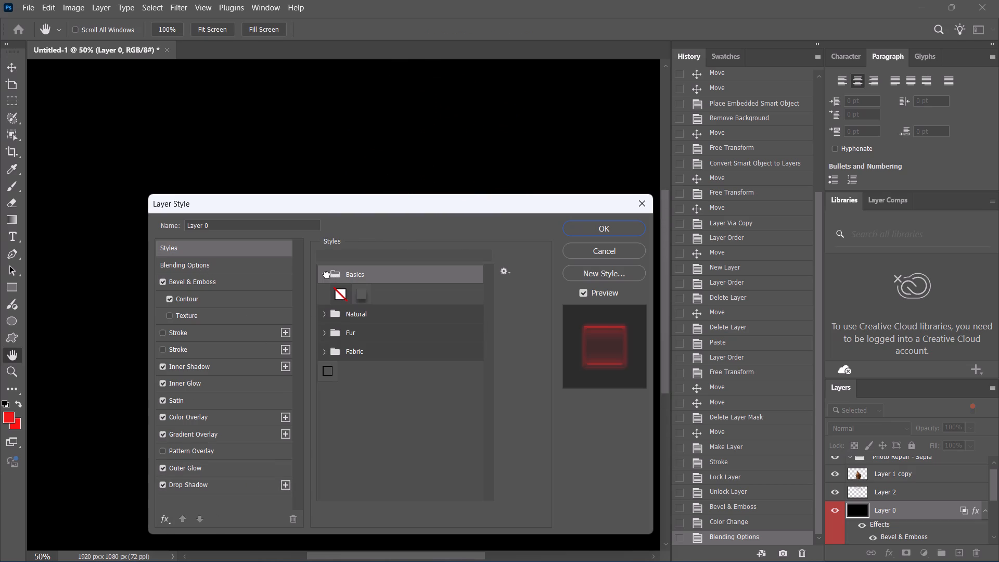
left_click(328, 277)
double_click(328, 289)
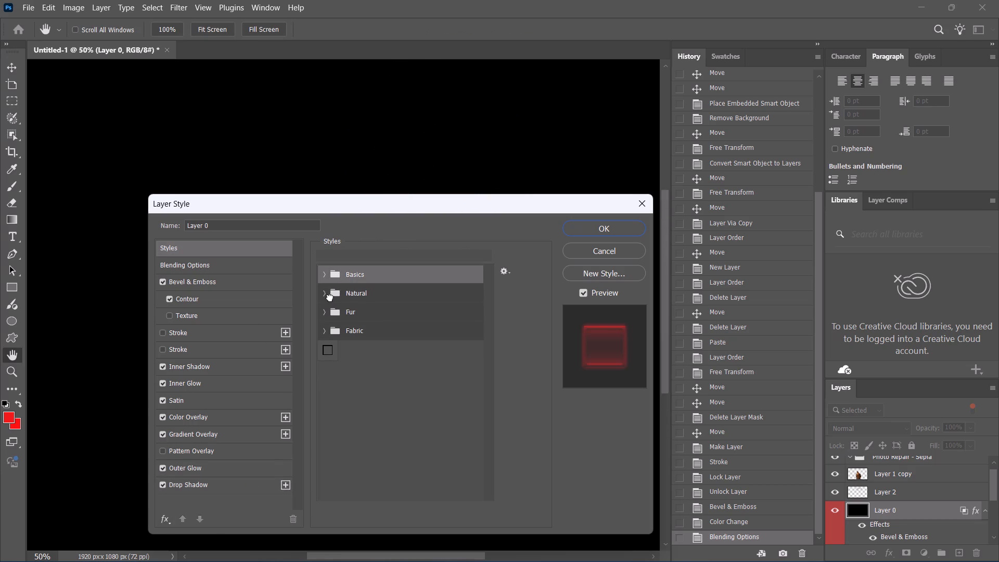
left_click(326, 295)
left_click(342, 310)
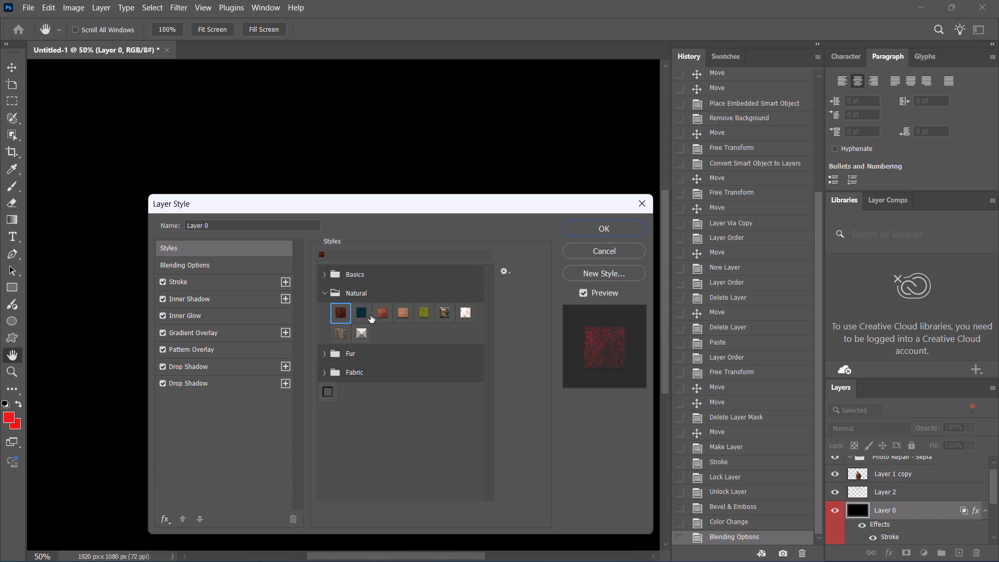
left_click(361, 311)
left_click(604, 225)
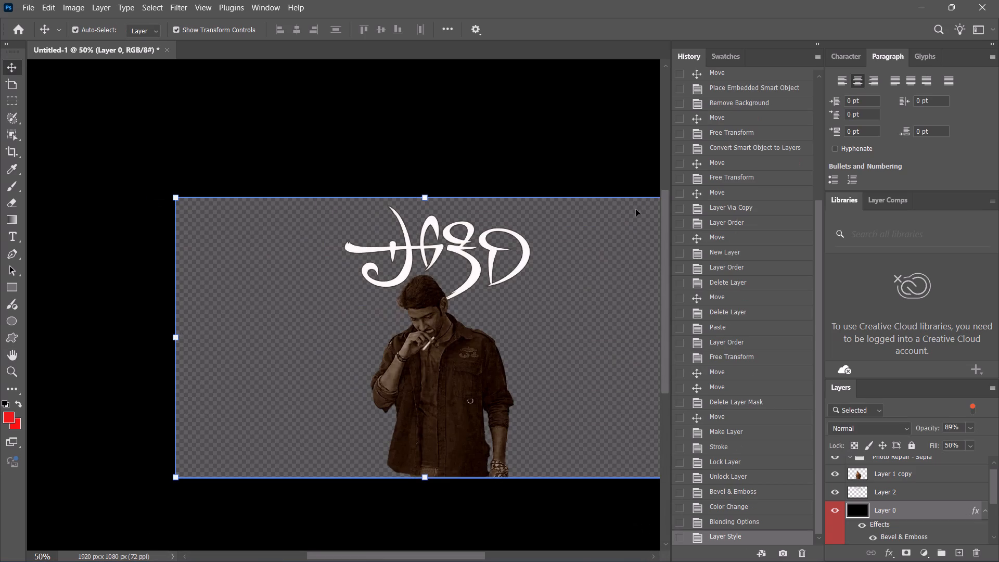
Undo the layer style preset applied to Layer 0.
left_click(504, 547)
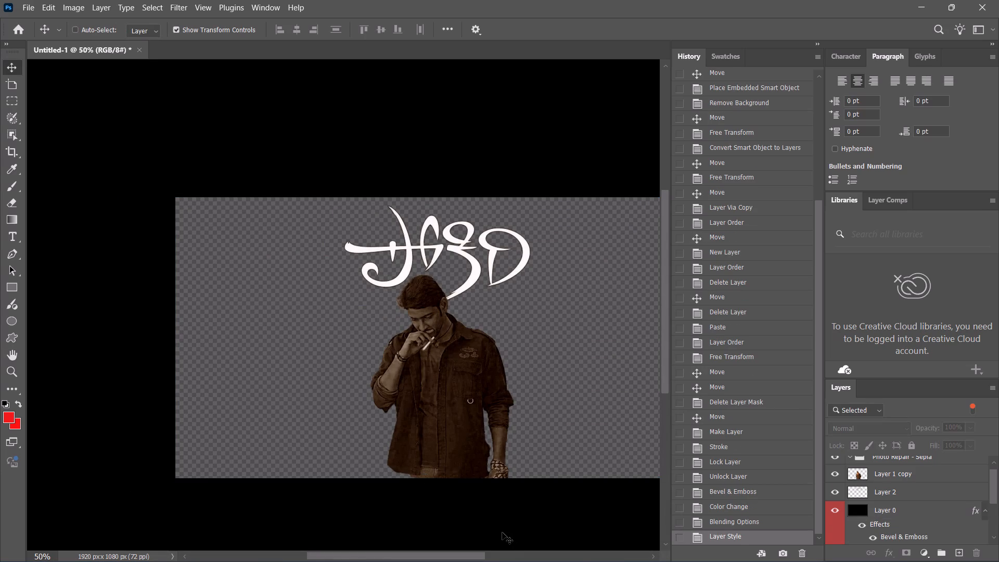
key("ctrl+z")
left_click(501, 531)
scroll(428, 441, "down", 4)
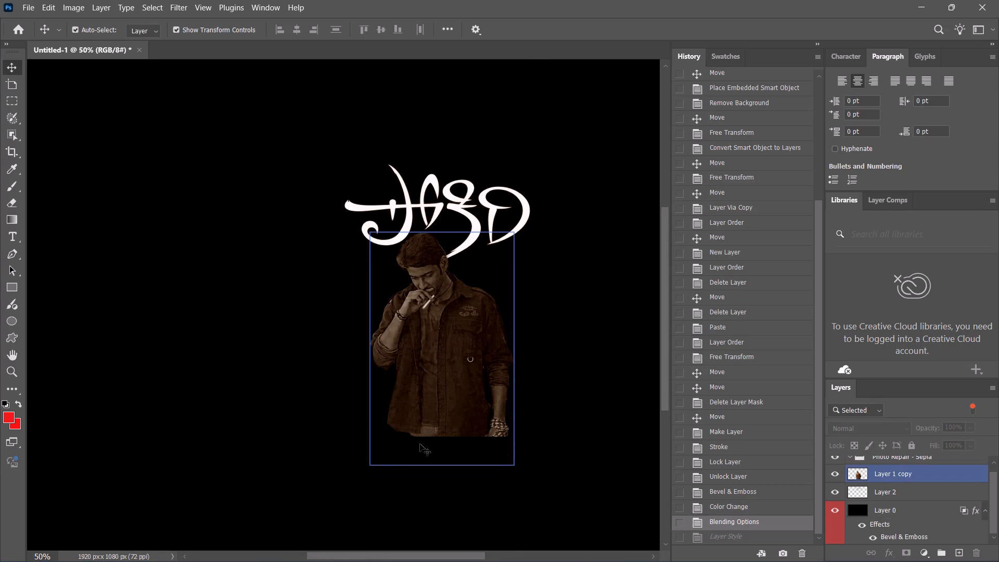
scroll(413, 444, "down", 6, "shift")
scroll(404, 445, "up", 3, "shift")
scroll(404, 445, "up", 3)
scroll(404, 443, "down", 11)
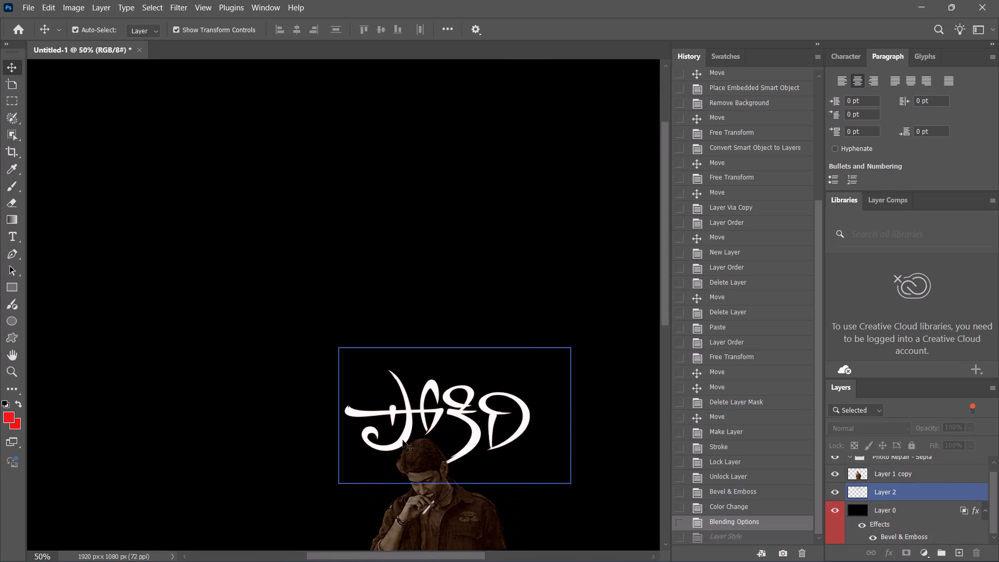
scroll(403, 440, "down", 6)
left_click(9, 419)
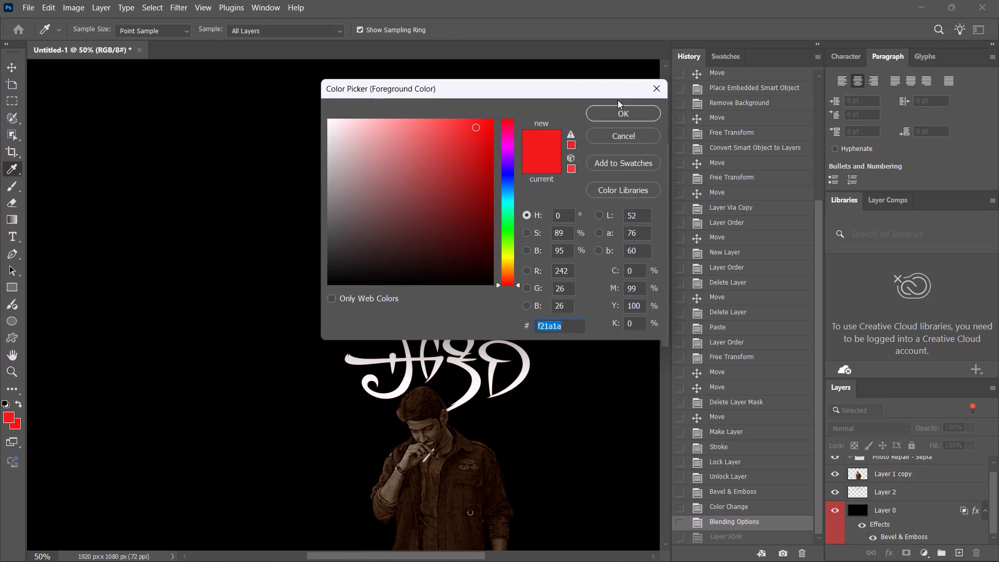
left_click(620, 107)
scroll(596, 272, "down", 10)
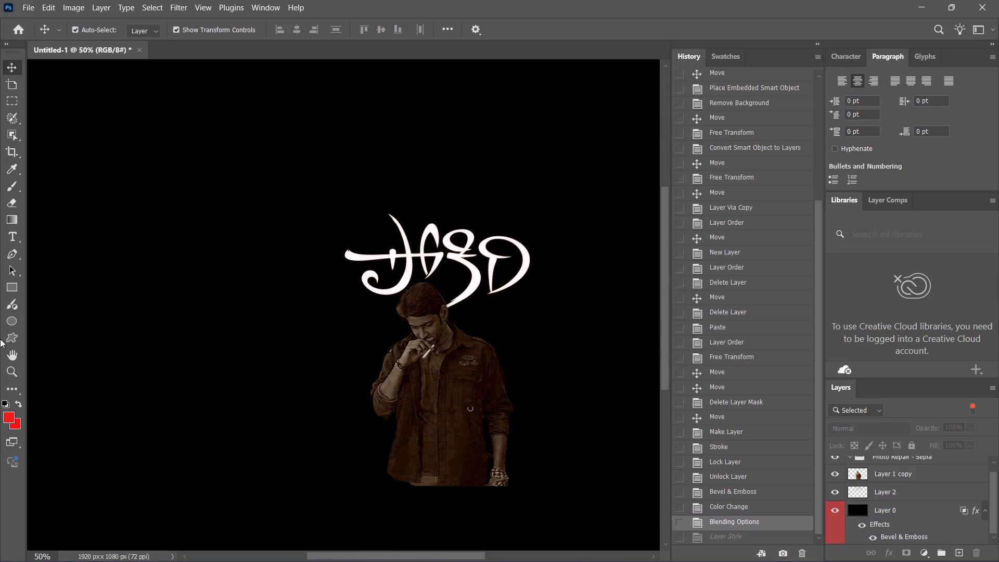
Add a Brightness/Contrast adjustment with the Adjustment Brush on the black background beside the man, and select the new adjustment layer.
left_click(11, 293)
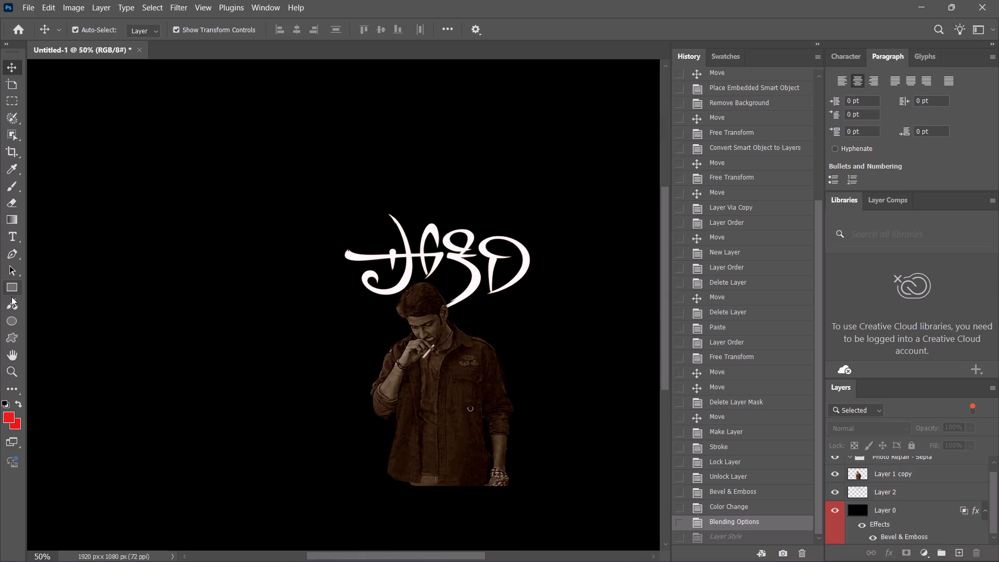
left_click(11, 304)
left_click(260, 282)
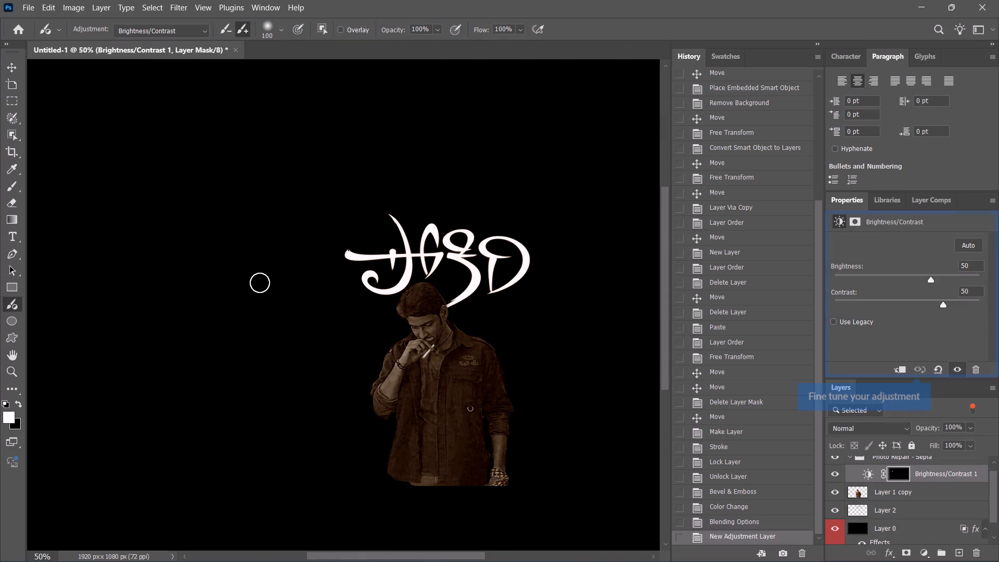
scroll(864, 543, "down", 3)
scroll(909, 490, "up", 2)
left_click(935, 480)
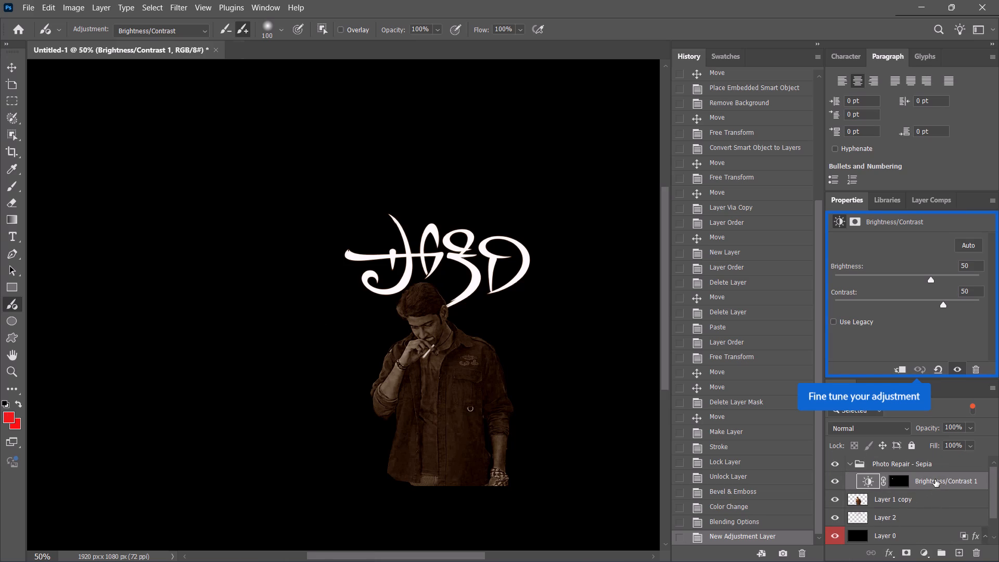
right_click(935, 479)
left_click(396, 491)
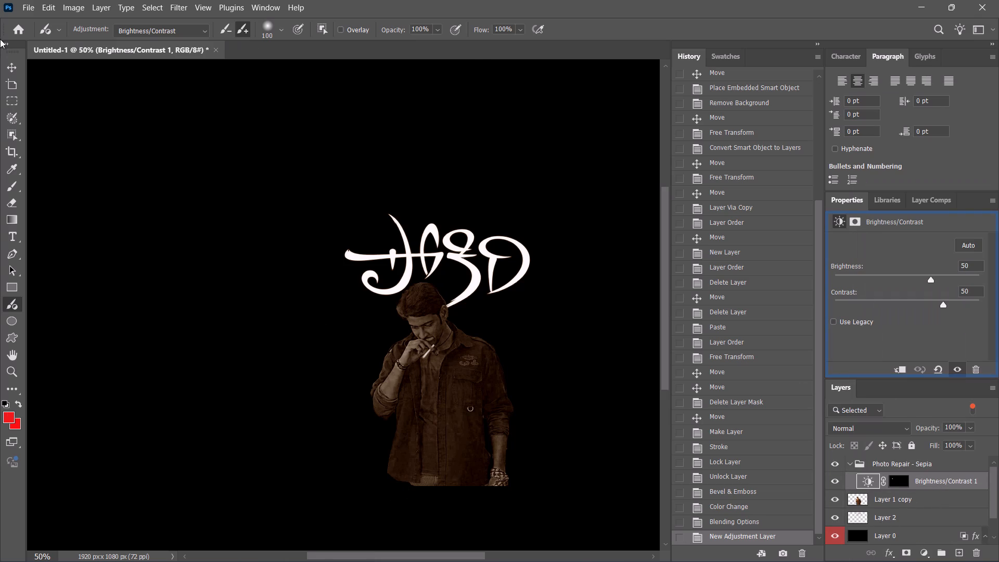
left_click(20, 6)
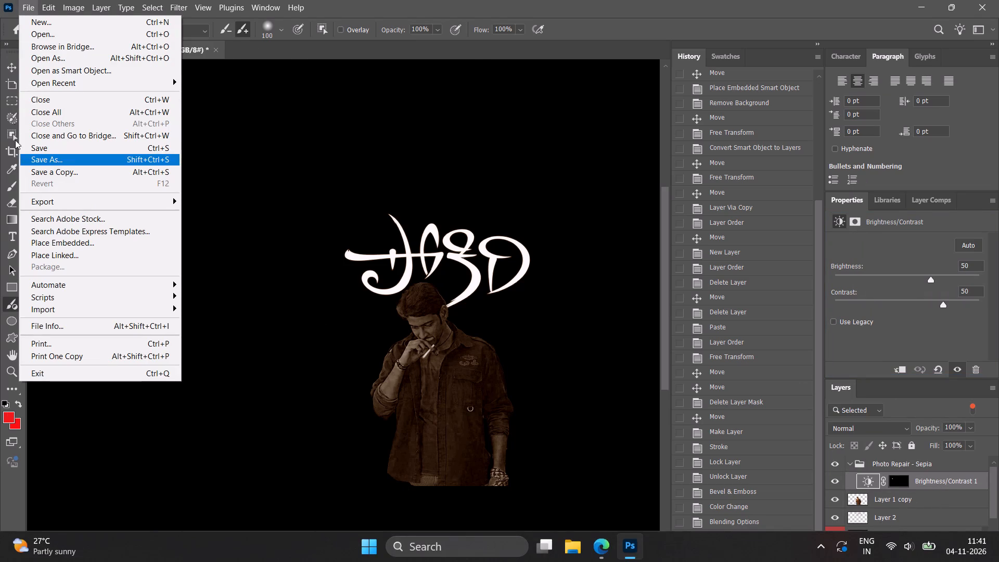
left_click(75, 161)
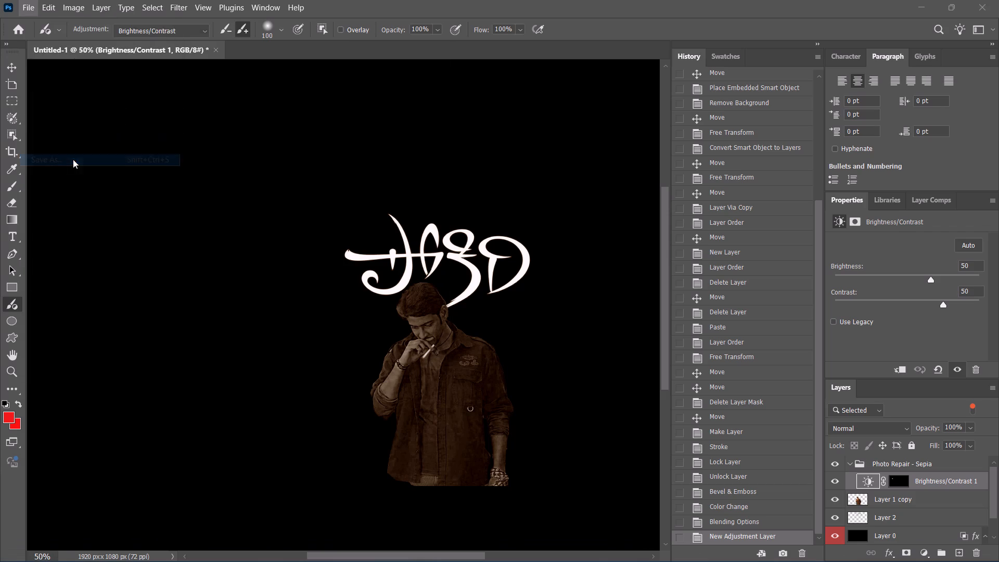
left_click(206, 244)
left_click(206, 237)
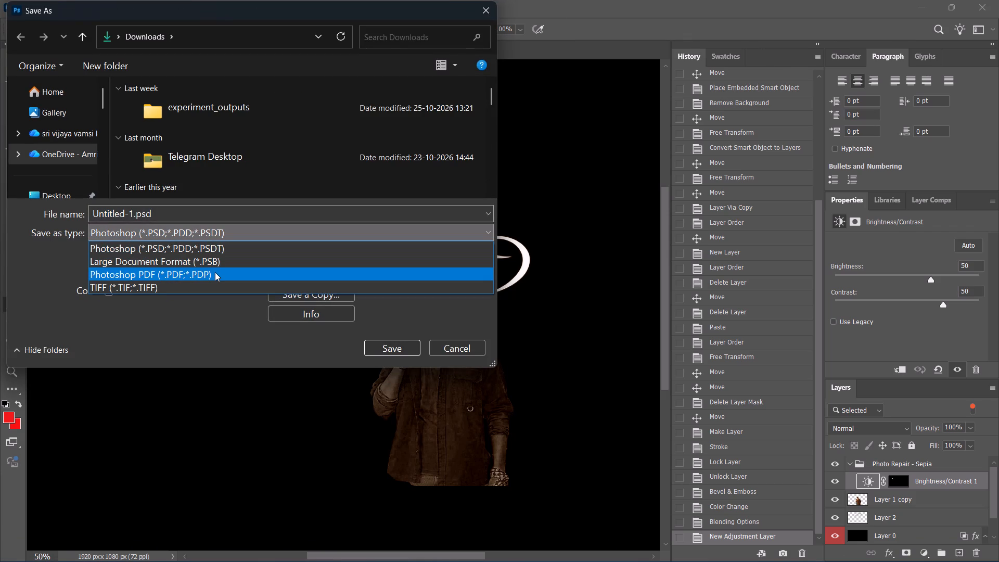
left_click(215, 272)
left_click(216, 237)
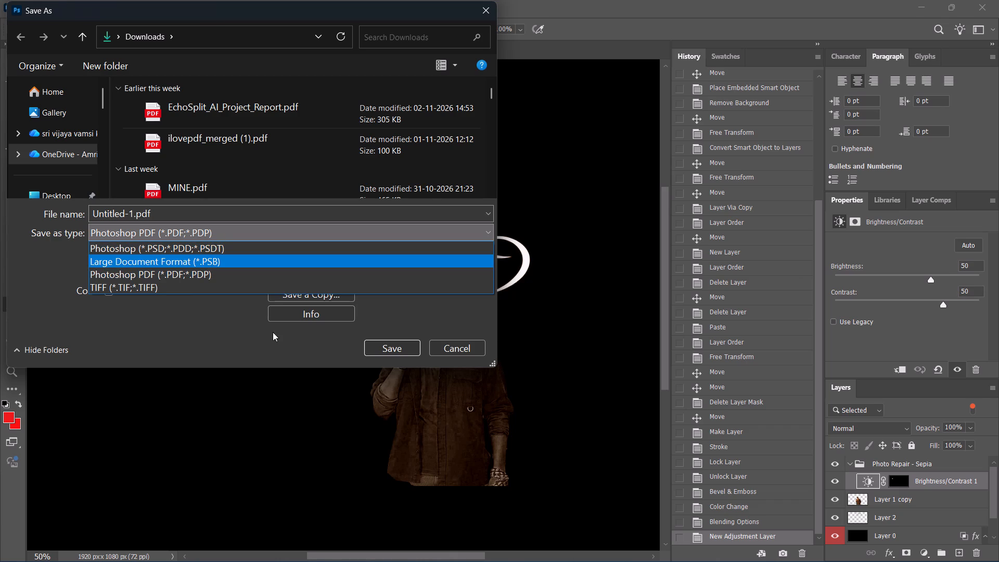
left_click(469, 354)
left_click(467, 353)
Quick-export the cover as a PNG named pokiri in the Downloads folder.
left_click(34, 3)
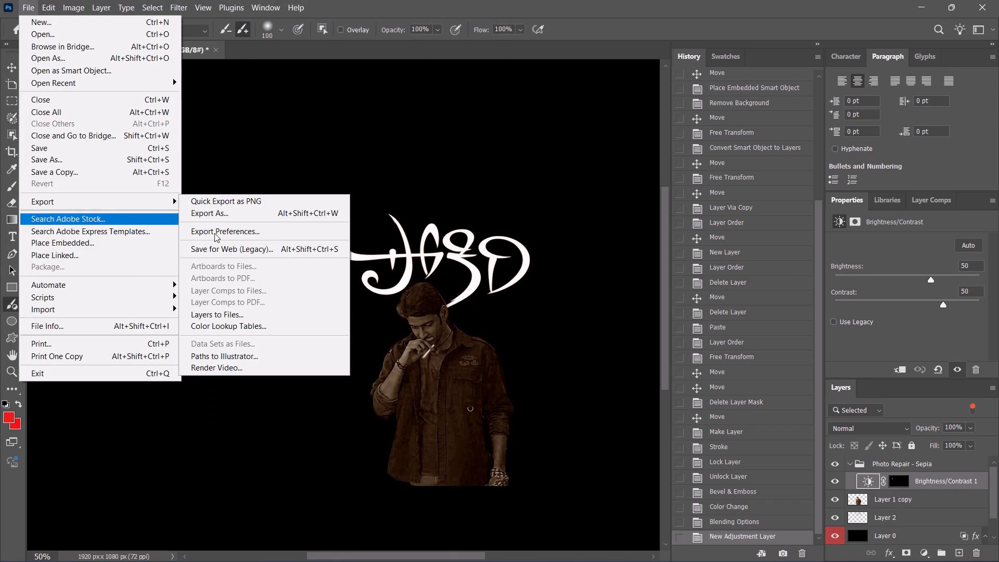
left_click(276, 205)
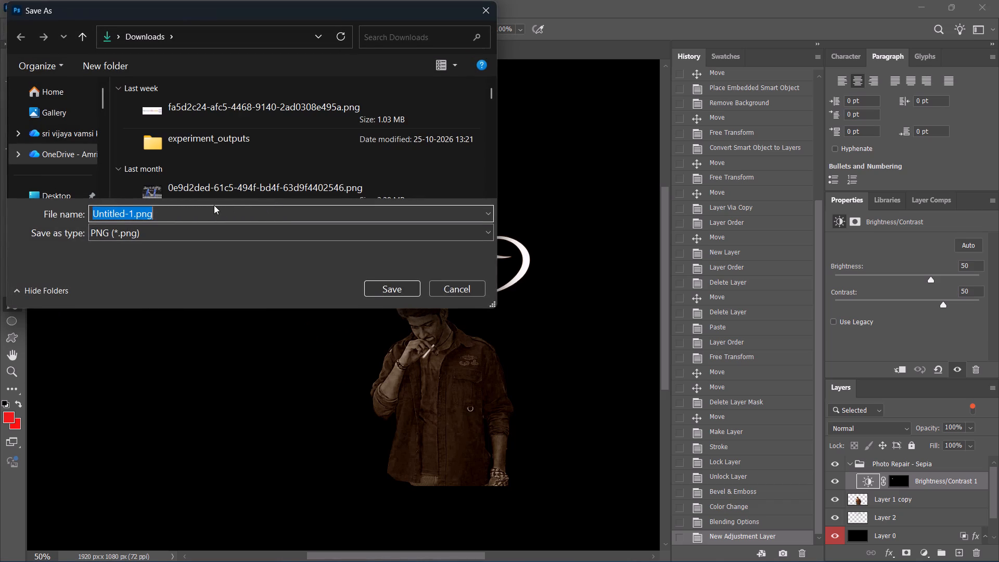
key("BackSpace")
type("pokiri")
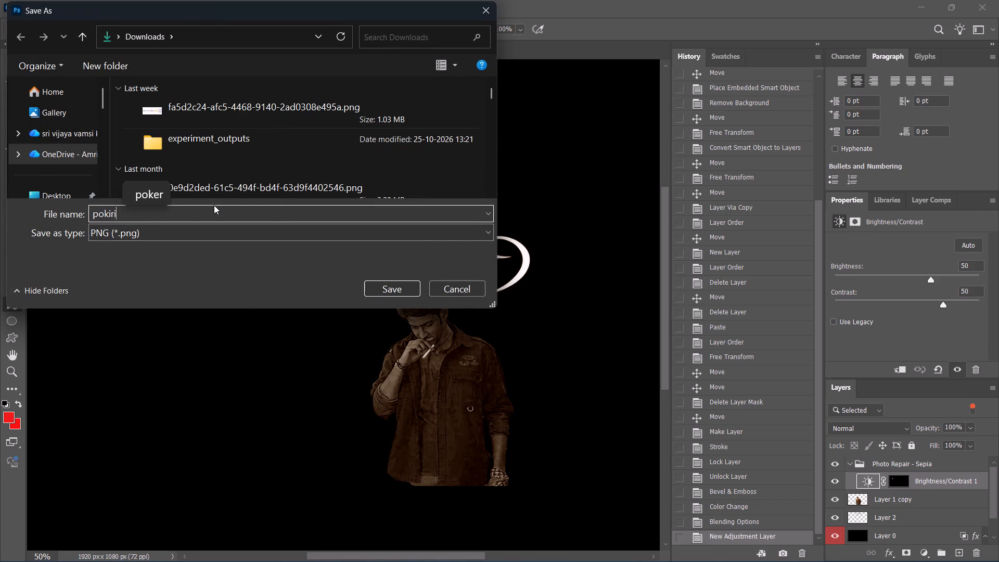
key("Return")
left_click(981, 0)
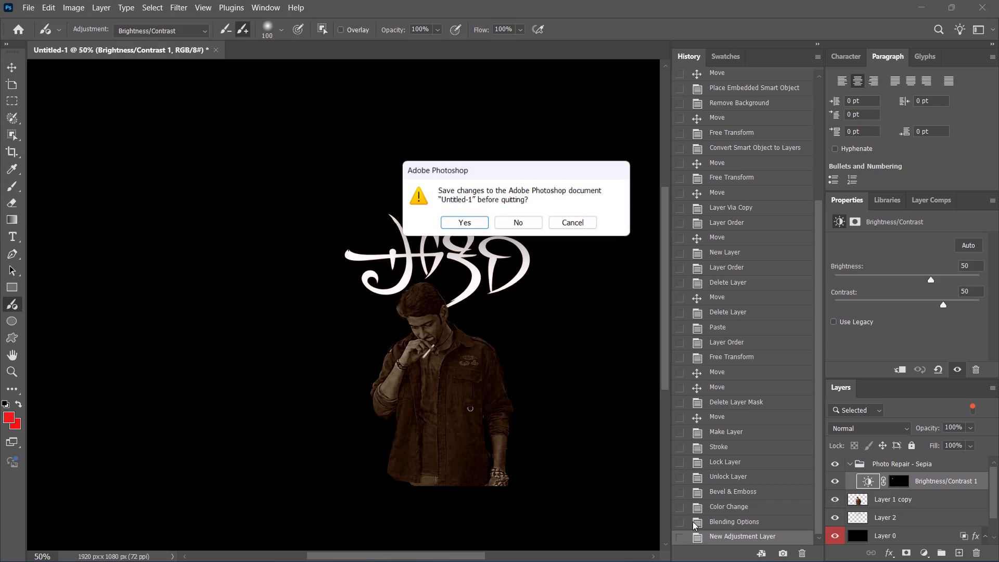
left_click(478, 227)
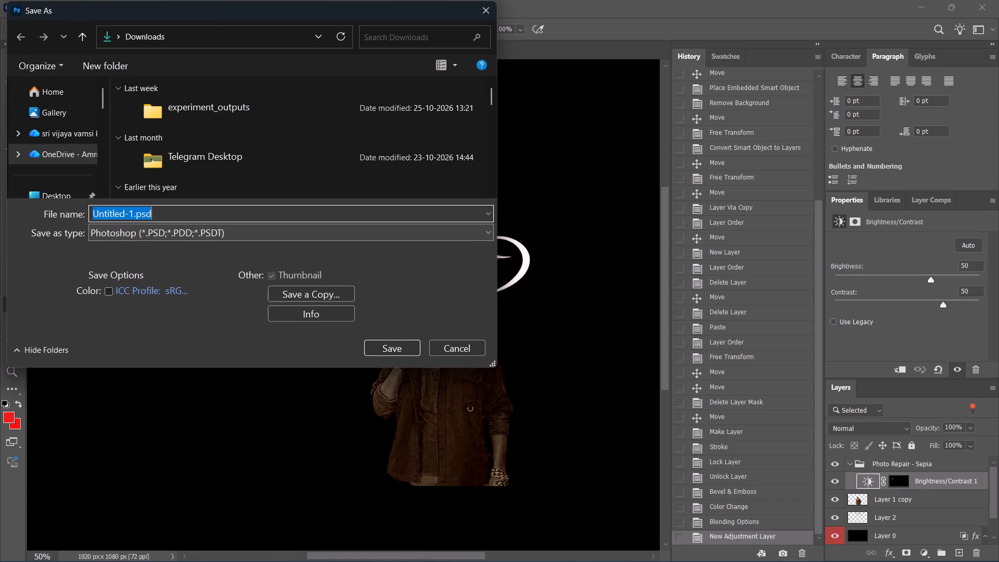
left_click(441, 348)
Quit Photoshop without saving the changes to the Untitled-1 document.
left_click(998, 16)
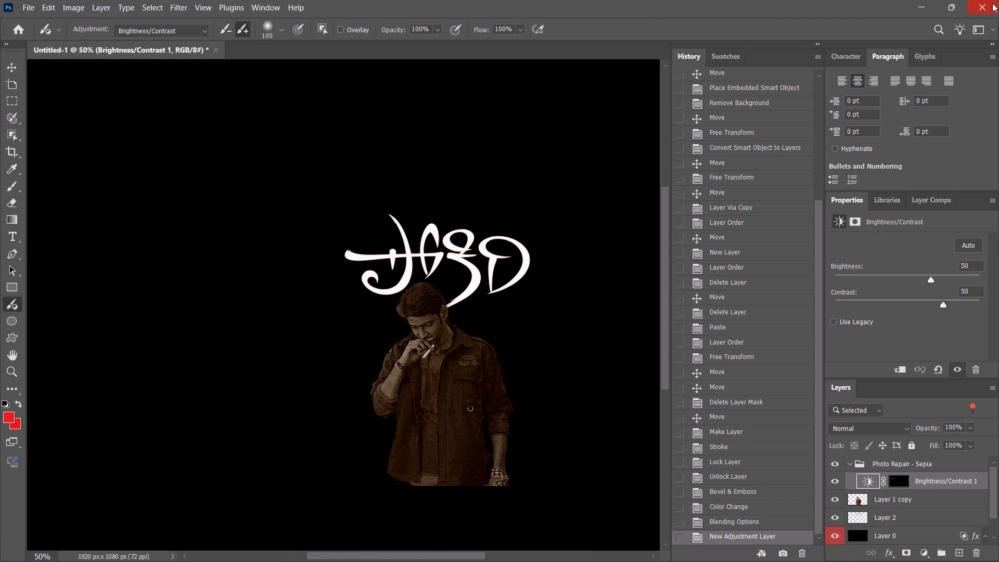
left_click(992, 3)
left_click(513, 222)
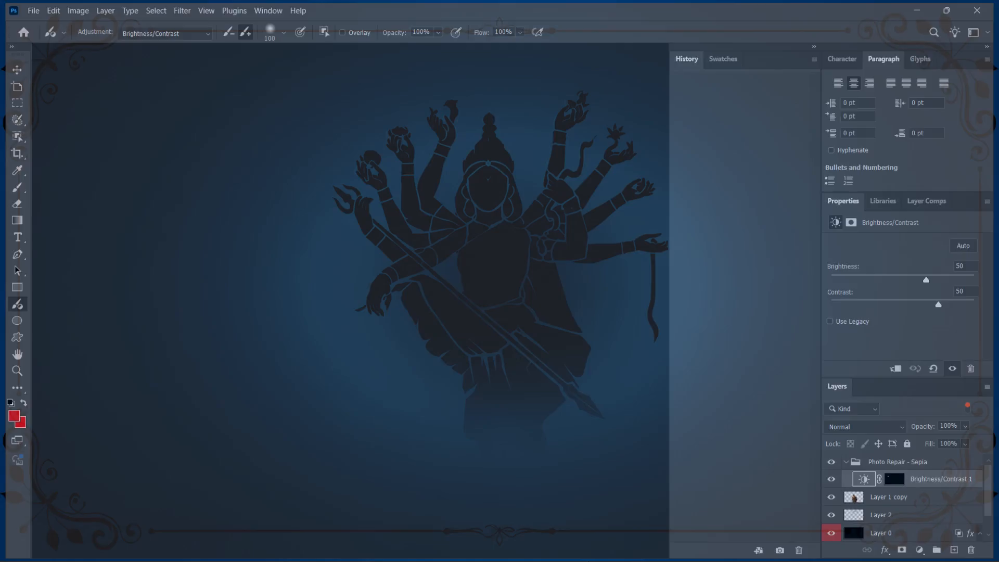
Switch to the Edge browser window holding the Instagram and Google Search tabs.
left_click(614, 553)
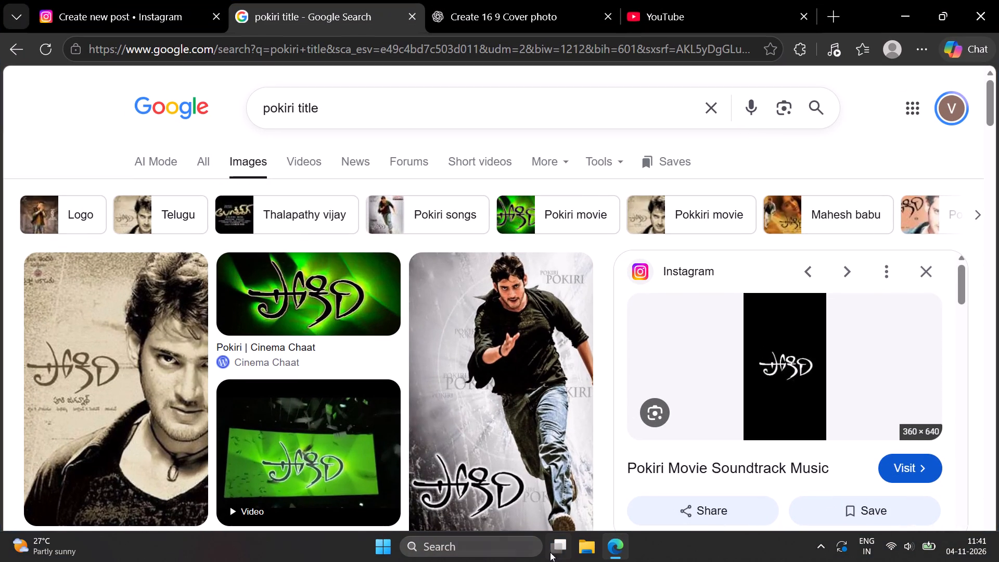
Switch to File Explorer, open pokiri.png from the Downloads folder, examine the exported cover in a maximized viewer, and close both windows.
left_click(595, 557)
left_click(69, 221)
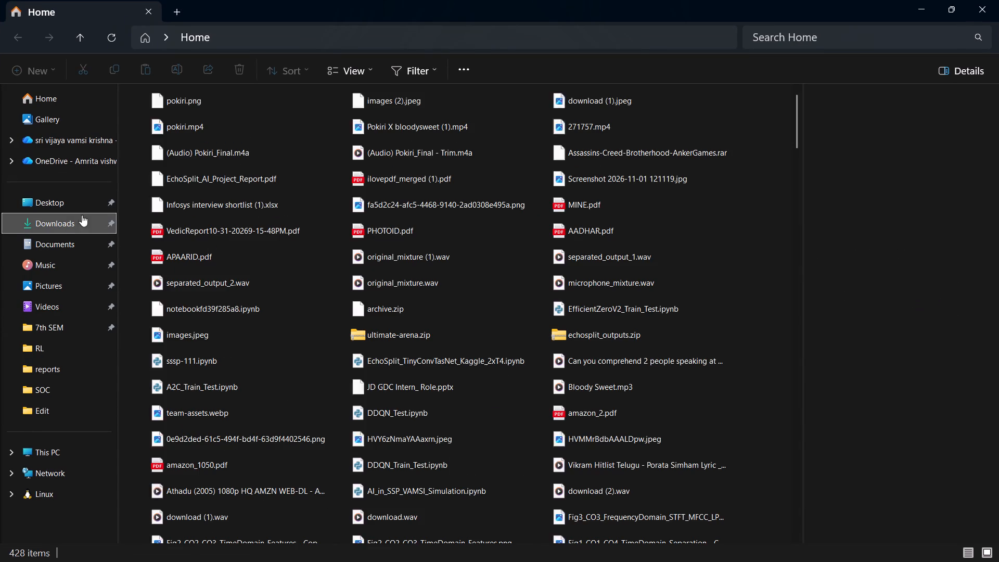
double_click(191, 108)
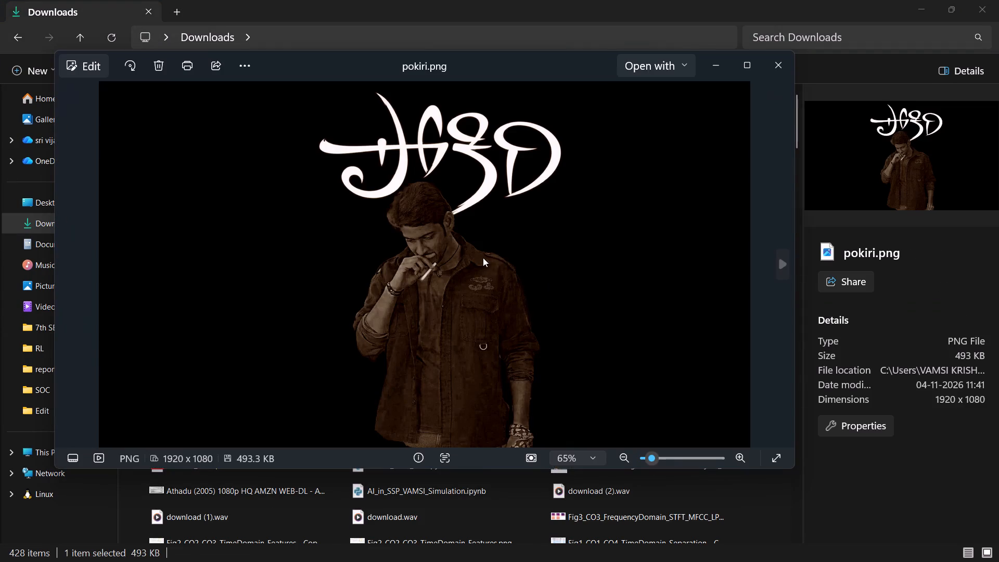
right_click(480, 259)
left_click(386, 271)
left_click(753, 70)
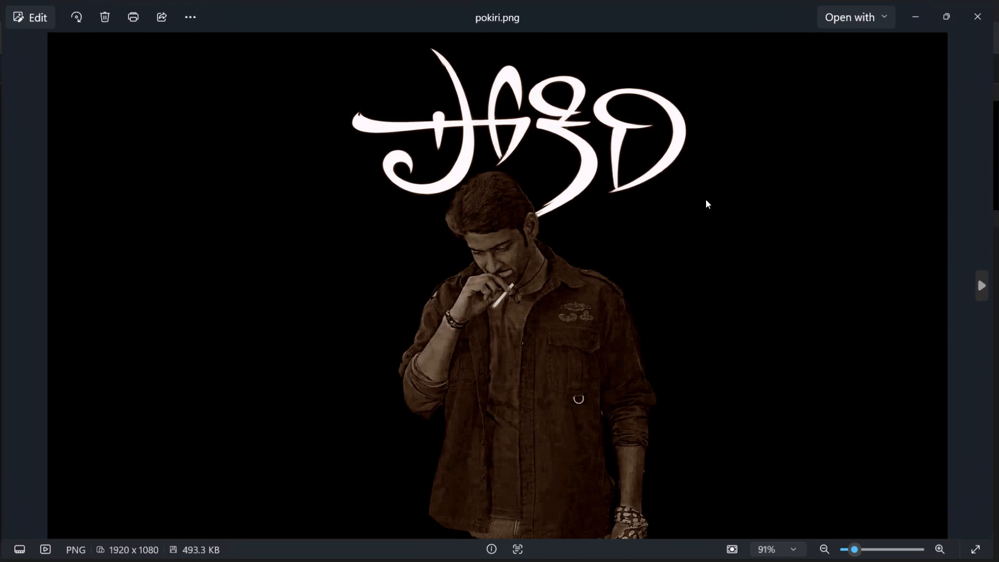
right_click(659, 277)
left_click(553, 277)
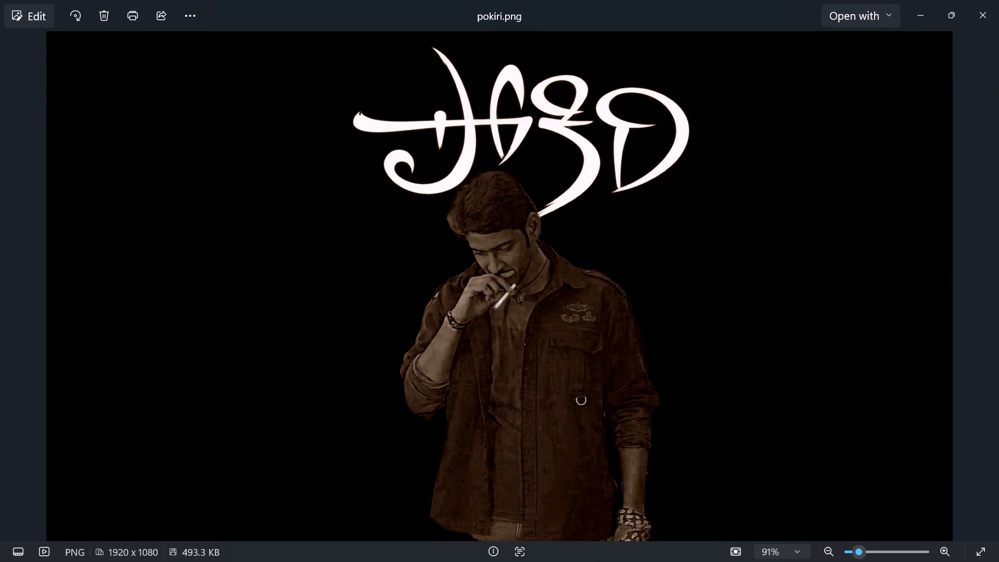
left_click(998, 0)
left_click(998, 0)
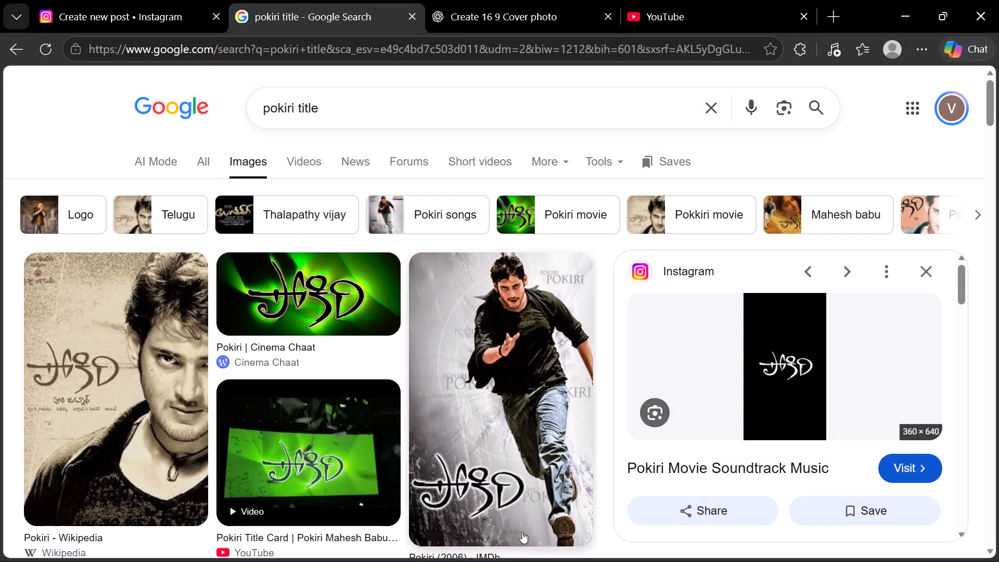
Return to the new Instagram post and upload pokiri.png from the Downloads folder as the video's cover photo.
left_click(498, 0)
left_click(68, 0)
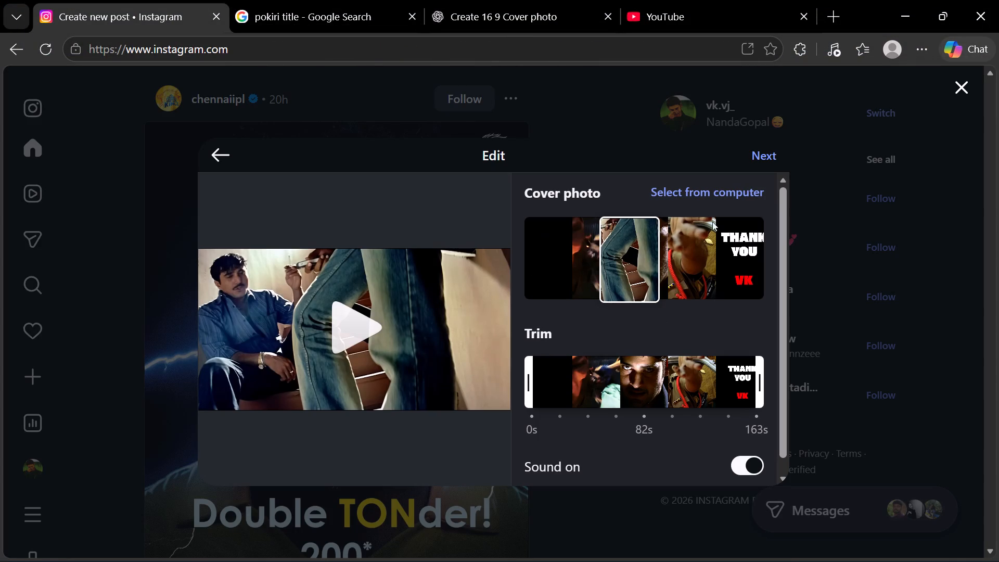
left_click(708, 189)
double_click(255, 117)
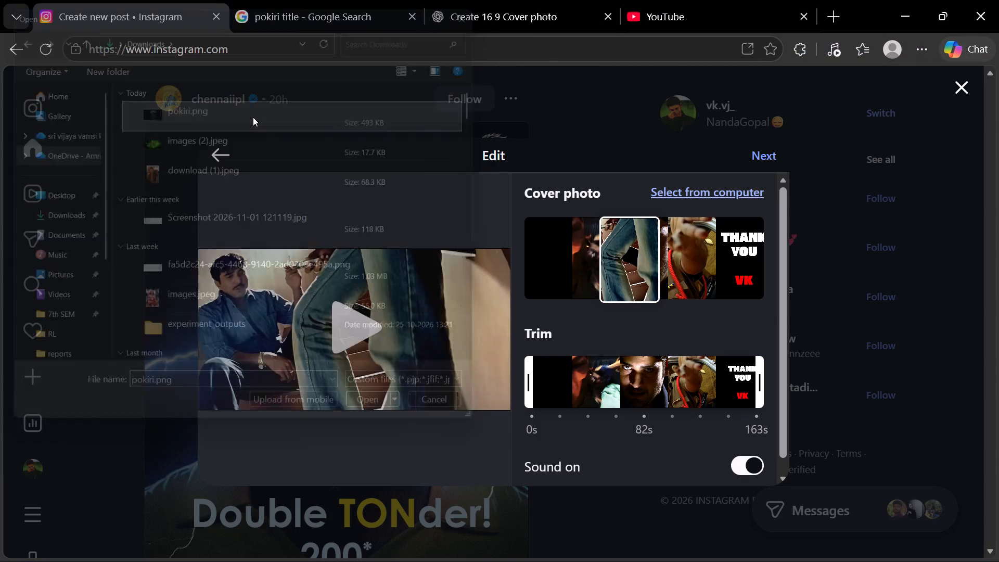
left_click_drag(381, 336, 378, 376)
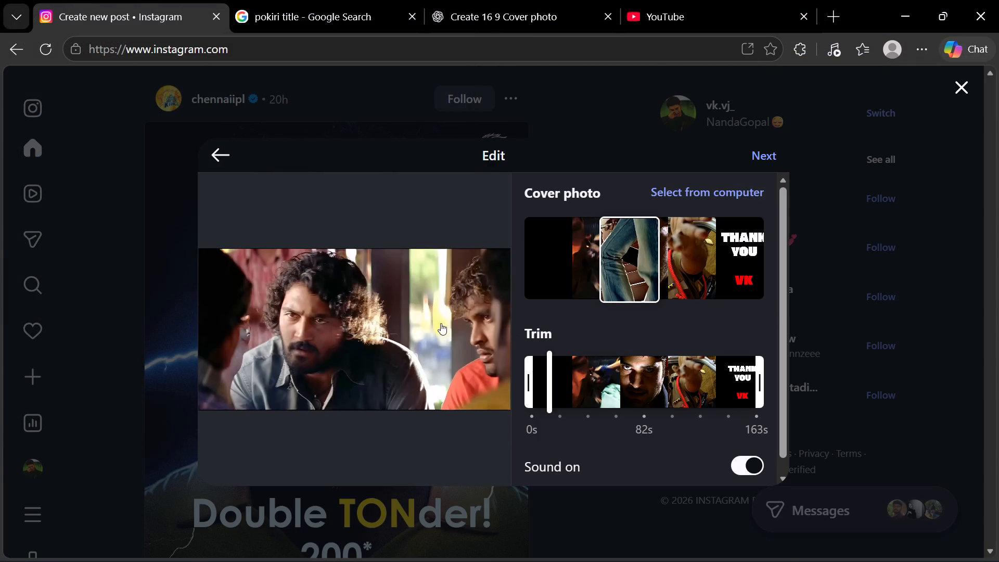
left_click(710, 191)
double_click(274, 118)
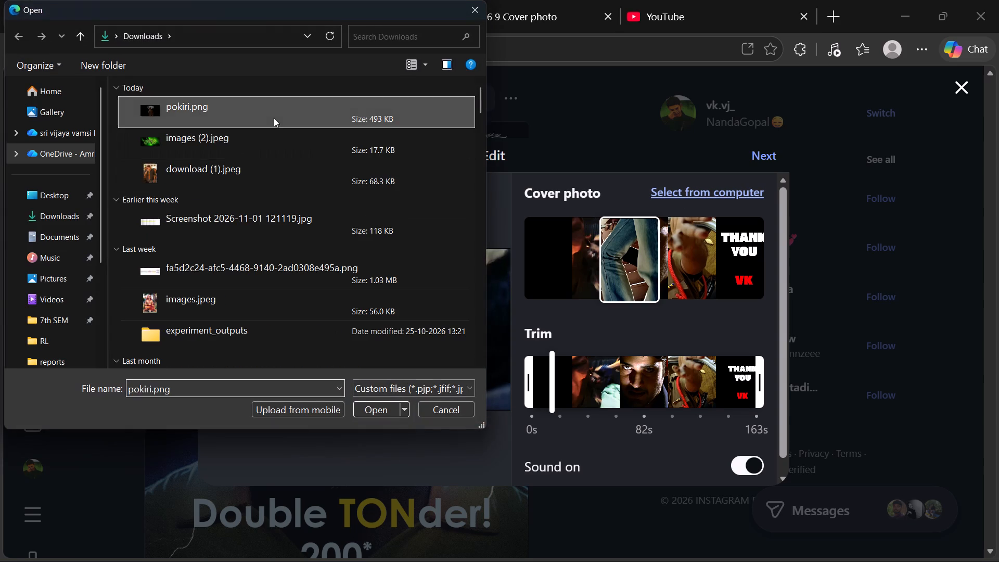